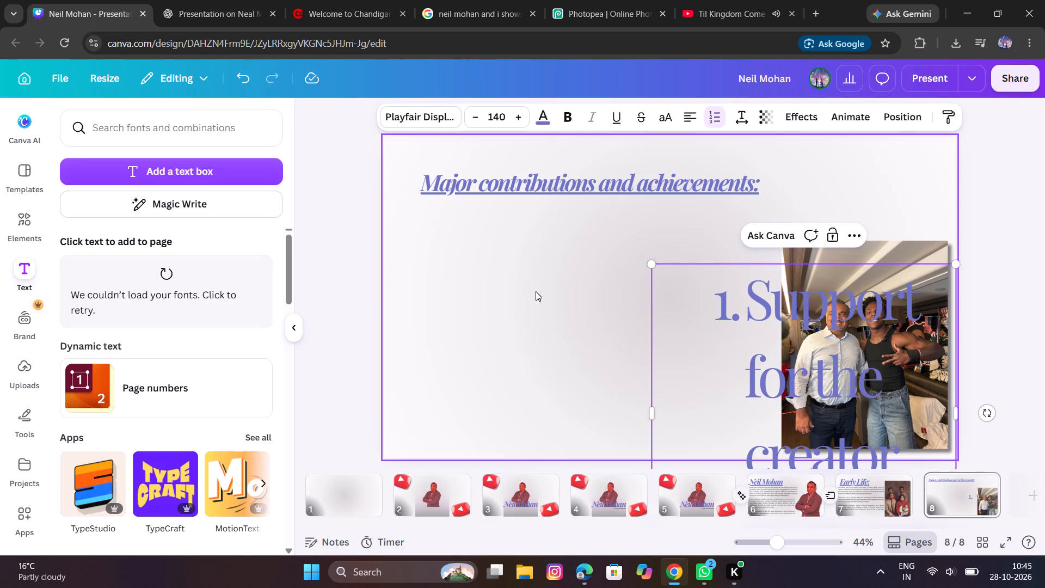
# Move the numbered text box to just below the "Major contributions and achievements:" heading.
pyautogui.click(657, 329)
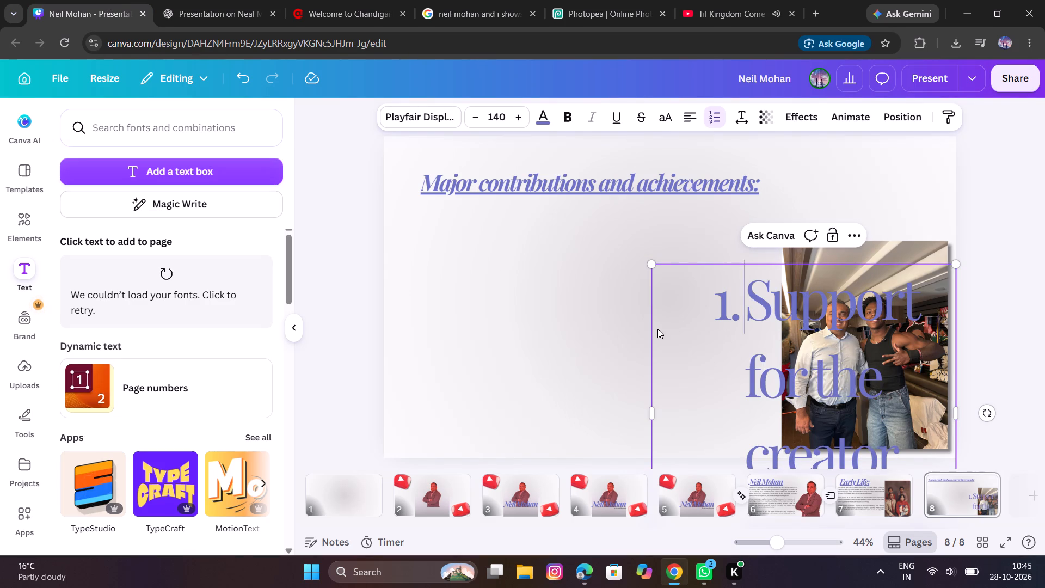
pyautogui.click(621, 334)
pyautogui.moveTo(764, 310); pyautogui.dragTo(497, 269)
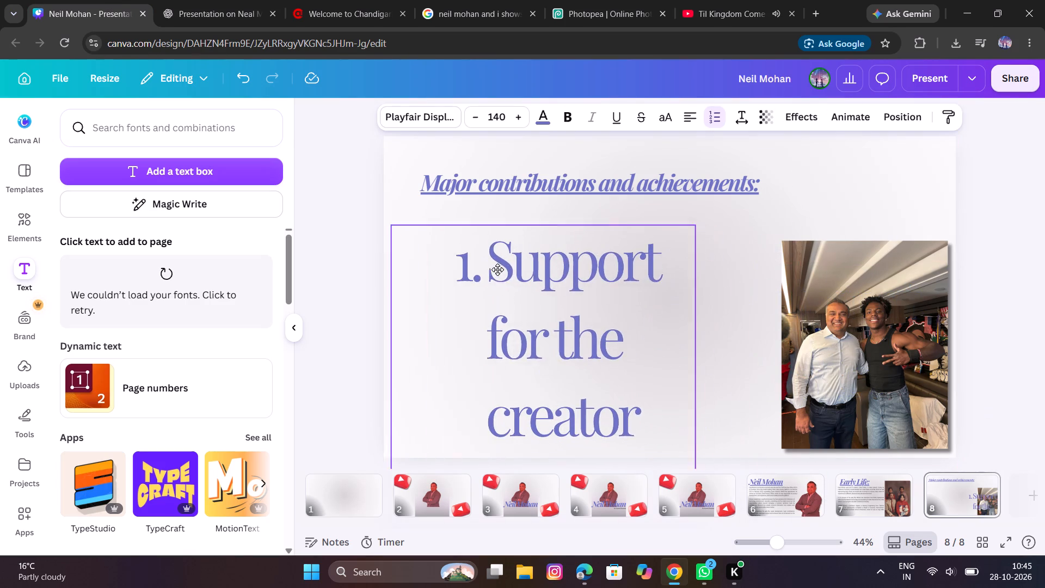
pyautogui.moveTo(497, 269); pyautogui.dragTo(497, 250)
pyautogui.click(615, 397)
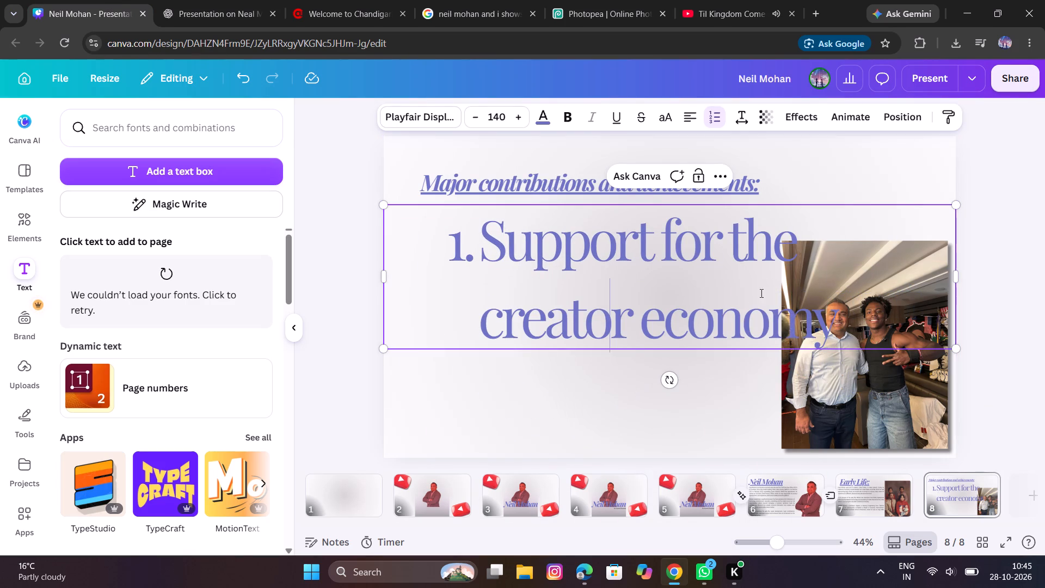
# Clear the text box, removing both the creator economy text and its list number.
pyautogui.moveTo(846, 322); pyautogui.dragTo(434, 251)
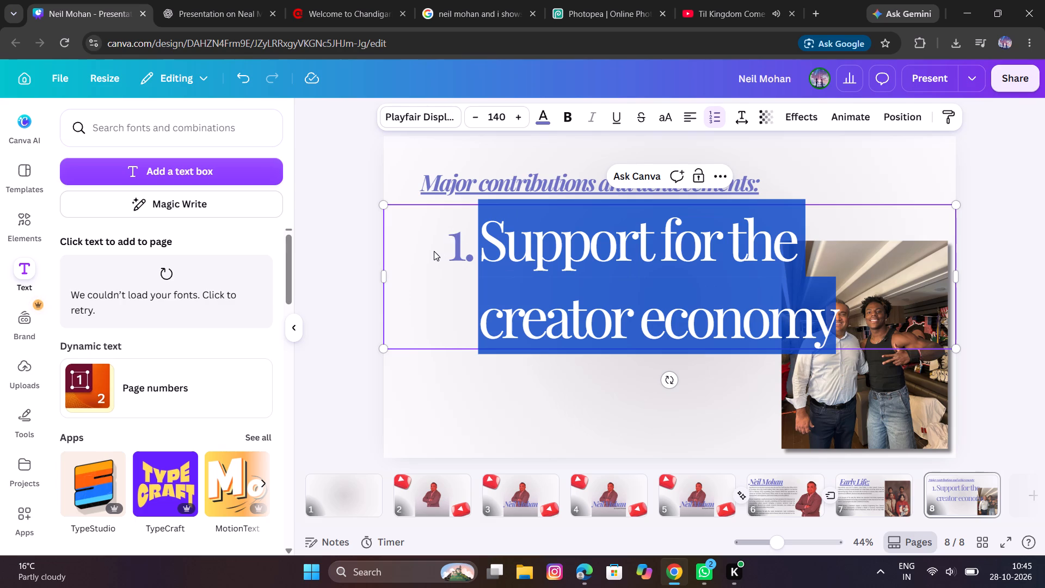
pyautogui.moveTo(434, 251); pyautogui.dragTo(435, 249)
pyautogui.moveTo(480, 253); pyautogui.dragTo(451, 256)
pyautogui.moveTo(837, 333); pyautogui.dragTo(457, 247)
pyautogui.press('BackSpace')
pyautogui.press('BackSpace')
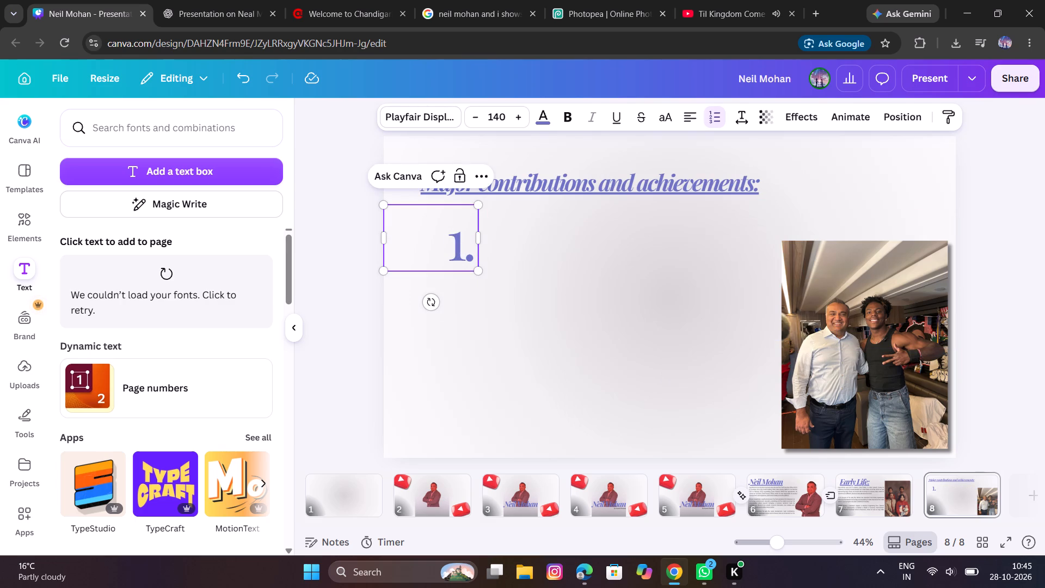
# Format the empty text box with the Inter font, size 78.7, in dark grey #1e1e1e.
pyautogui.click(444, 117)
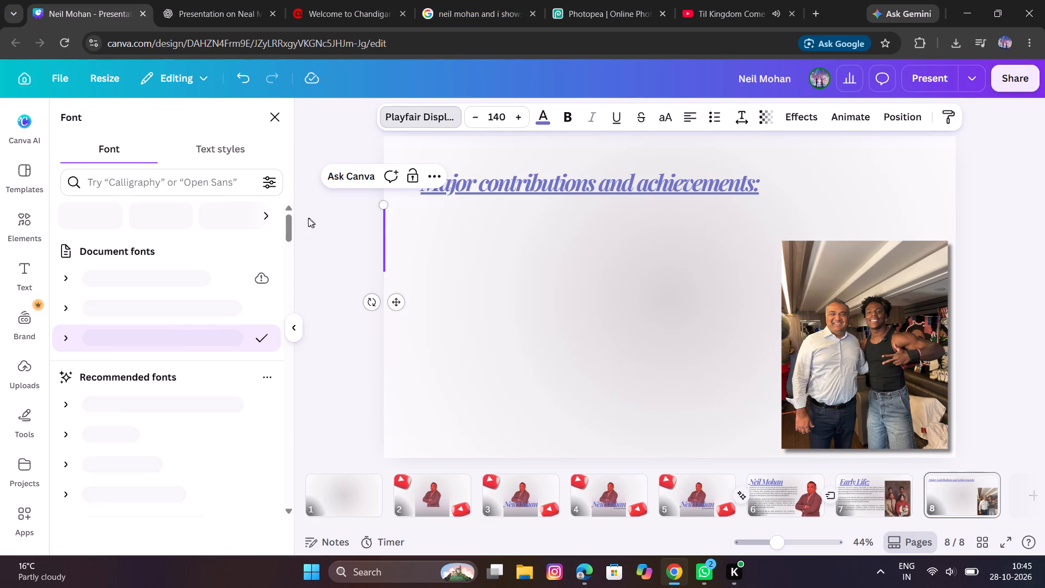
pyautogui.click(117, 315)
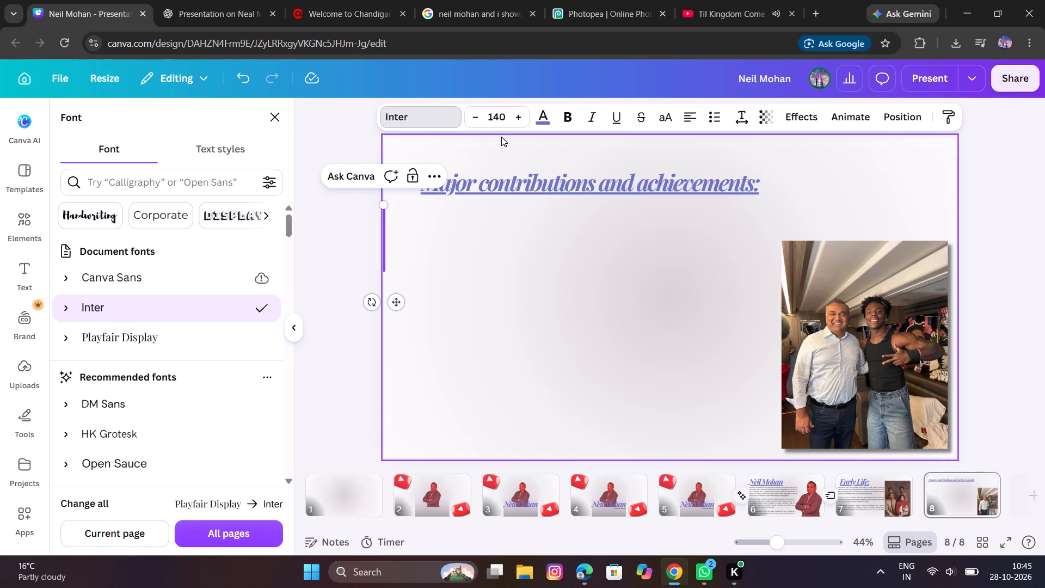
pyautogui.click(476, 122)
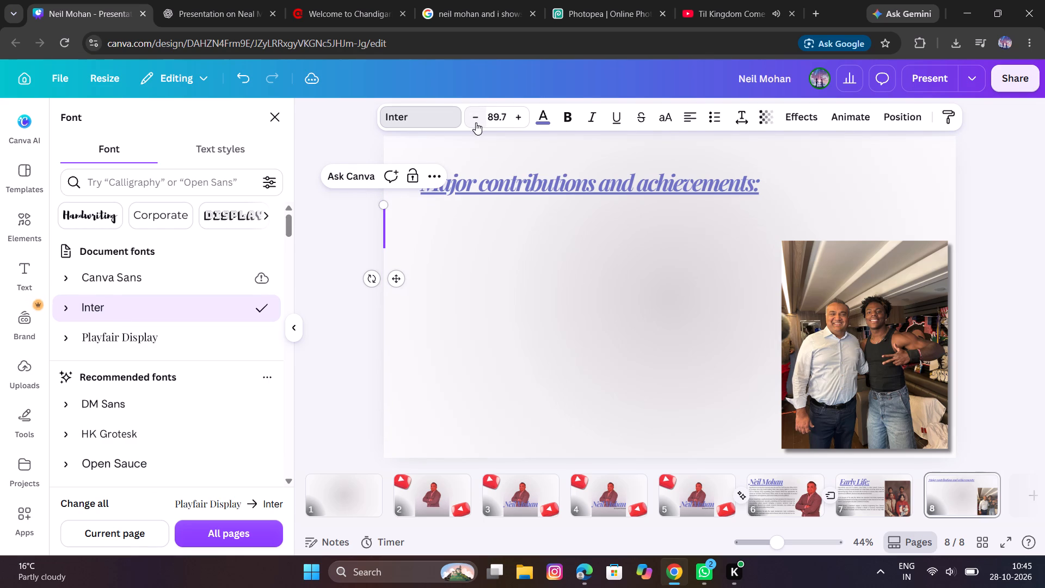
pyautogui.click(542, 118)
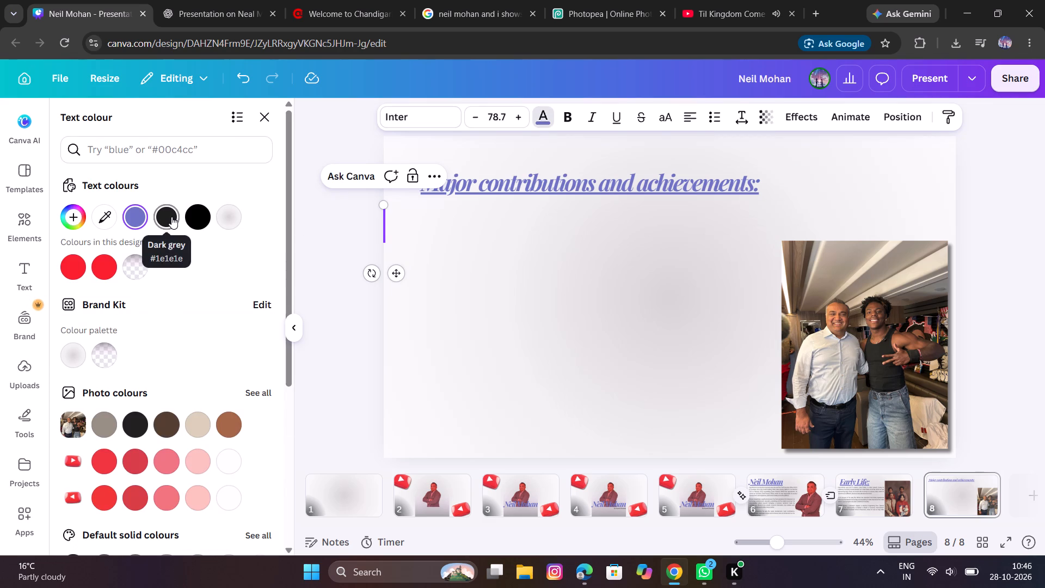
pyautogui.click(171, 217)
pyautogui.click(264, 127)
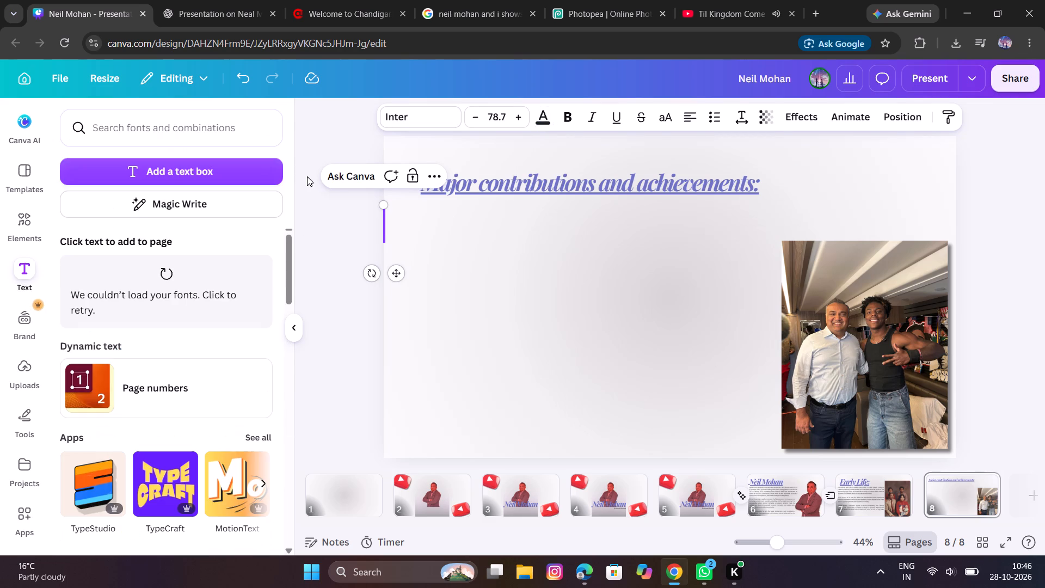
# Widen the collapsed, empty text box and start a numbered list item "1." in it.
pyautogui.write('1.')
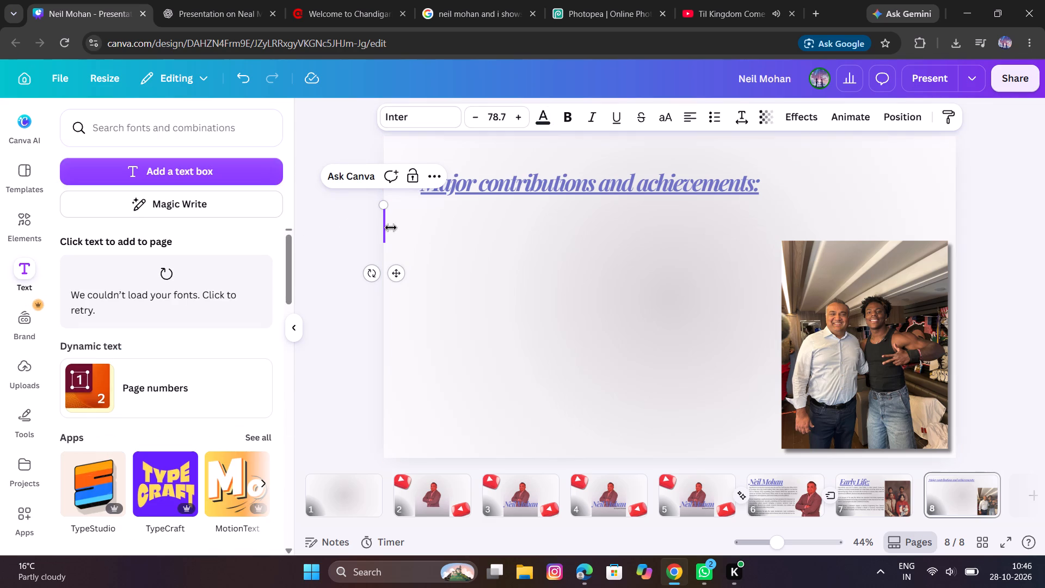
pyautogui.press('1')
pyautogui.tripleClick(385, 229)
pyautogui.moveTo(387, 224); pyautogui.dragTo(423, 223)
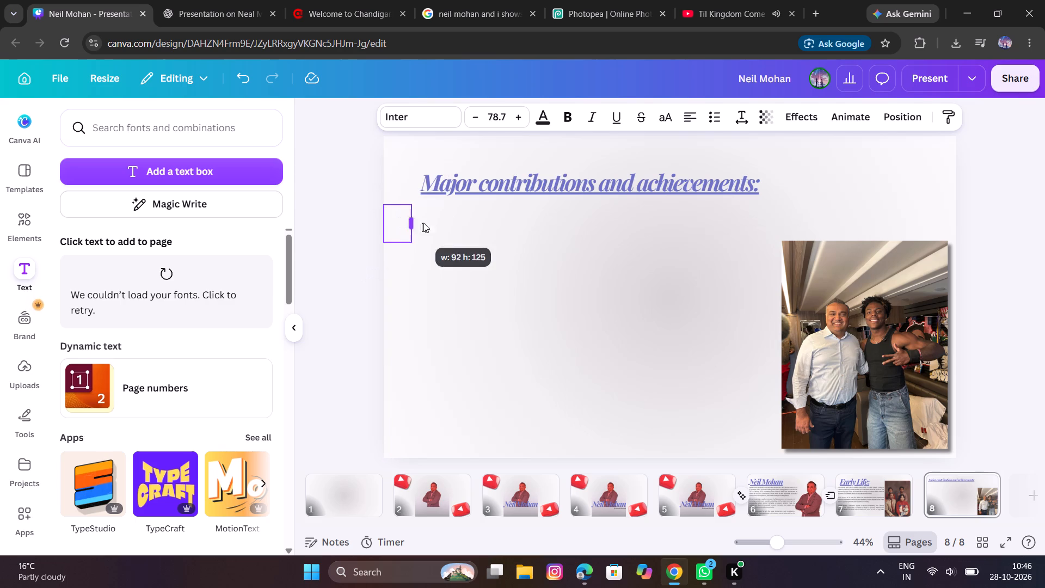
pyautogui.moveTo(423, 223); pyautogui.dragTo(450, 217)
pyautogui.click(376, 231)
pyautogui.click(401, 220)
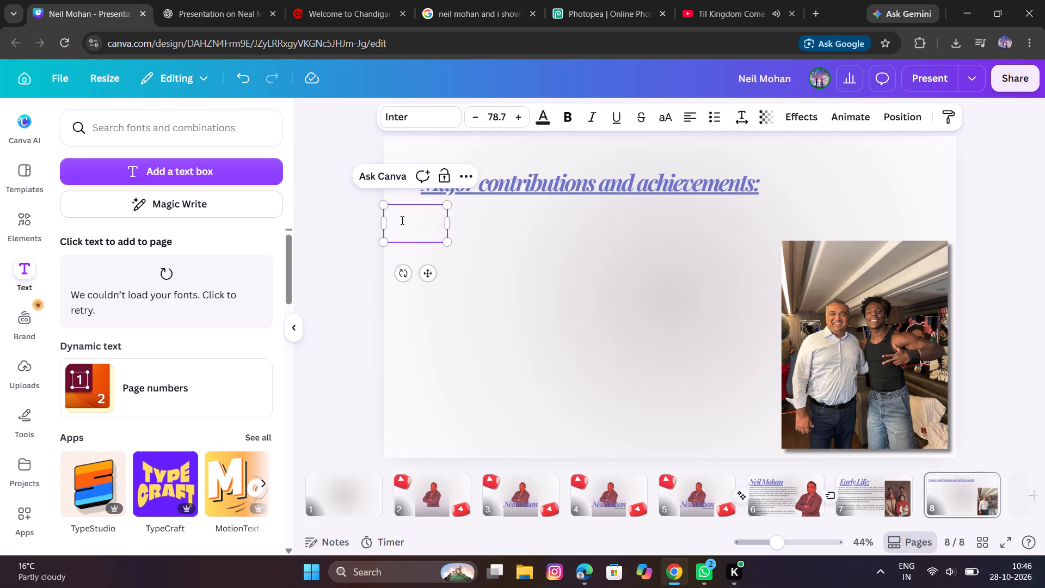
pyautogui.press('1')
pyautogui.press('.')
pyautogui.press('space')
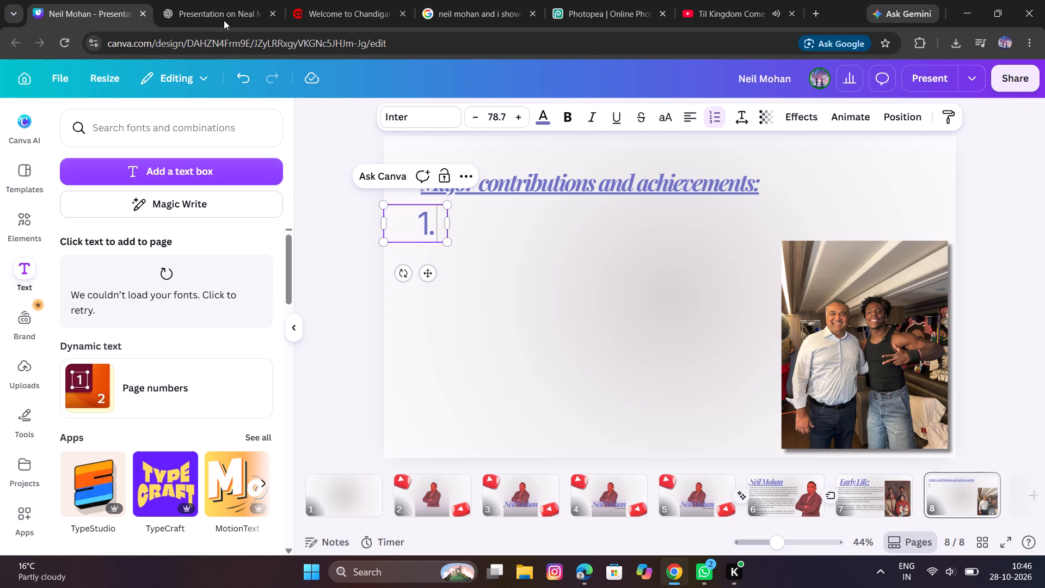
# Stretch the text box to nearly reach the photo and paste "Support for the creator economy" after the list number.
pyautogui.hotkey('ctrl', 'v')
pyautogui.hotkey('ctrl', 'z')
pyautogui.moveTo(450, 222); pyautogui.dragTo(769, 238)
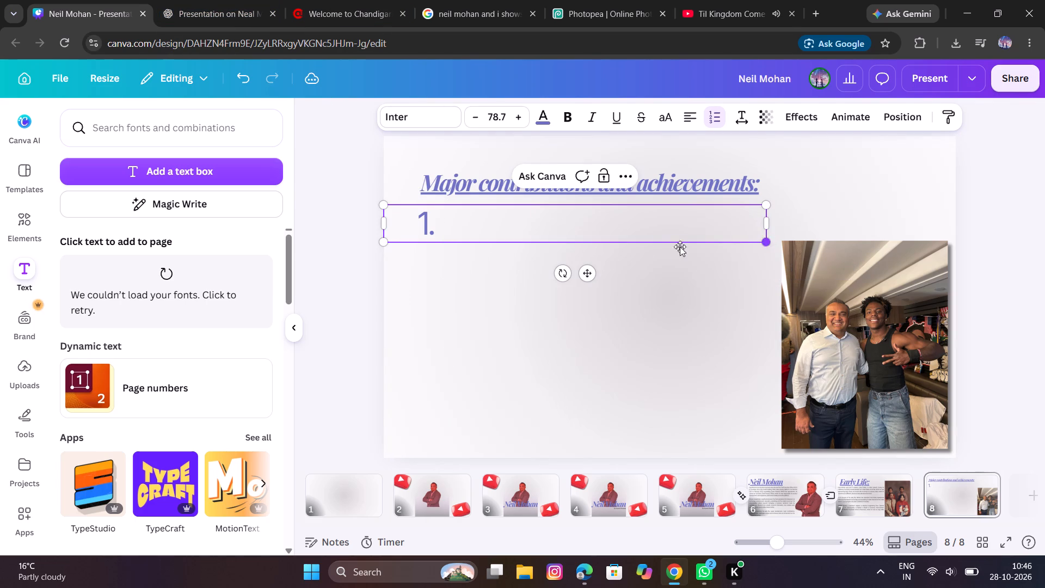
pyautogui.click(462, 213)
pyautogui.press('space')
pyautogui.hotkey('ctrl', 'v')
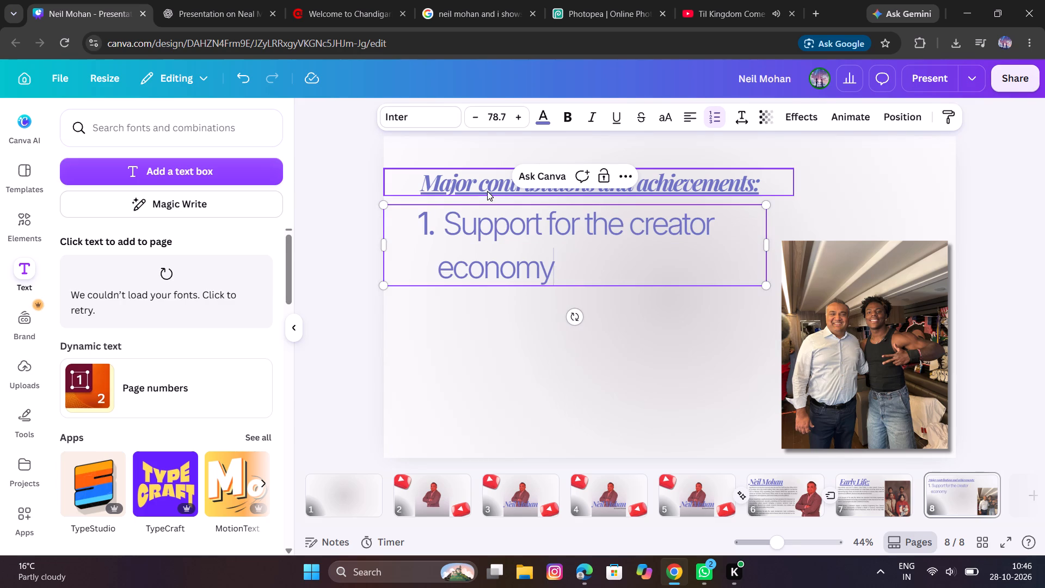
# Recolour the "Support for the creator economy" text dark grey and reduce its font size to 62.7.
pyautogui.moveTo(558, 266); pyautogui.dragTo(480, 244)
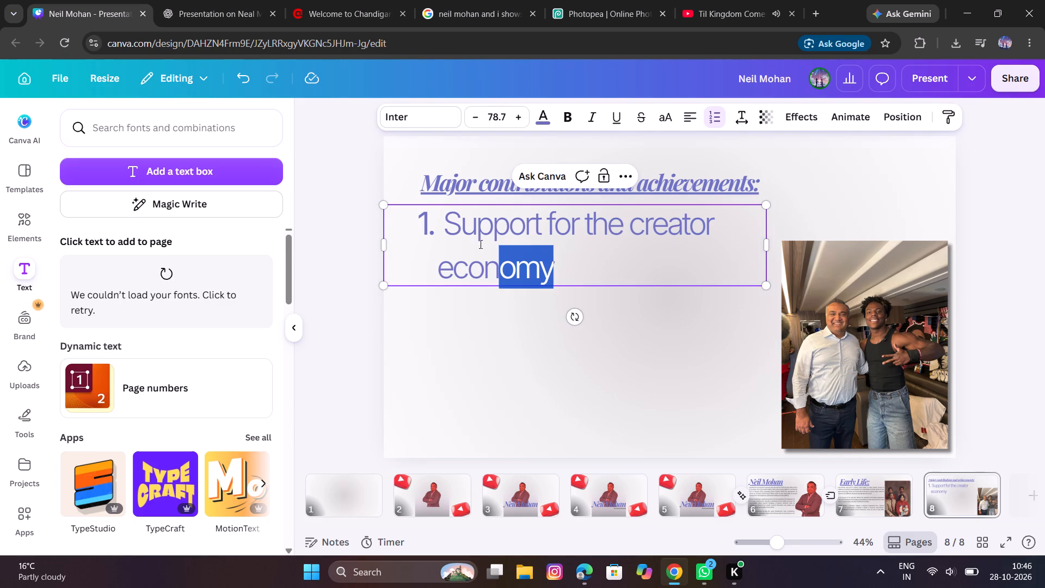
pyautogui.moveTo(480, 244); pyautogui.dragTo(440, 223)
pyautogui.moveTo(441, 244); pyautogui.dragTo(434, 238)
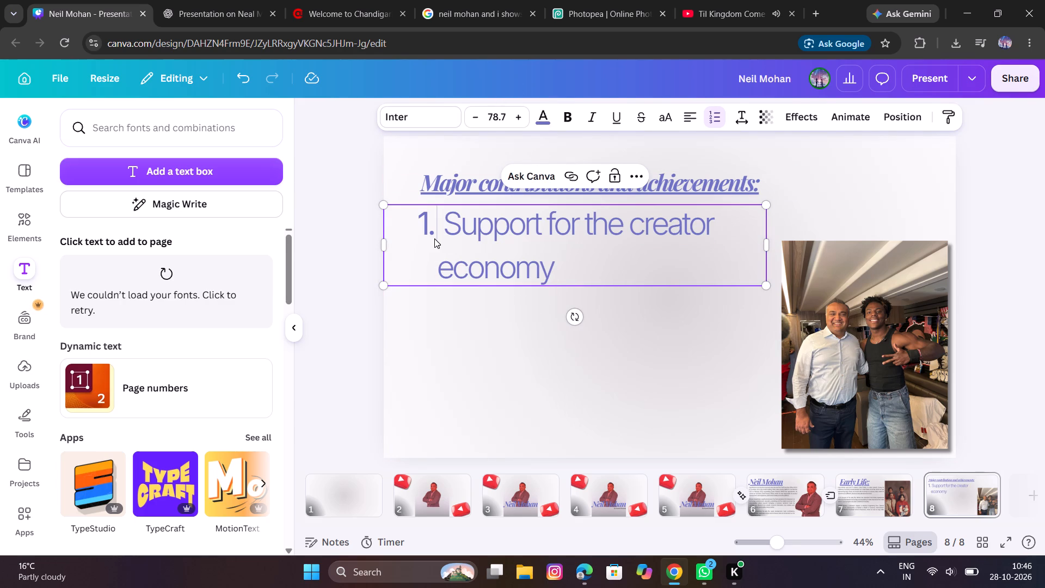
pyautogui.moveTo(434, 238); pyautogui.dragTo(436, 237)
pyautogui.moveTo(442, 236); pyautogui.dragTo(555, 278)
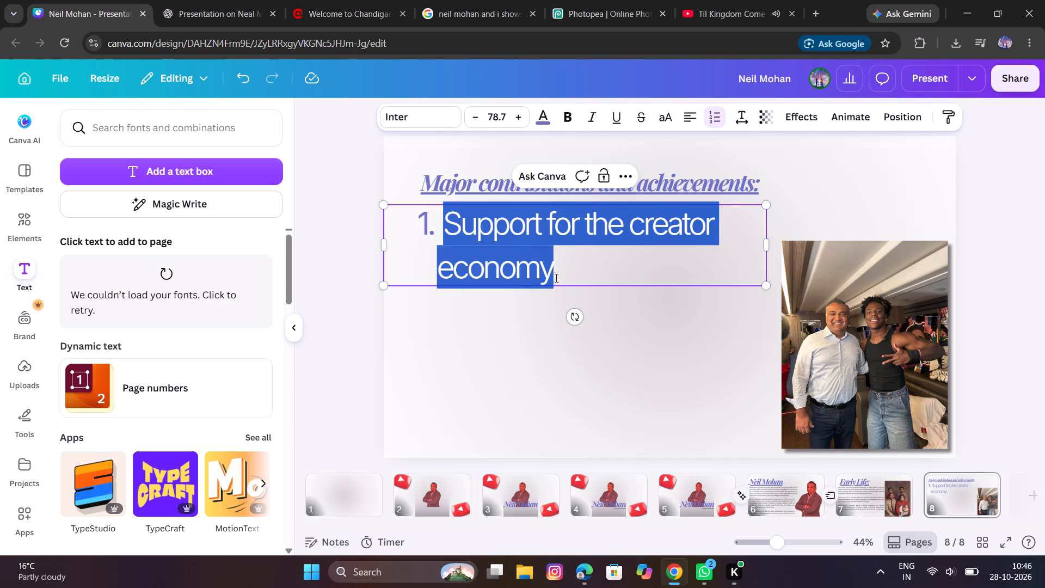
pyautogui.click(552, 109)
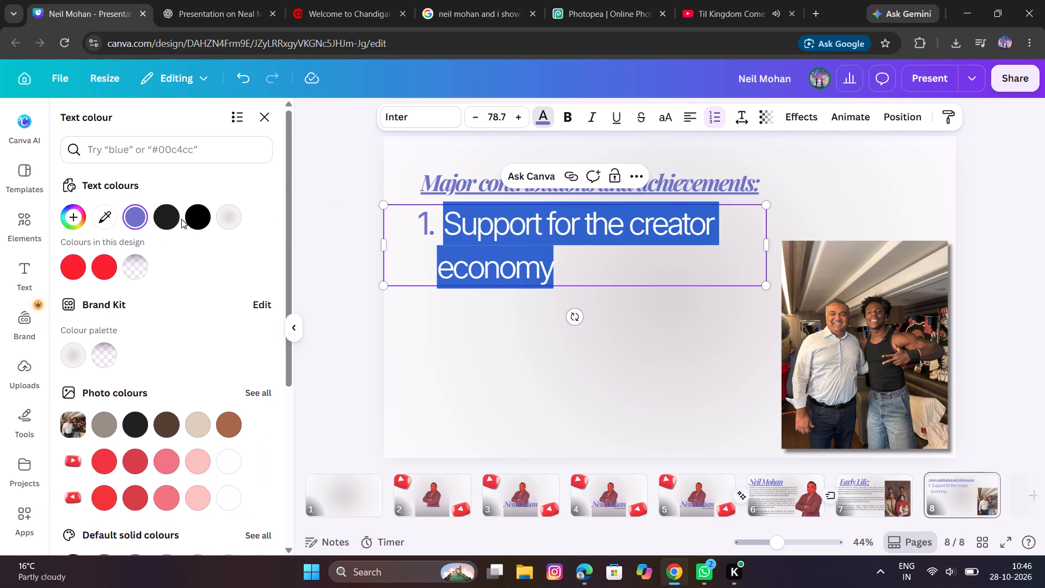
pyautogui.click(168, 216)
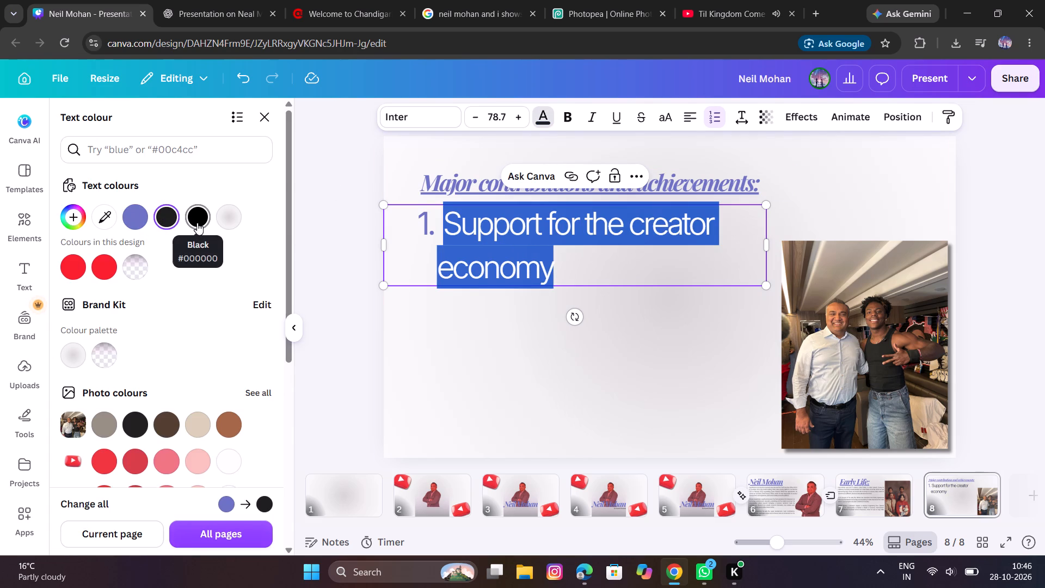
pyautogui.click(476, 120)
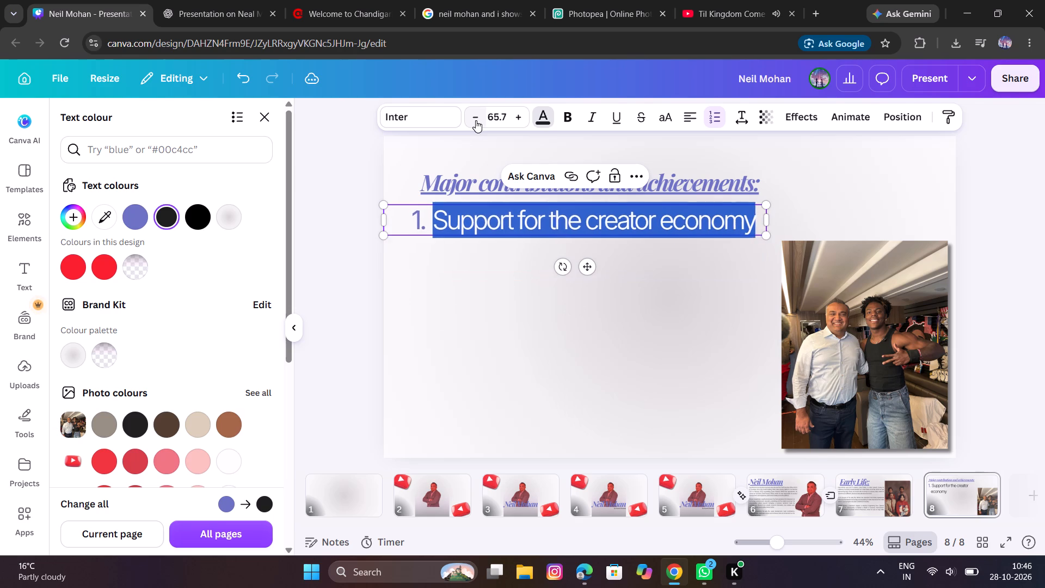
# Remove the purple list number and re-enter "1." in front of "Support for the creator economy".
pyautogui.tripleClick(413, 219)
pyautogui.doubleClick(423, 217)
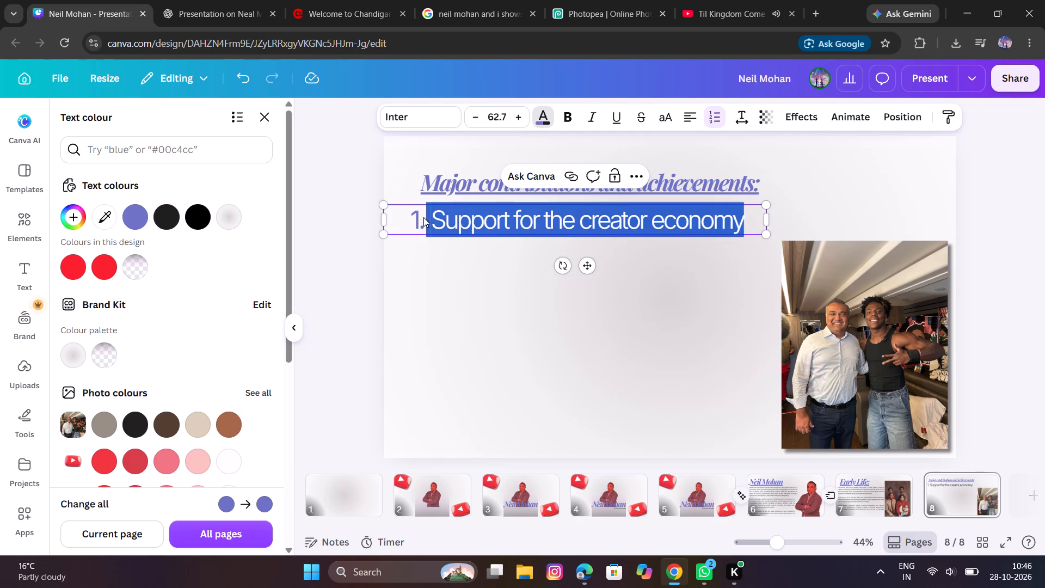
pyautogui.press('BackSpace')
pyautogui.press('BackSpace')
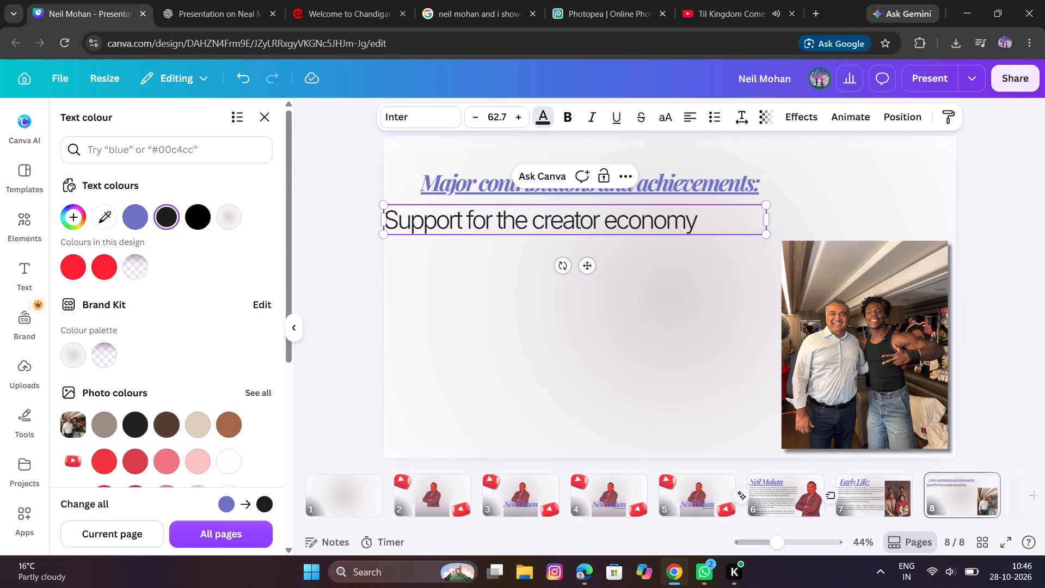
pyautogui.write('1.')
pyautogui.press('space')
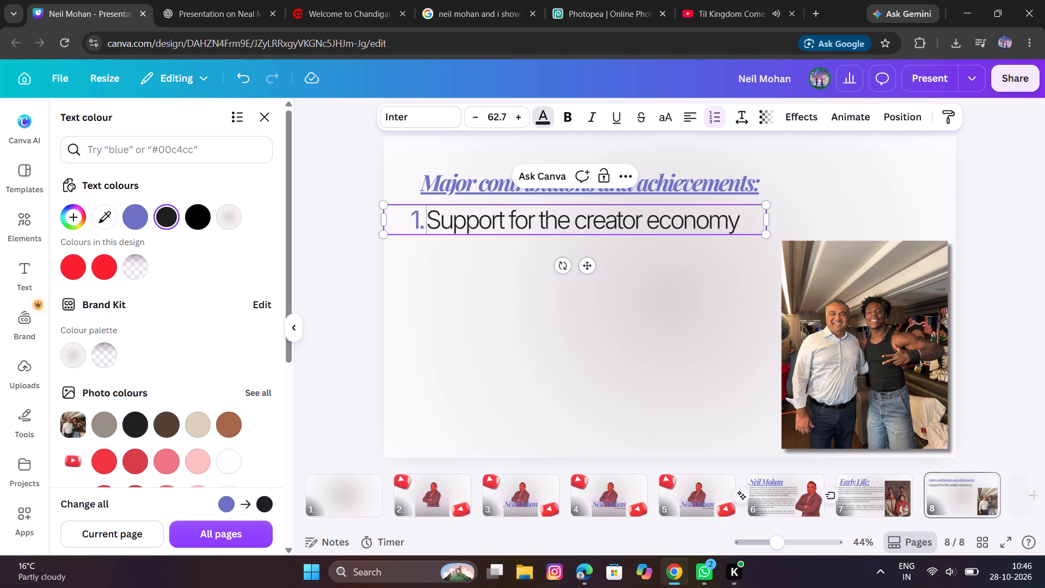
# Insert a space between the list number and "Support for the creator economy".
pyautogui.press('space')
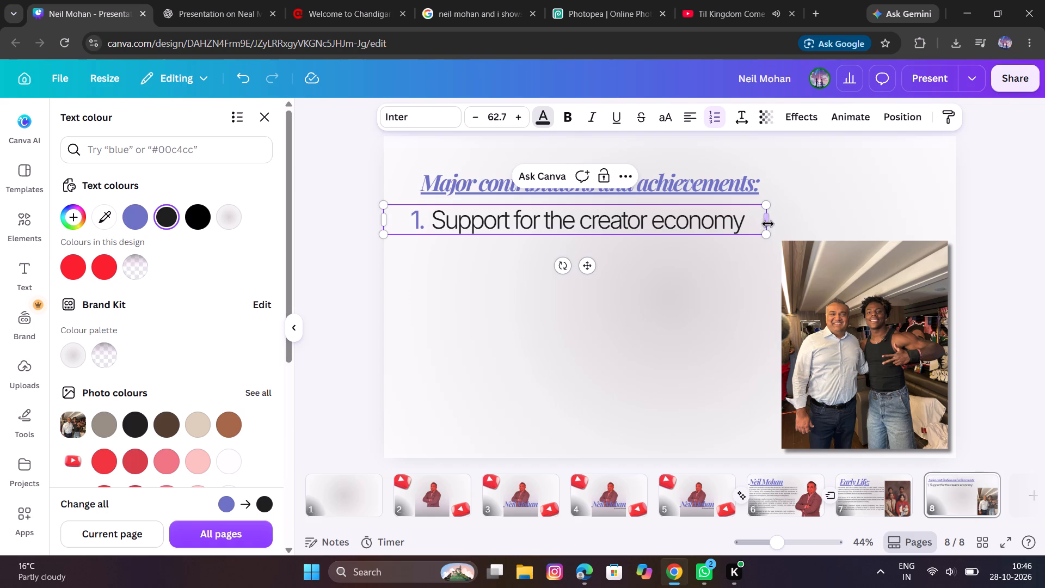
pyautogui.click(745, 223)
pyautogui.press('Return')
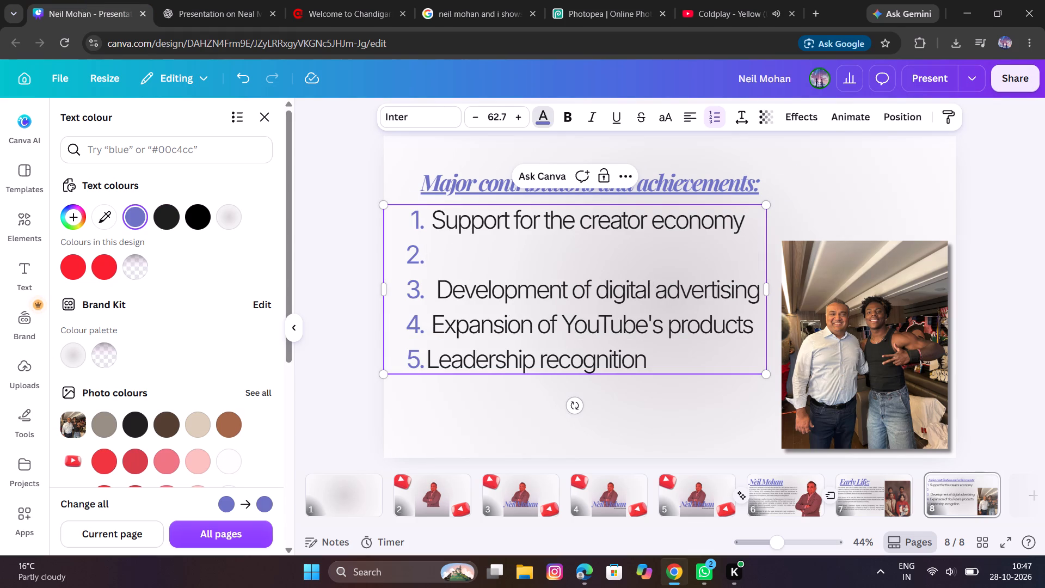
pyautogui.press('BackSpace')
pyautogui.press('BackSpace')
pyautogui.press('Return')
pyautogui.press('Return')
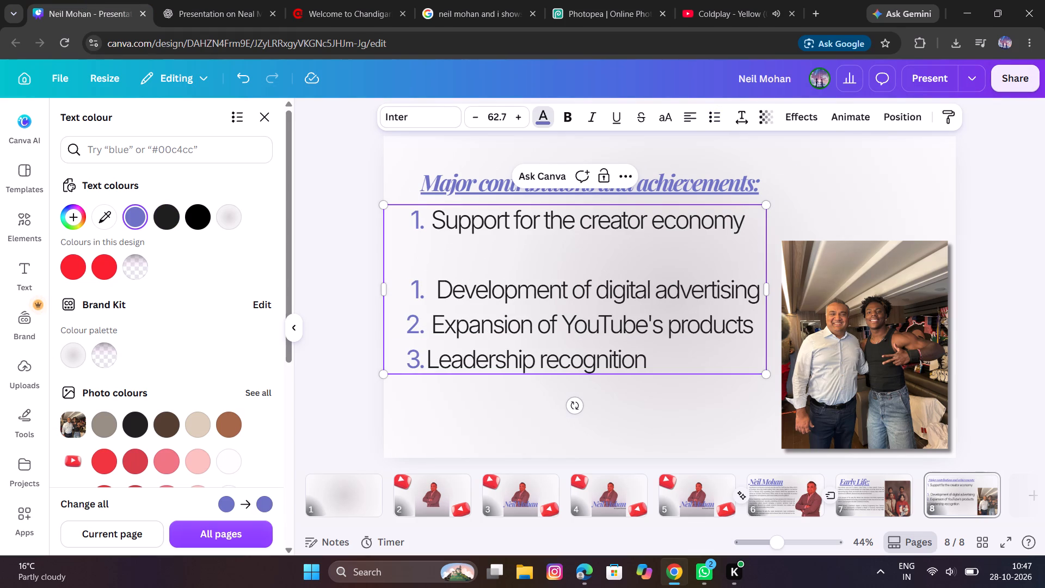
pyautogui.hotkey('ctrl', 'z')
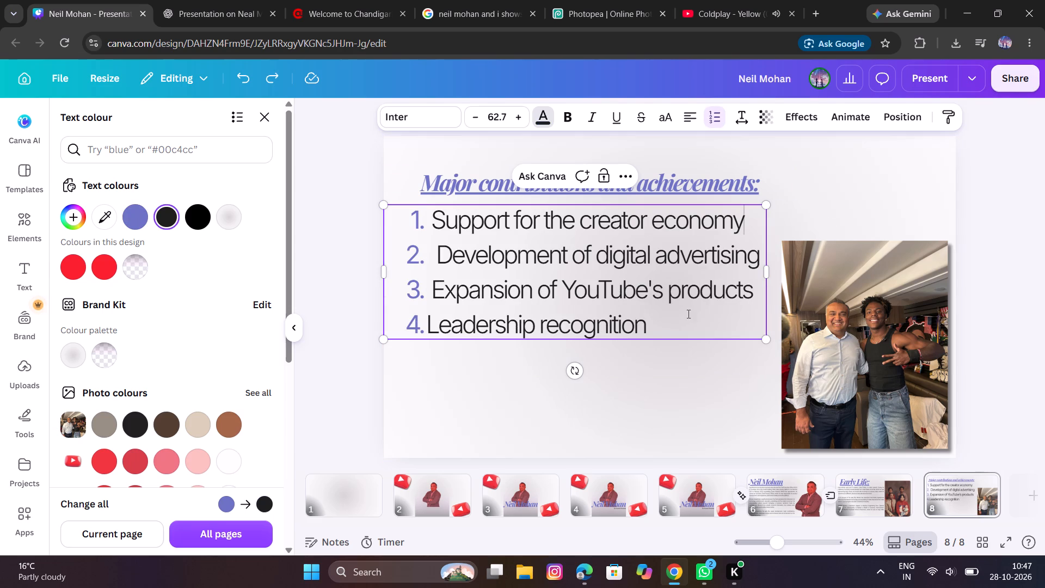
# Move the numbered list text box down to leave a gap below the "Major contributions and achievements:" heading.
pyautogui.click(658, 332)
pyautogui.moveTo(545, 275); pyautogui.dragTo(552, 292)
pyautogui.moveTo(552, 292); pyautogui.dragTo(553, 295)
pyautogui.doubleClick(628, 386)
pyautogui.moveTo(553, 255); pyautogui.dragTo(559, 286)
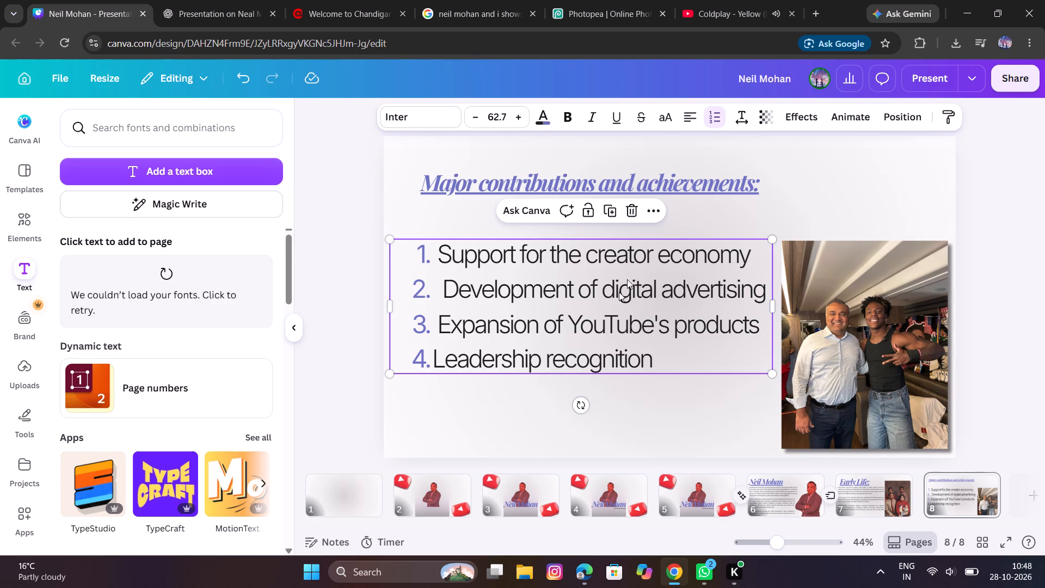
# Enlarge the photo of the two men slightly towards the list and move it up the slide.
pyautogui.click(874, 303)
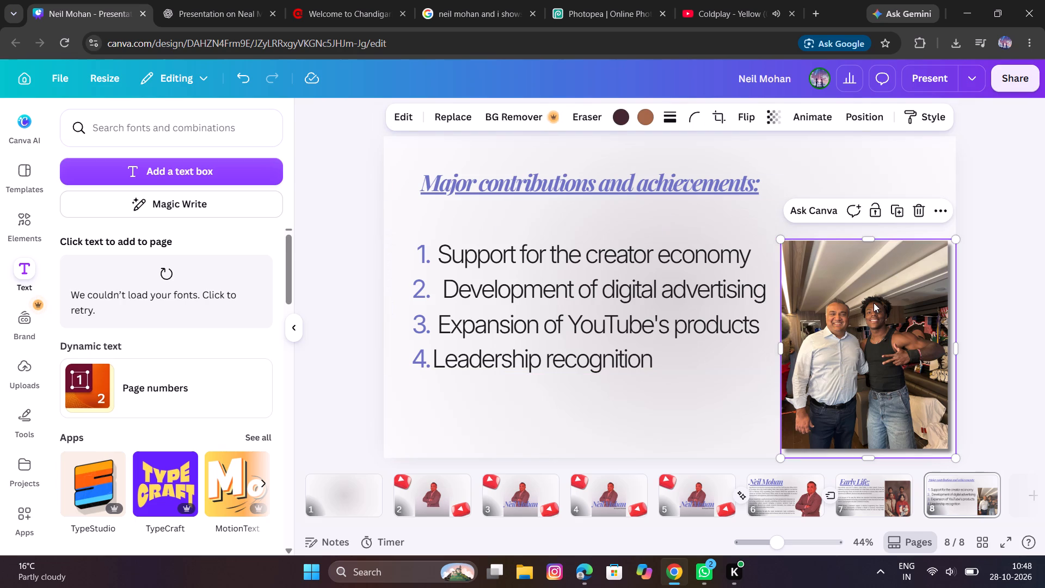
pyautogui.moveTo(780, 238); pyautogui.dragTo(767, 219)
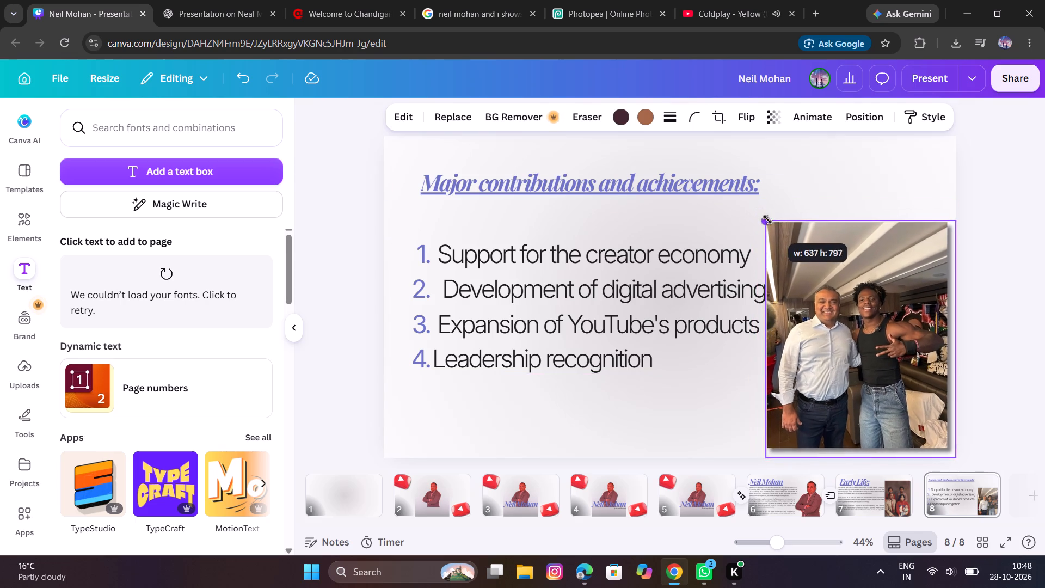
pyautogui.moveTo(767, 219); pyautogui.dragTo(773, 219)
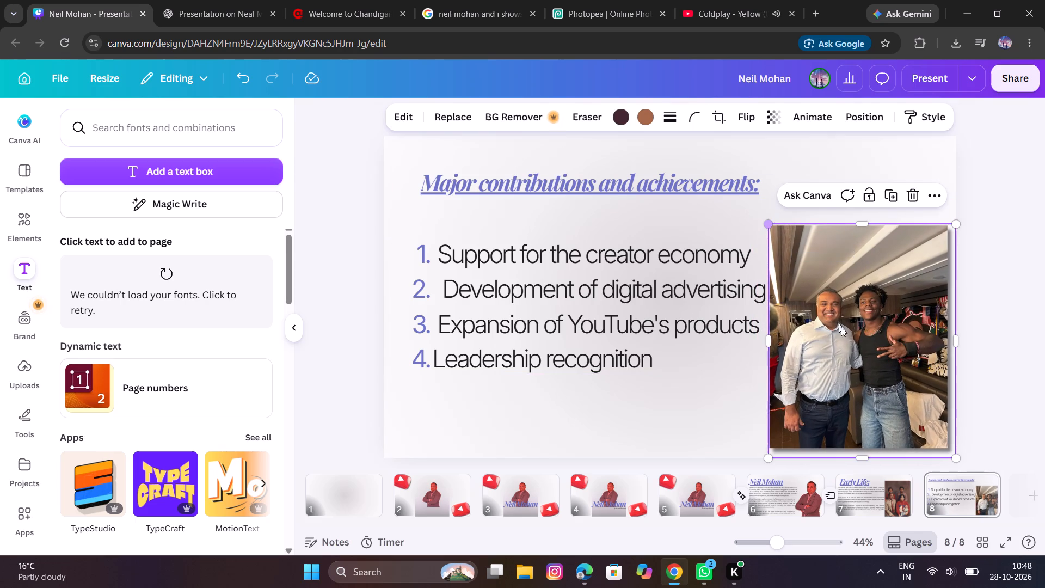
pyautogui.moveTo(846, 340); pyautogui.dragTo(842, 332)
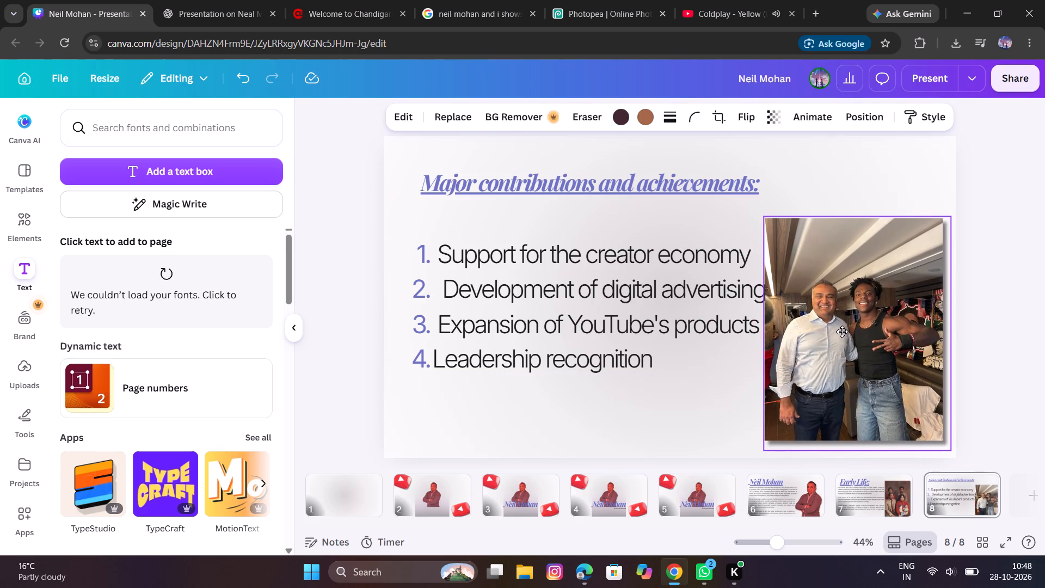
pyautogui.moveTo(842, 332); pyautogui.dragTo(843, 323)
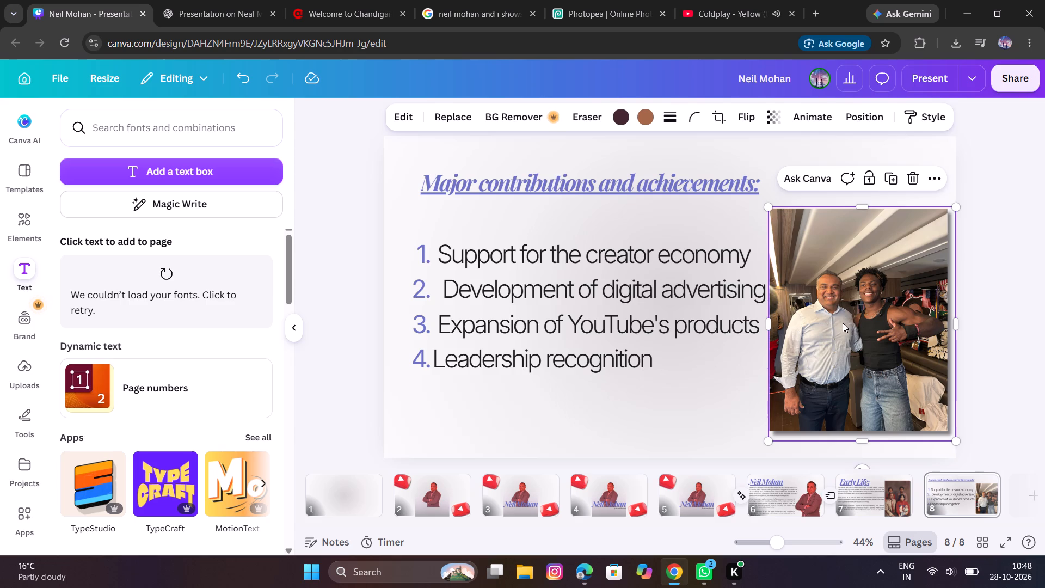
# Shrink the numbered list text to a size of about 59.8 and move it up directly beneath the heading, clear of the photo.
pyautogui.click(606, 358)
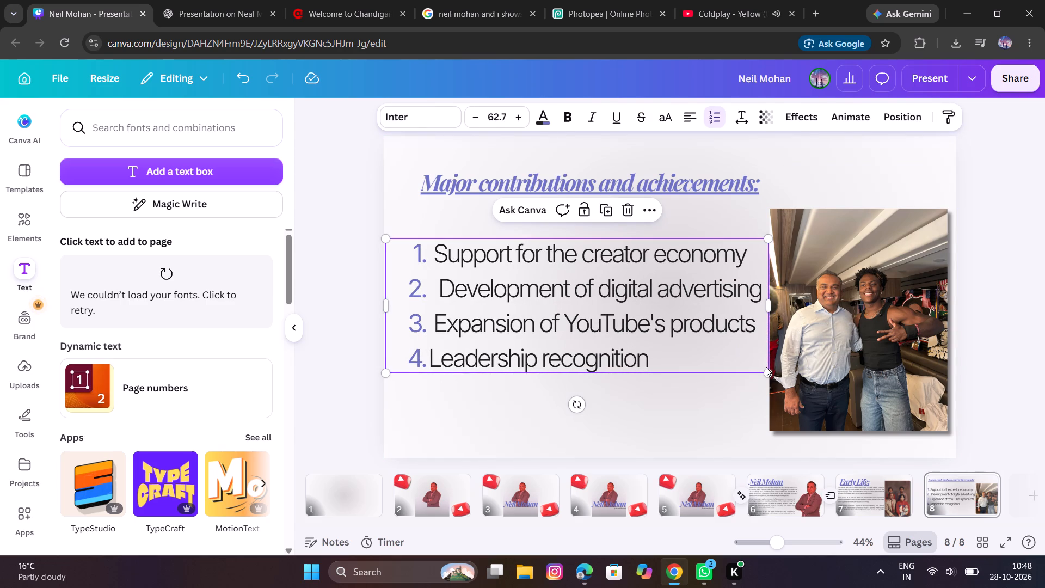
pyautogui.moveTo(768, 374); pyautogui.dragTo(764, 372)
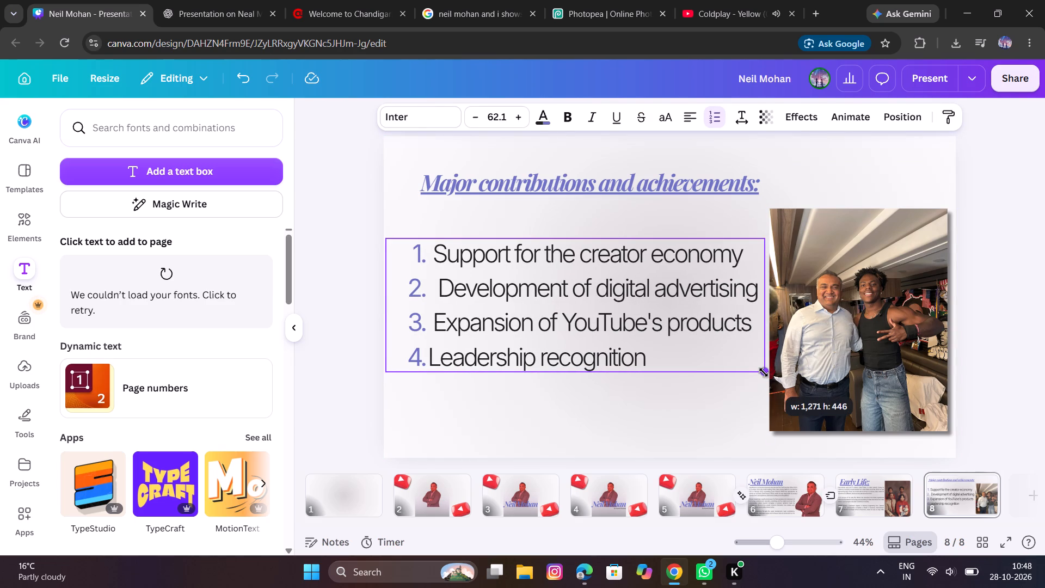
pyautogui.moveTo(764, 372); pyautogui.dragTo(749, 369)
pyautogui.moveTo(533, 308); pyautogui.dragTo(545, 286)
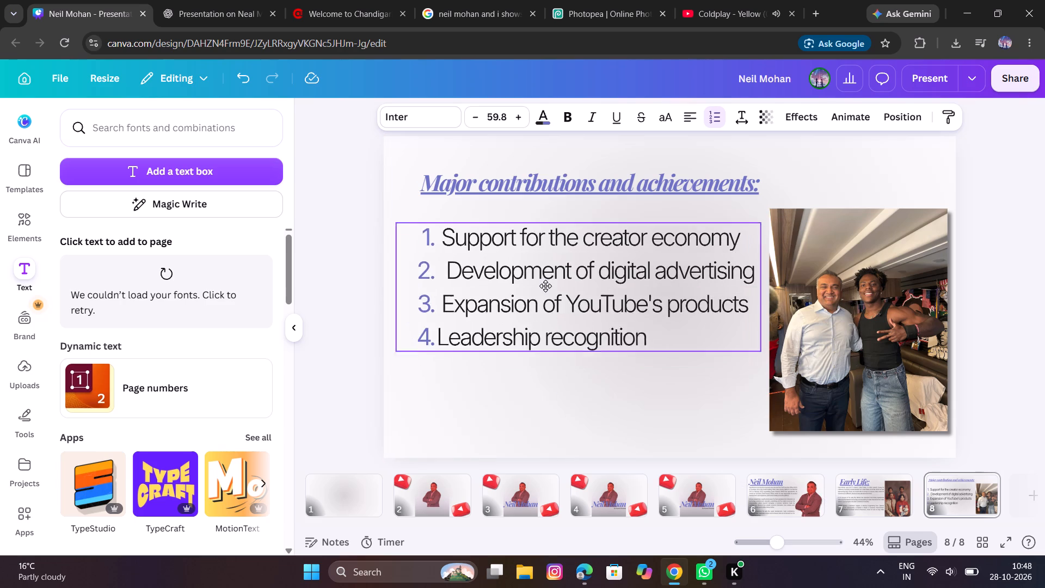
pyautogui.moveTo(545, 286); pyautogui.dragTo(539, 278)
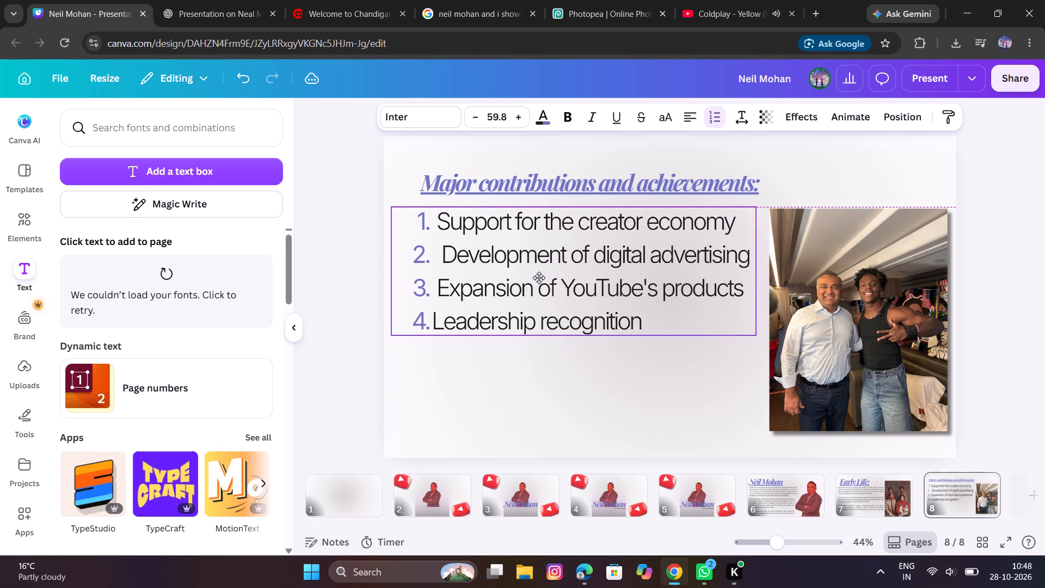
pyautogui.moveTo(539, 278); pyautogui.dragTo(539, 278)
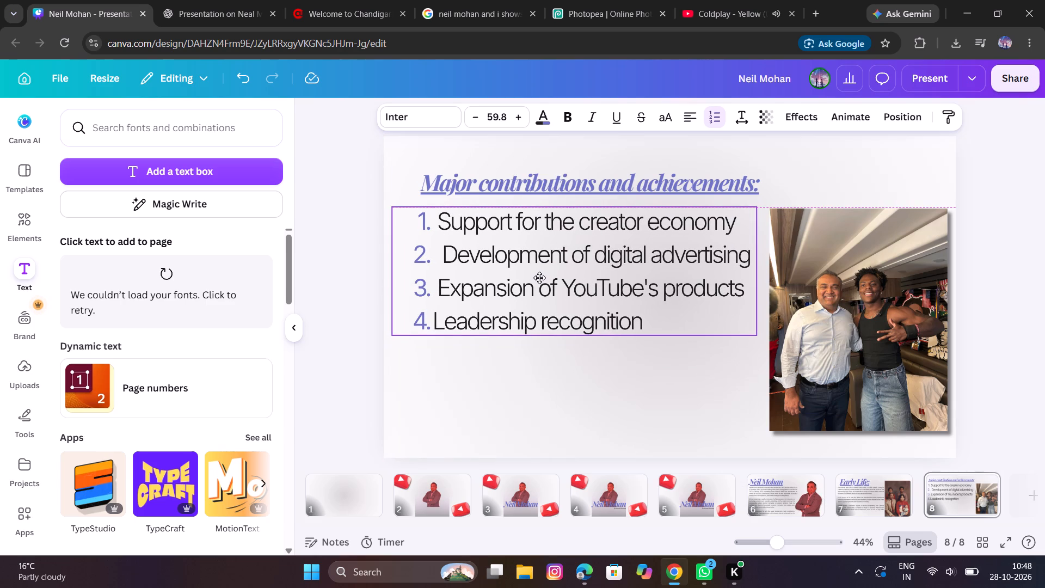
pyautogui.moveTo(539, 278); pyautogui.dragTo(542, 278)
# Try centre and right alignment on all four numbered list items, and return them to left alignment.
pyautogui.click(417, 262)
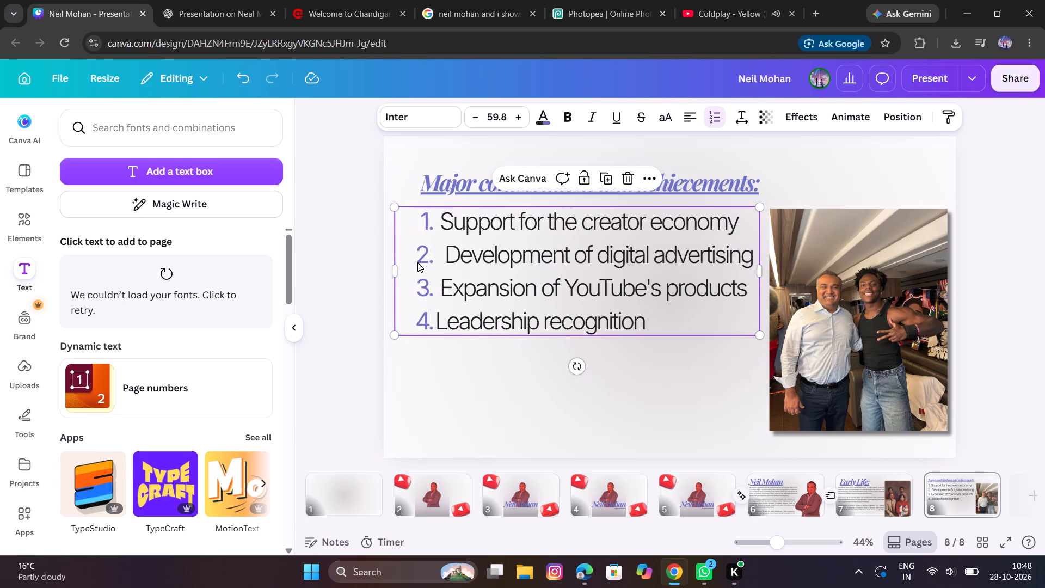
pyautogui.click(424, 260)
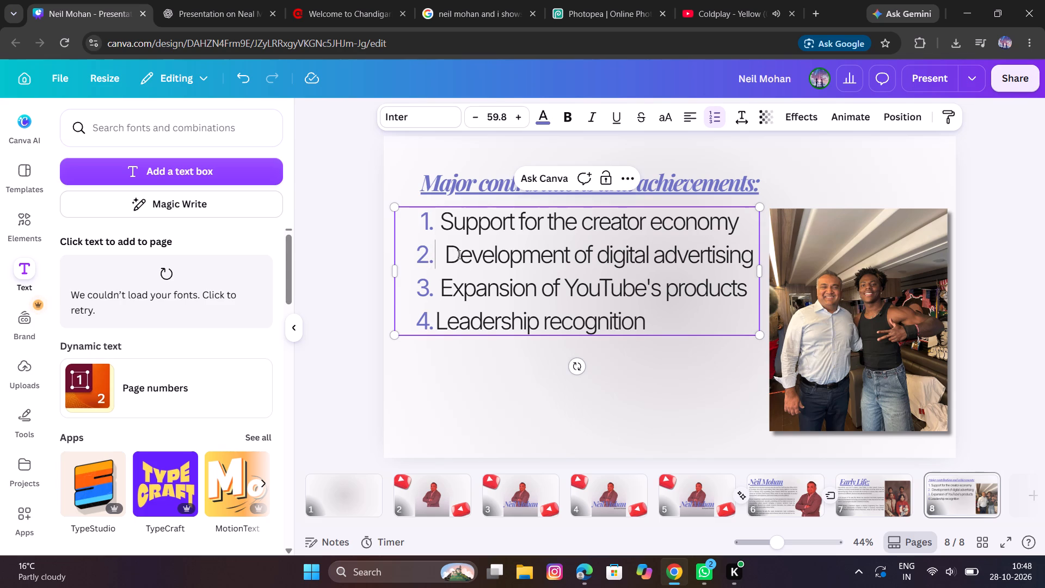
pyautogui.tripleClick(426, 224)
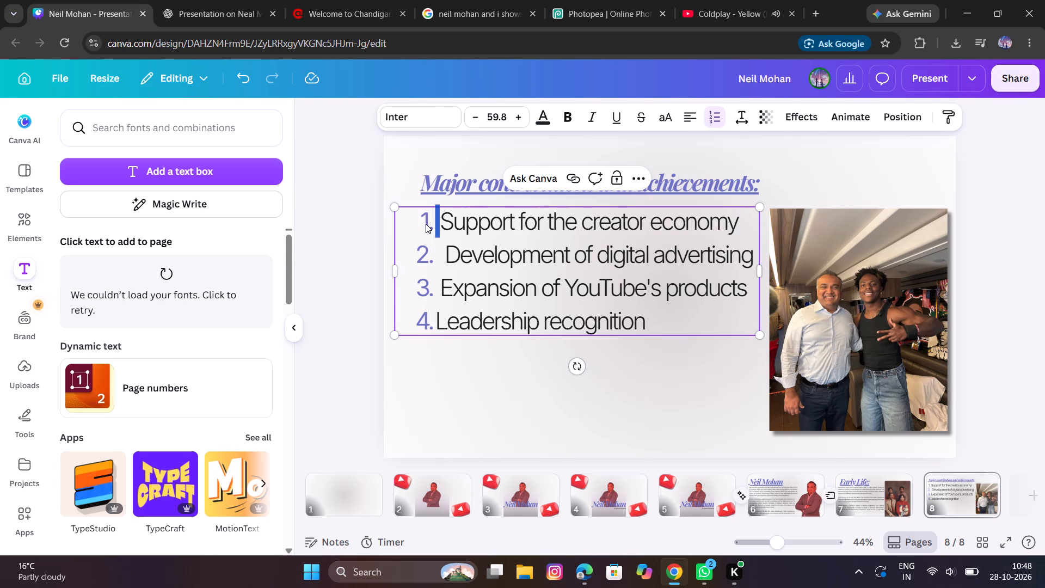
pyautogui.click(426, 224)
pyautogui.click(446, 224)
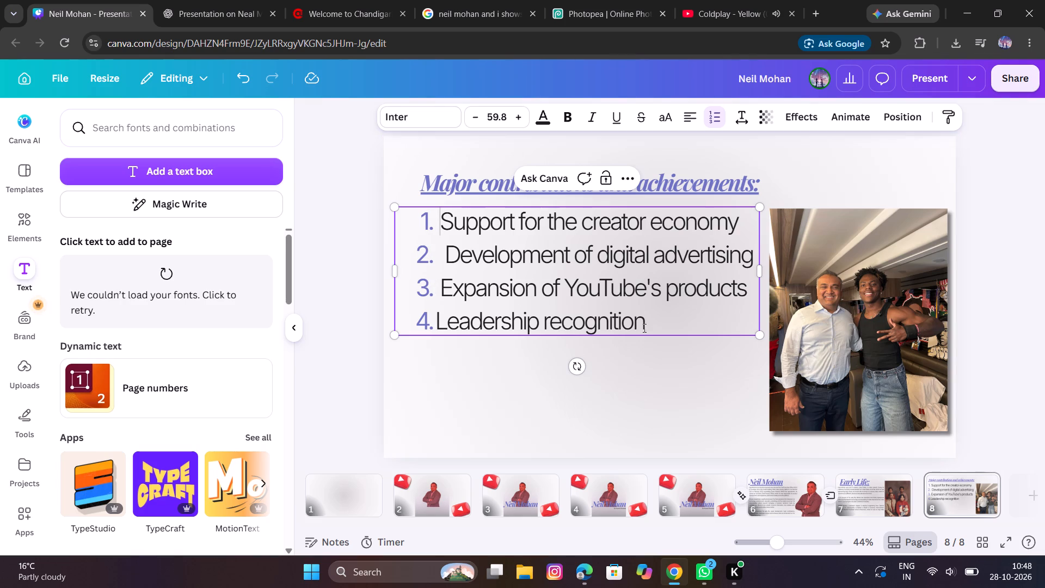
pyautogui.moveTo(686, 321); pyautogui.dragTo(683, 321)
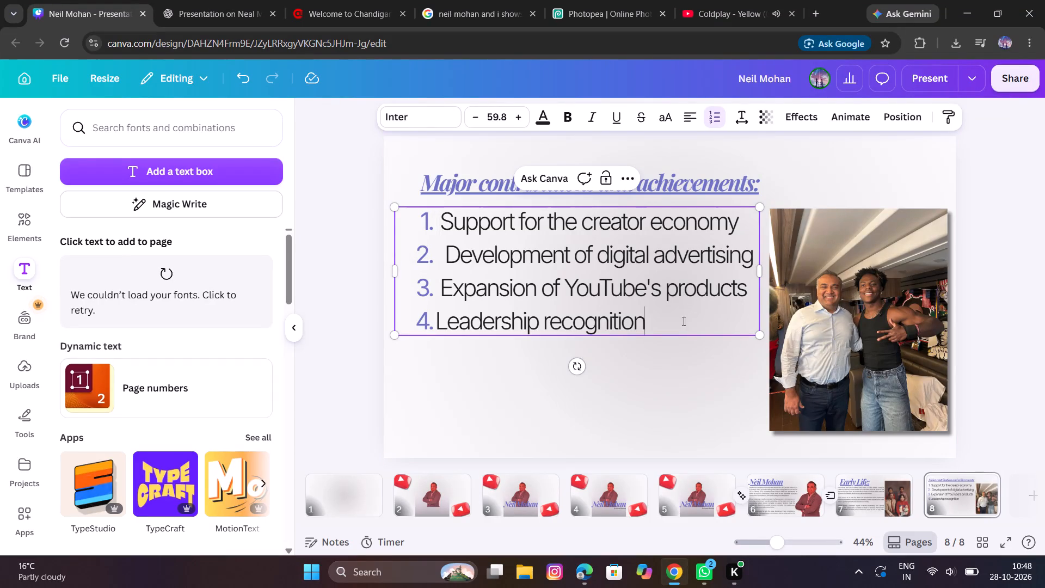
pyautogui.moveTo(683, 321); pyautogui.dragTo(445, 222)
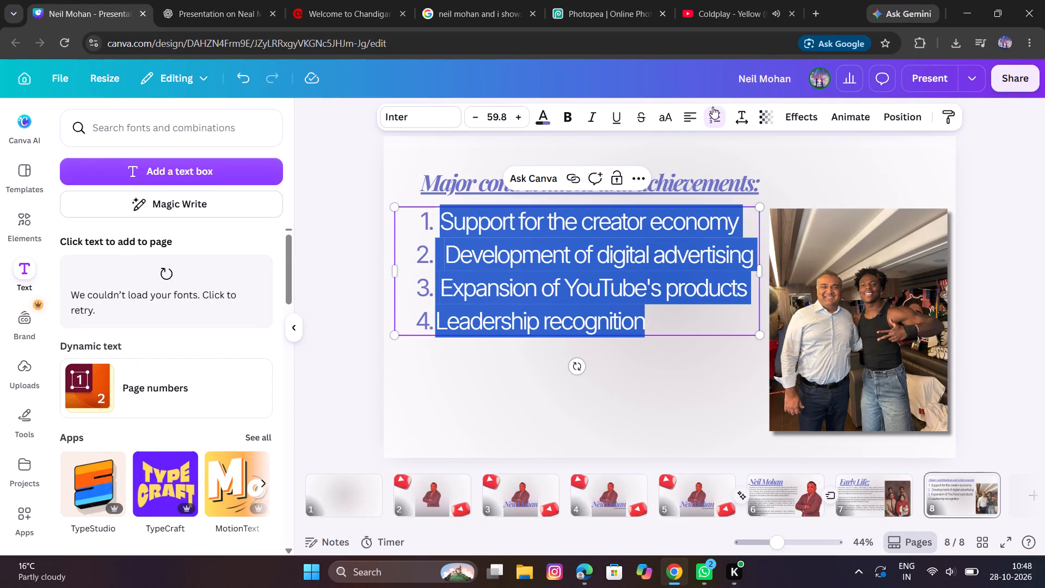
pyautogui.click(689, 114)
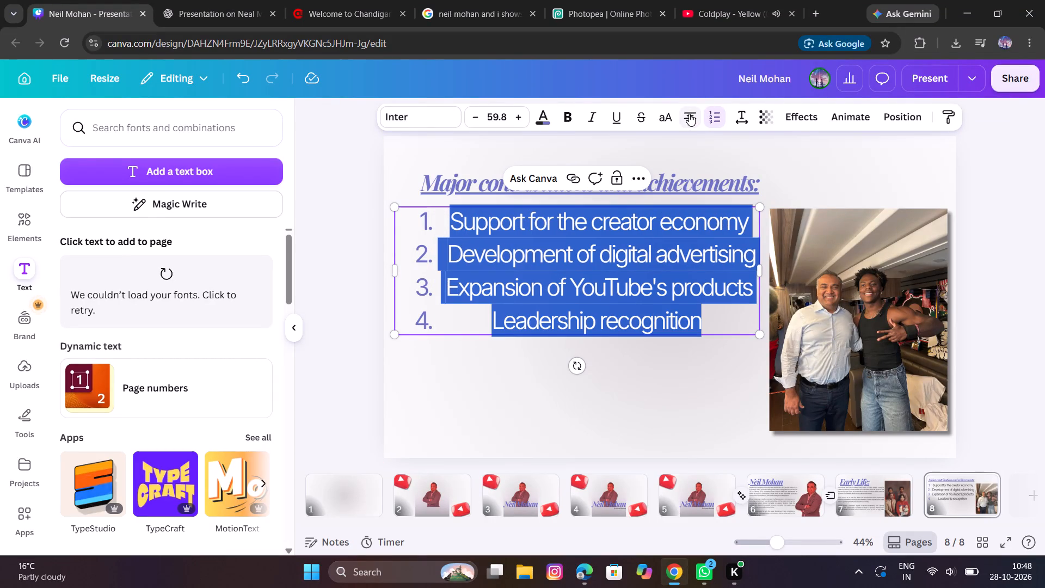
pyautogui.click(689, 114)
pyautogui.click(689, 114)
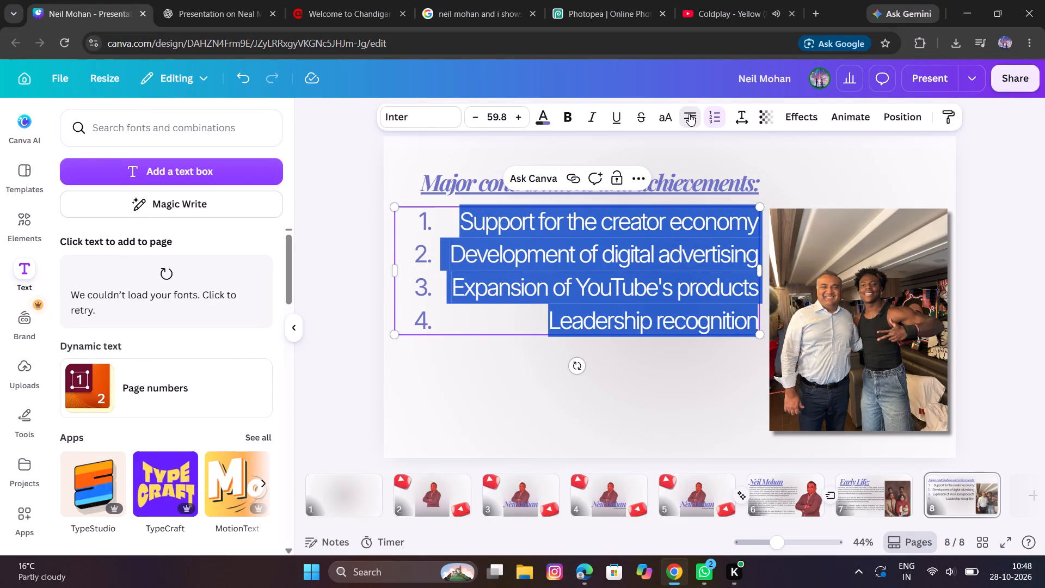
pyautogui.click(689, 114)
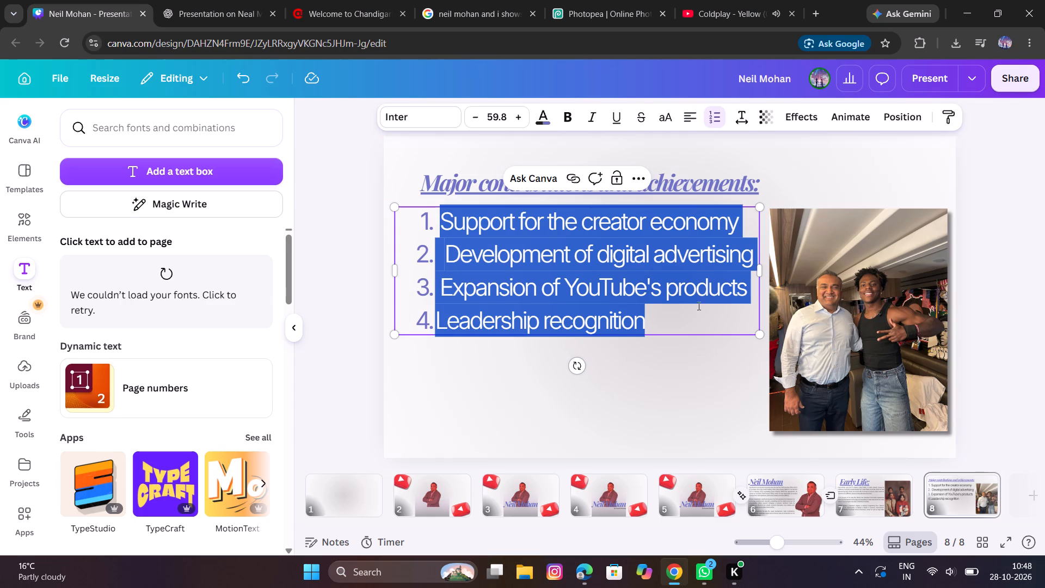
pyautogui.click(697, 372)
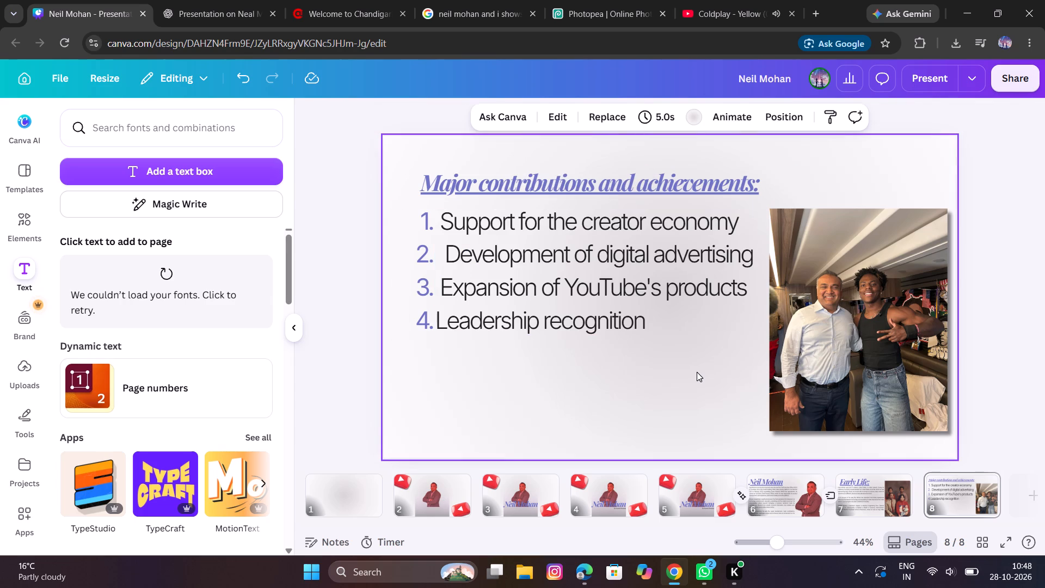
# Nudge the numbered list text box slightly down from the heading.
pyautogui.click(651, 315)
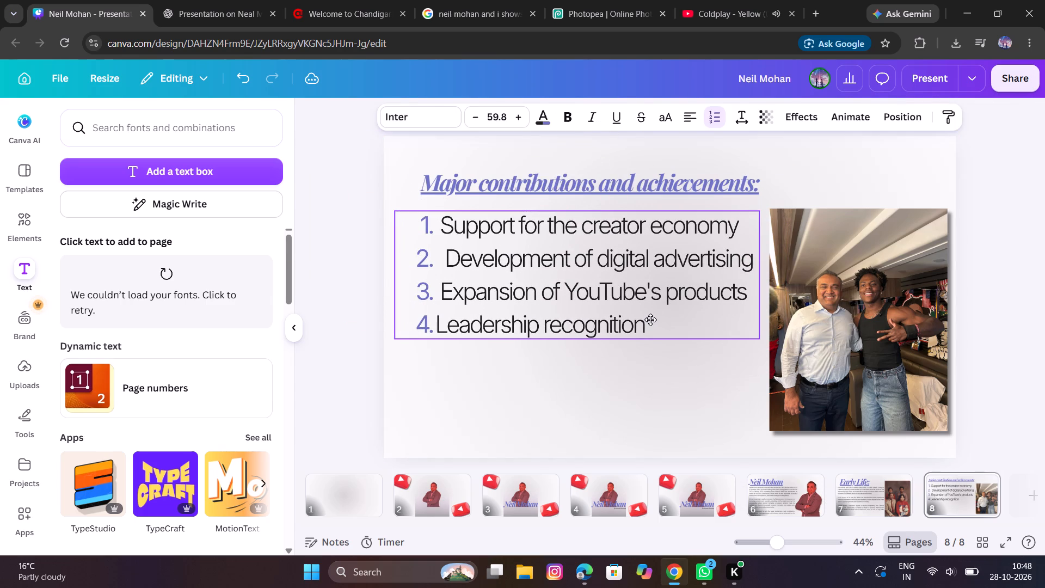
pyautogui.click(647, 340)
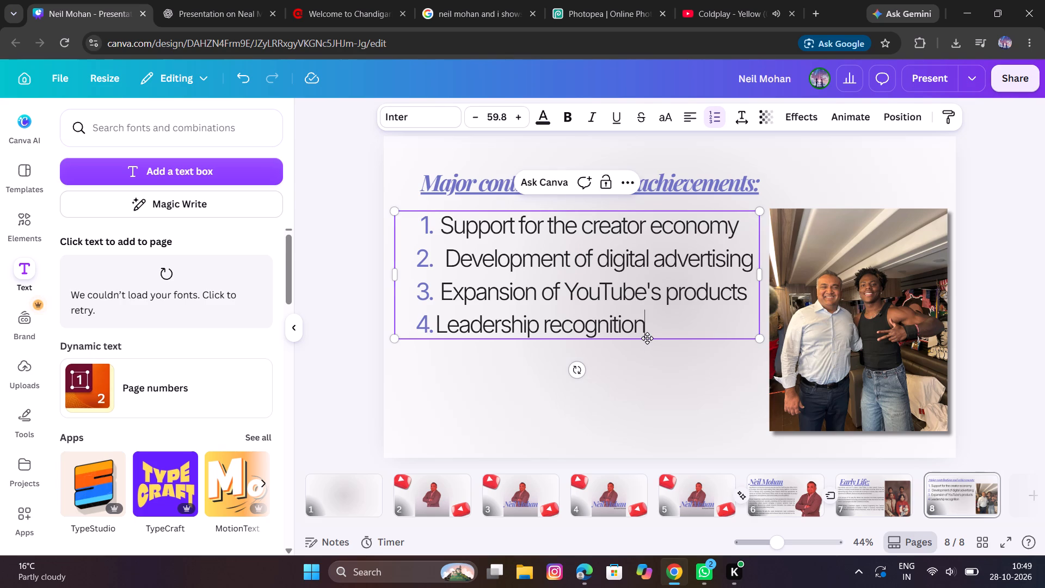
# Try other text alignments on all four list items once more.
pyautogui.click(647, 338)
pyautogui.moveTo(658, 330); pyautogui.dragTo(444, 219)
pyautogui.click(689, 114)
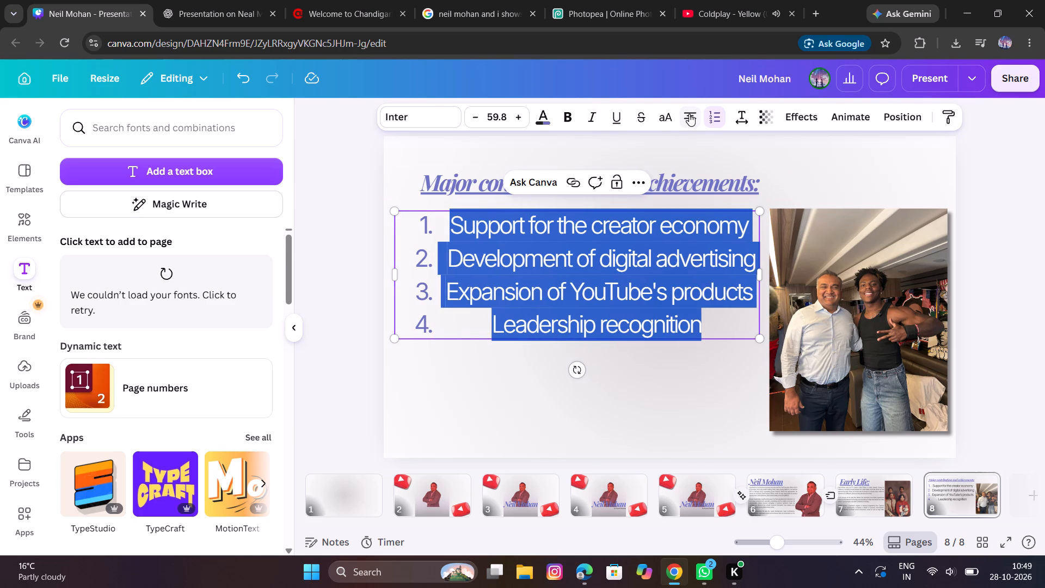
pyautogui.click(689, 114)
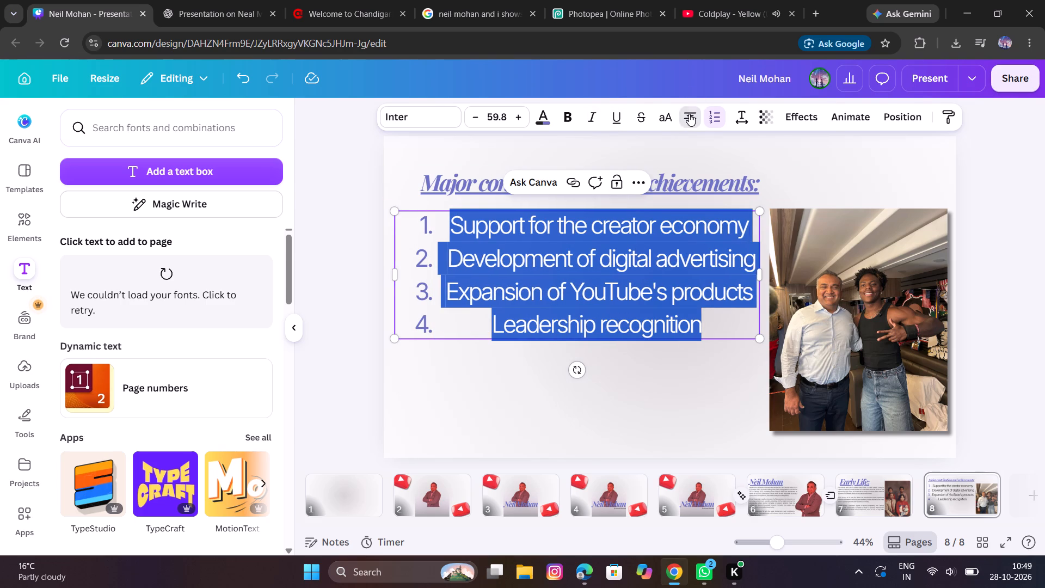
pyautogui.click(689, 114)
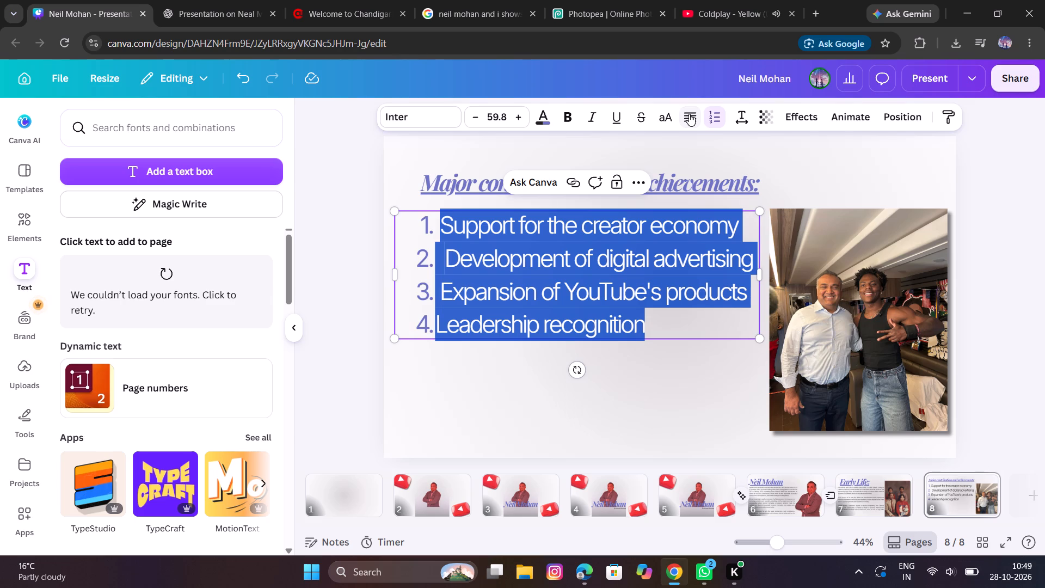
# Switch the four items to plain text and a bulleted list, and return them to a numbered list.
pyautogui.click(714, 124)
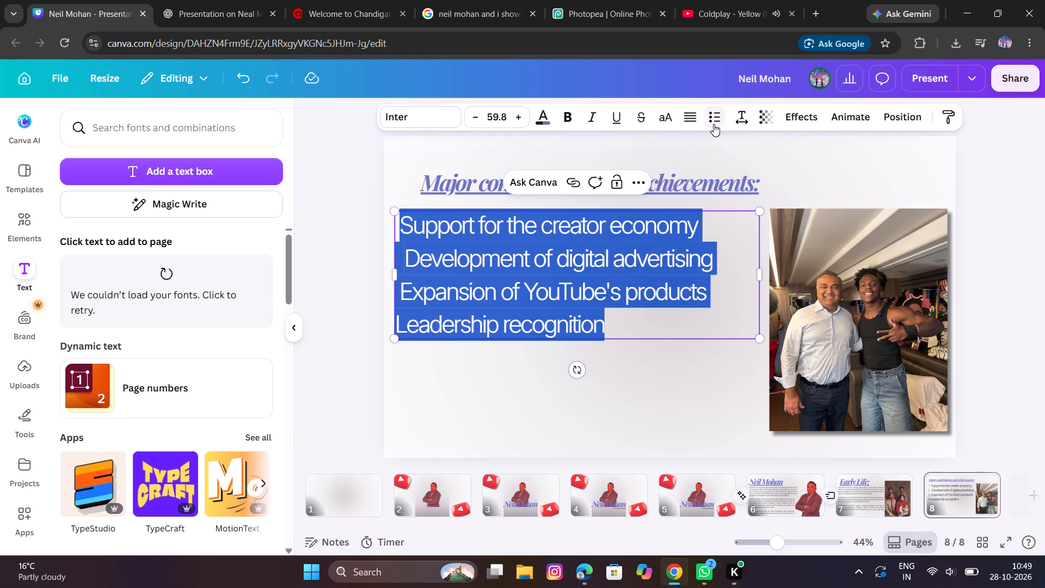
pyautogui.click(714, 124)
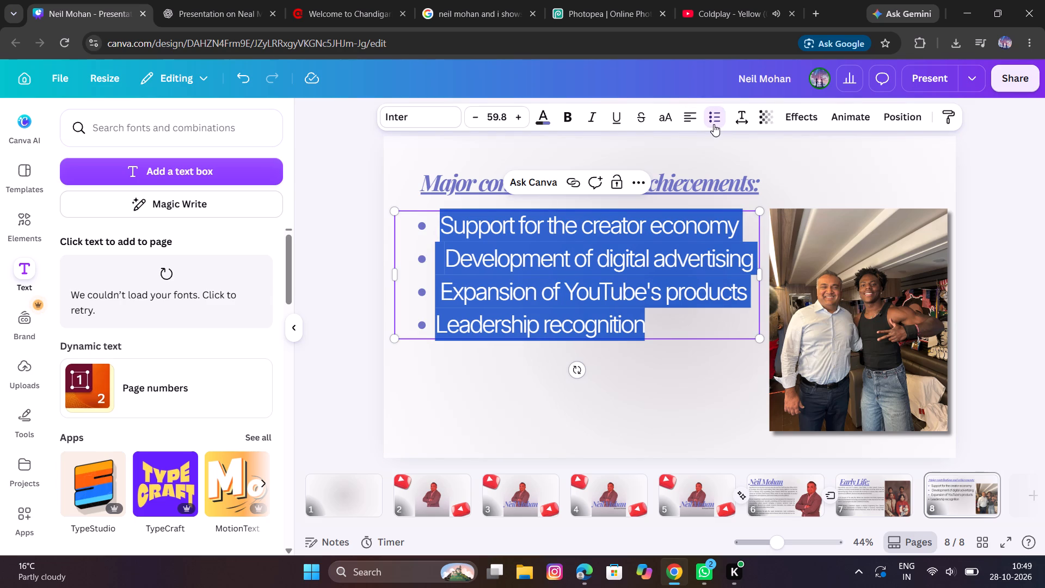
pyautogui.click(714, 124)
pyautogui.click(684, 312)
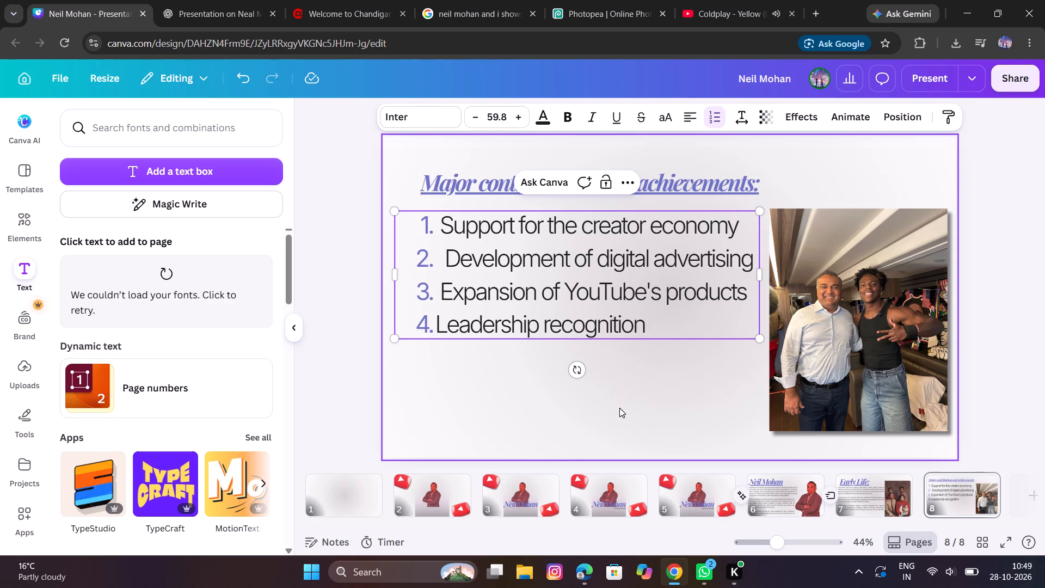
pyautogui.click(442, 264)
pyautogui.press('BackSpace')
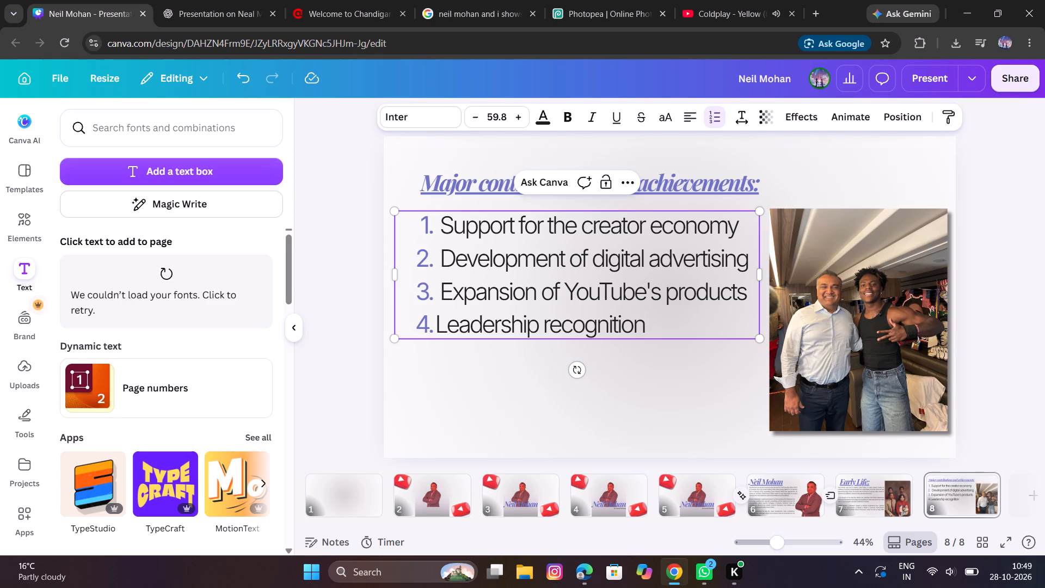
pyautogui.click(438, 324)
pyautogui.press('space')
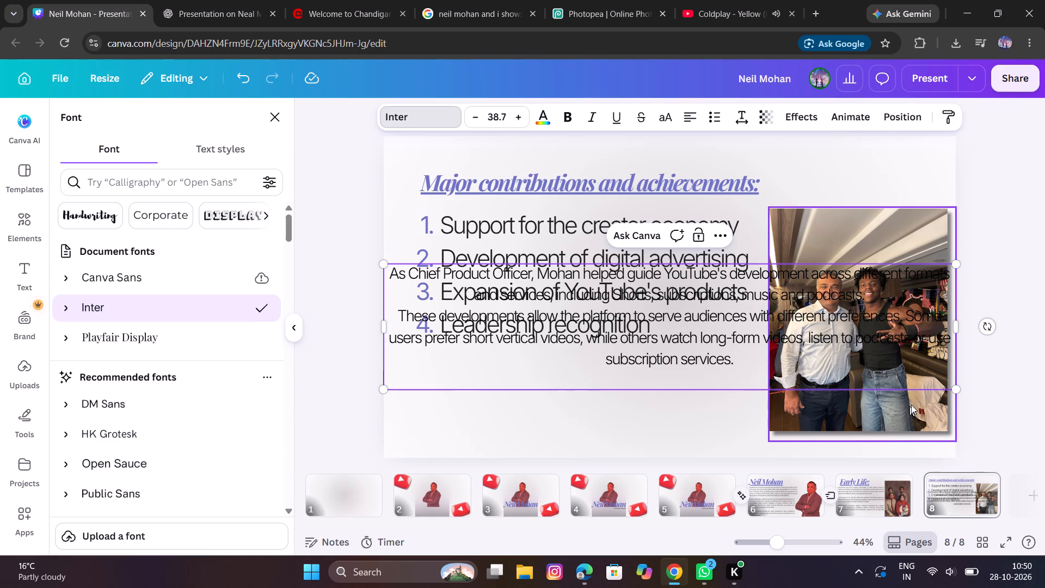
pyautogui.moveTo(957, 338); pyautogui.dragTo(712, 378)
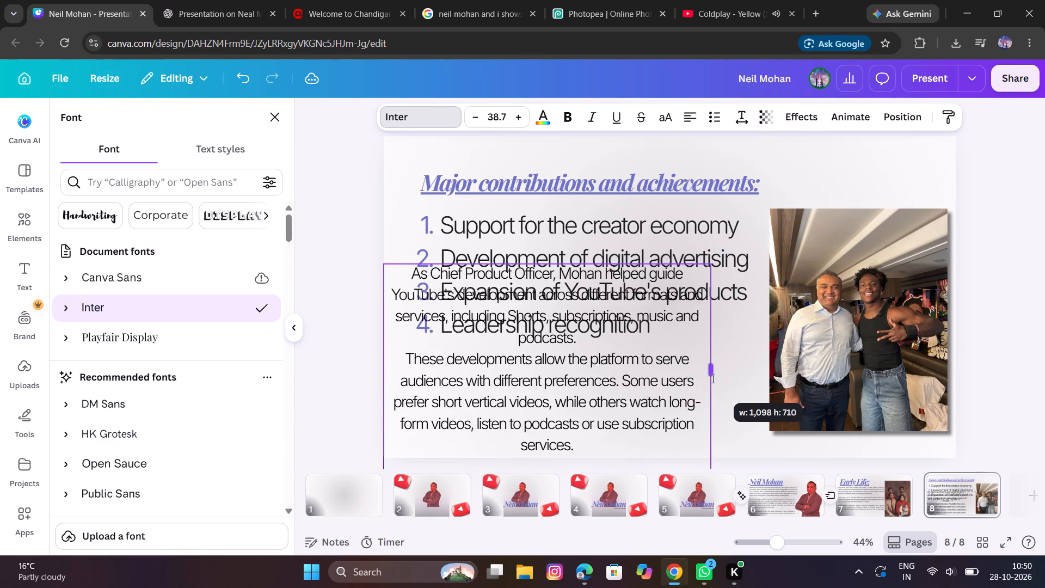
pyautogui.moveTo(712, 378); pyautogui.dragTo(766, 354)
# Reduce the two pasted paragraphs to font size 24.7.
pyautogui.moveTo(638, 406); pyautogui.dragTo(404, 267)
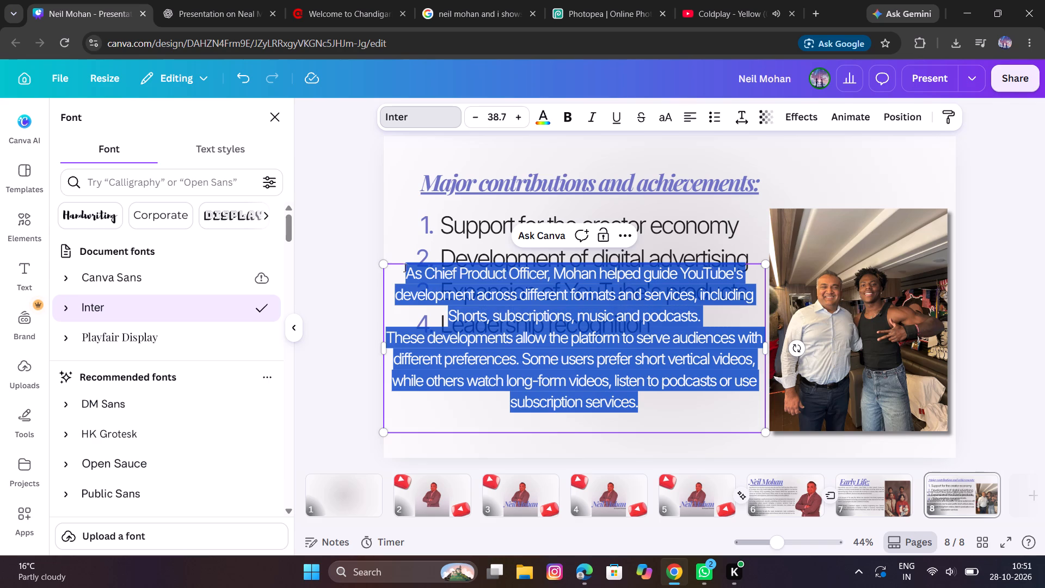
pyautogui.moveTo(404, 267); pyautogui.dragTo(403, 267)
pyautogui.click(475, 120)
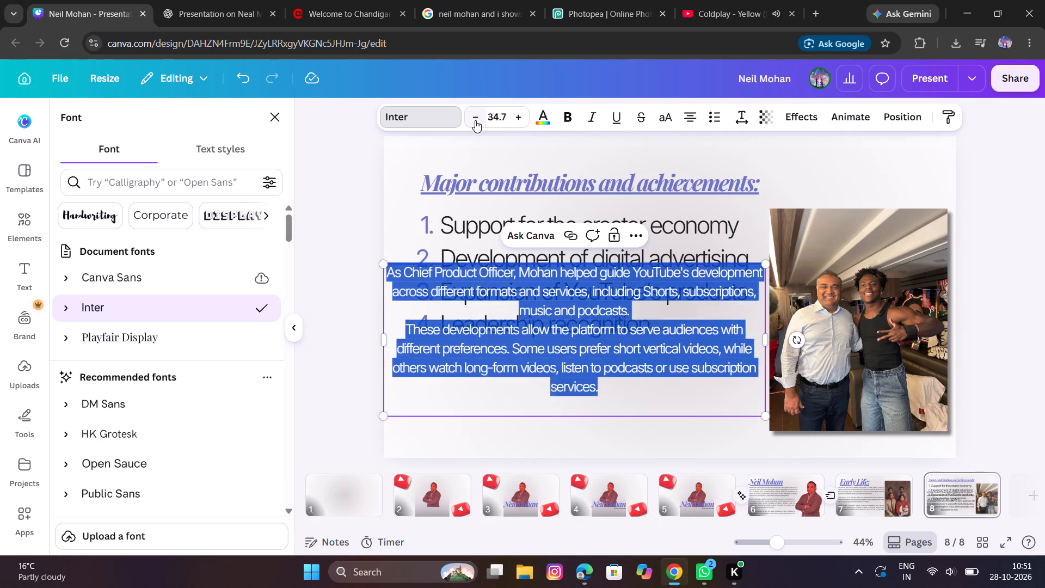
pyautogui.tripleClick(475, 120)
pyautogui.click(475, 120)
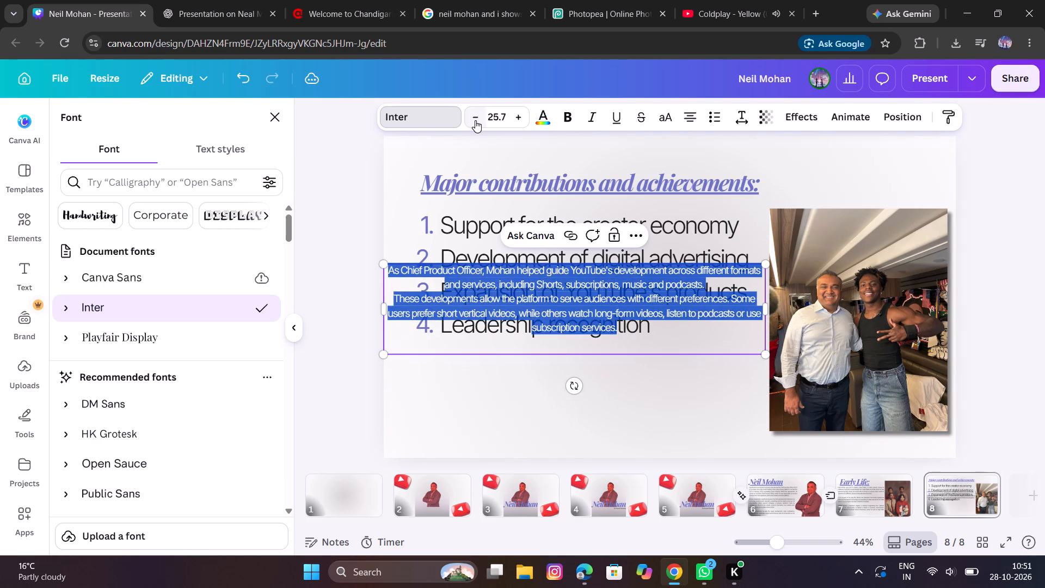
pyautogui.click(475, 120)
pyautogui.click(475, 120)
pyautogui.click(475, 120)
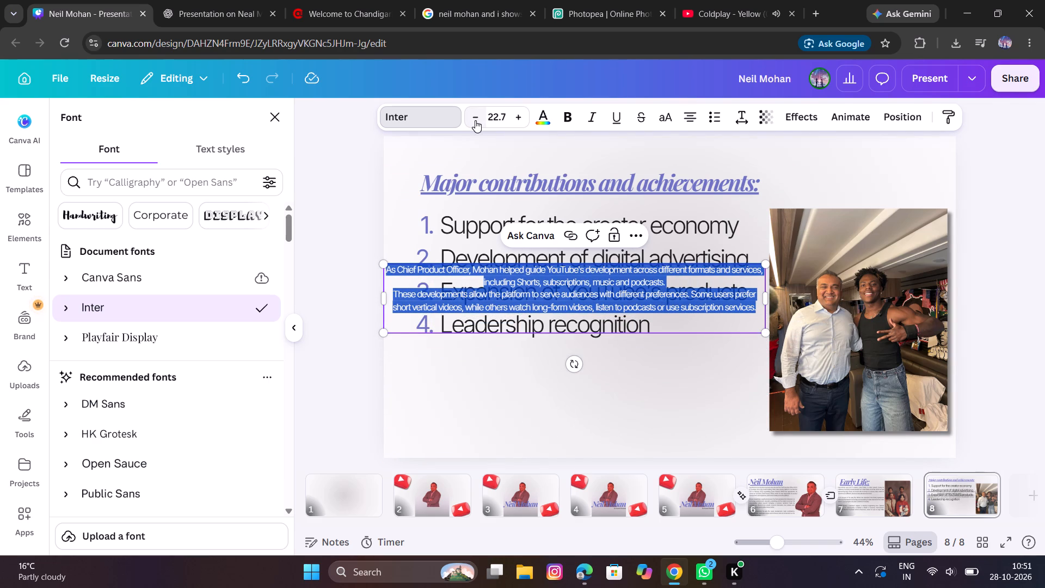
pyautogui.click(516, 116)
pyautogui.click(516, 116)
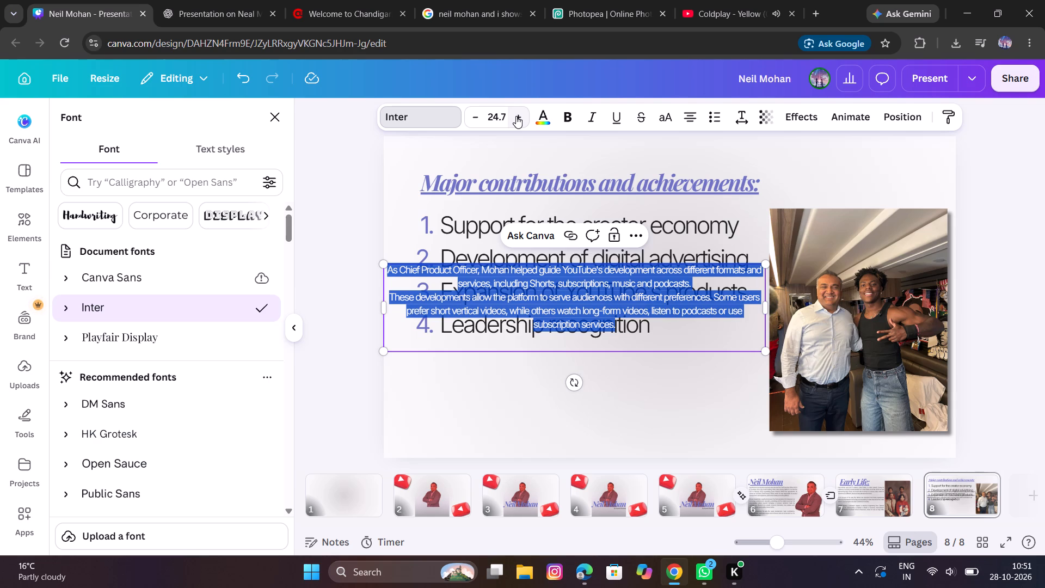
# Move the paragraph text box down beneath the numbered list.
pyautogui.click(669, 353)
pyautogui.moveTo(621, 308); pyautogui.dragTo(631, 378)
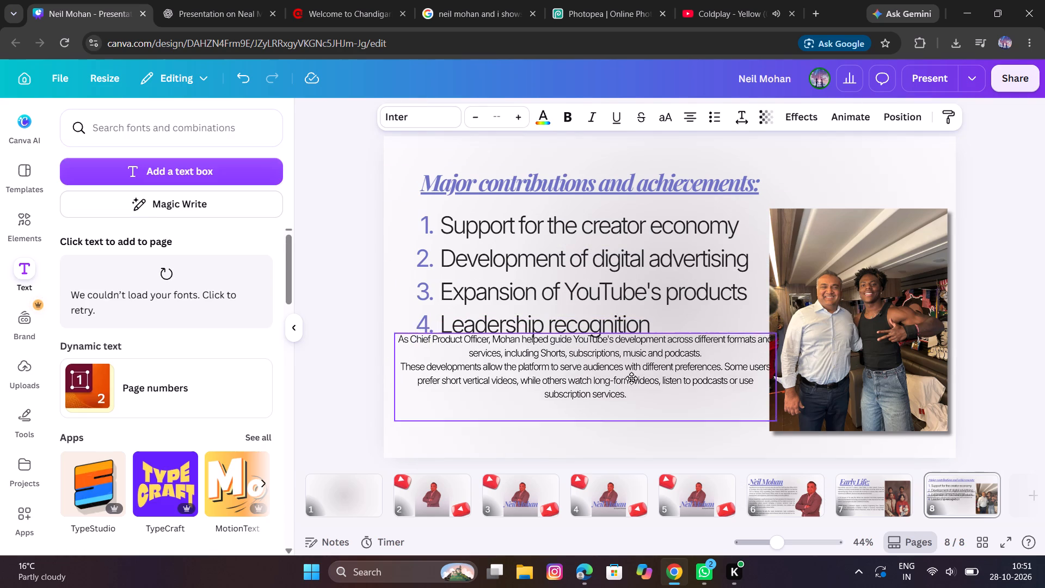
pyautogui.moveTo(631, 378); pyautogui.dragTo(631, 383)
# Reduce the two paragraphs further to font size 18.7.
pyautogui.doubleClick(635, 407)
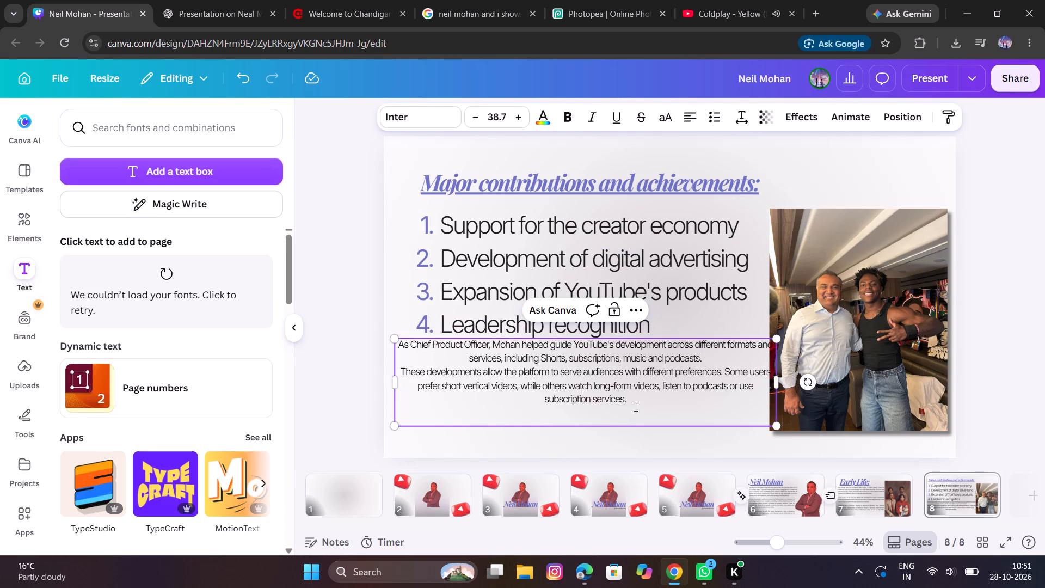
pyautogui.moveTo(635, 407); pyautogui.dragTo(402, 344)
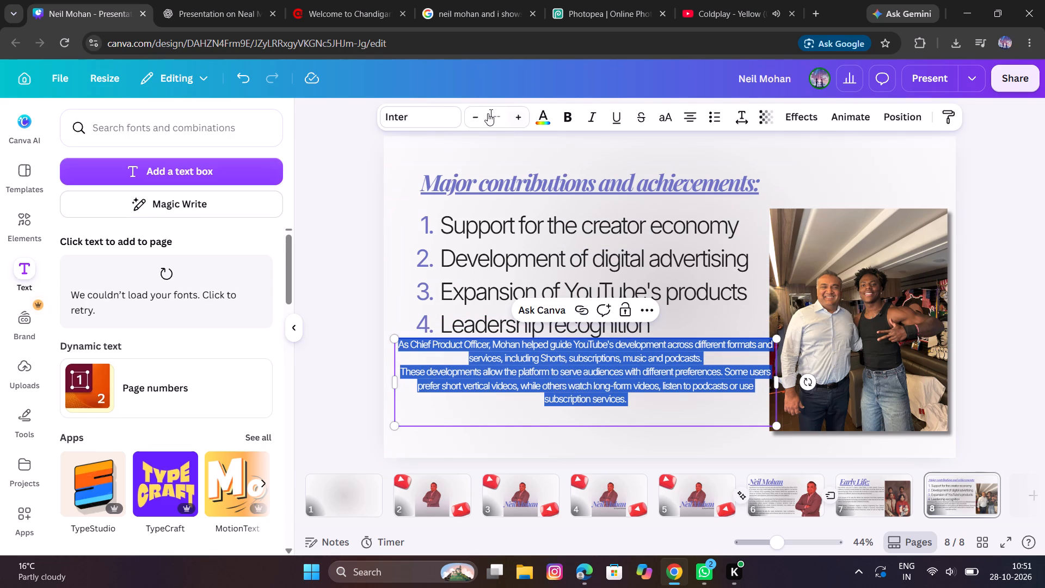
pyautogui.tripleClick(477, 113)
pyautogui.click(477, 113)
pyautogui.click(477, 113)
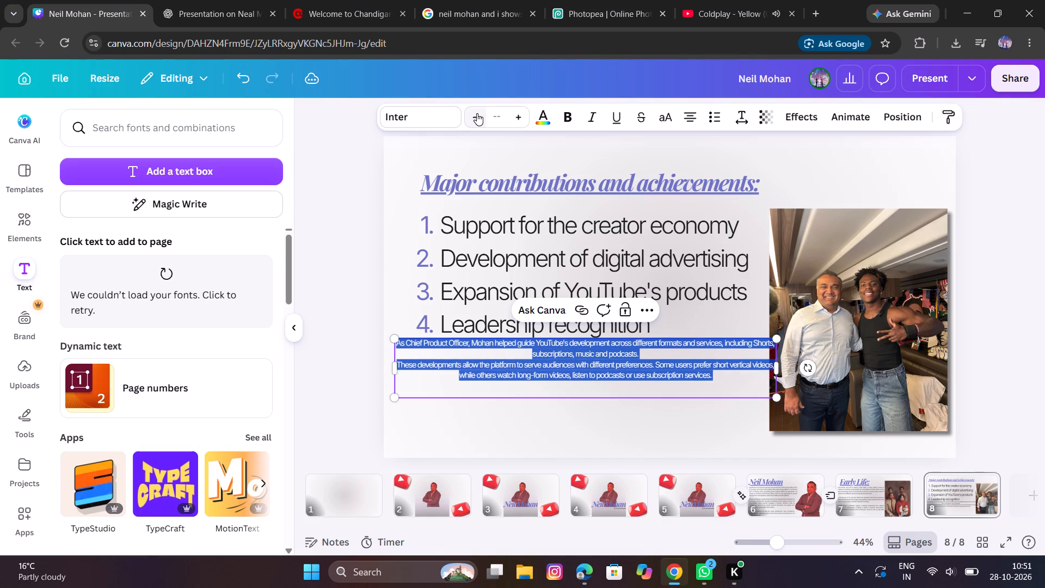
pyautogui.click(475, 114)
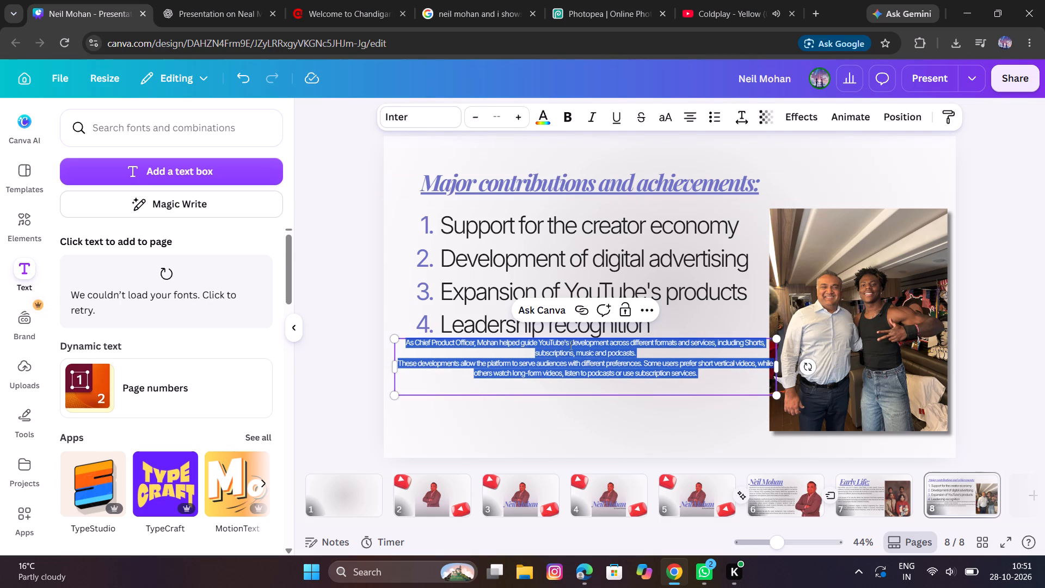
# Narrow the two-paragraph text box to a width of about 1,130 so it can fit beside the photo.
pyautogui.click(589, 414)
pyautogui.moveTo(585, 364); pyautogui.dragTo(577, 373)
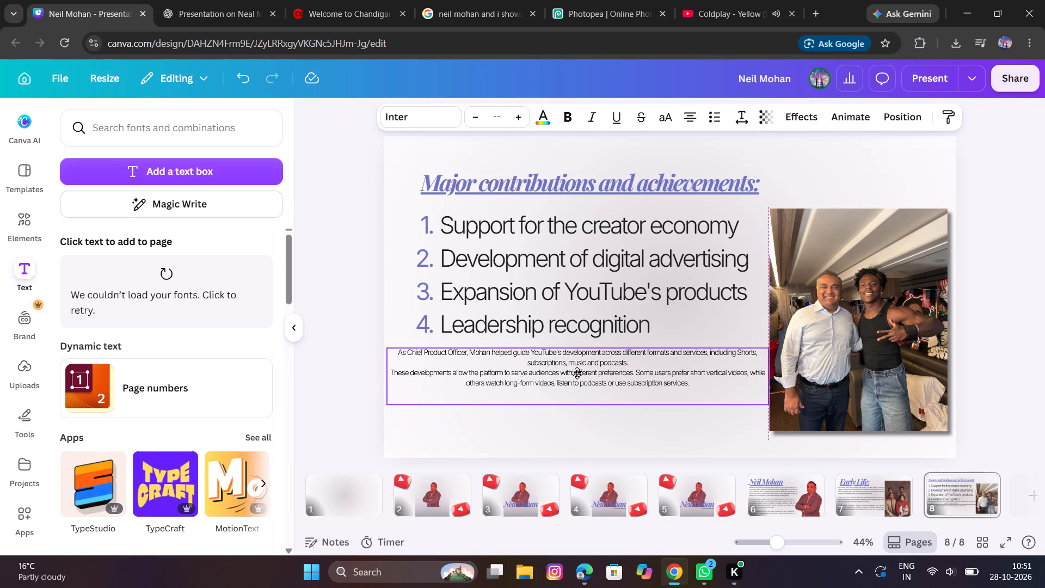
pyautogui.moveTo(577, 373); pyautogui.dragTo(576, 373)
pyautogui.moveTo(767, 378); pyautogui.dragTo(752, 382)
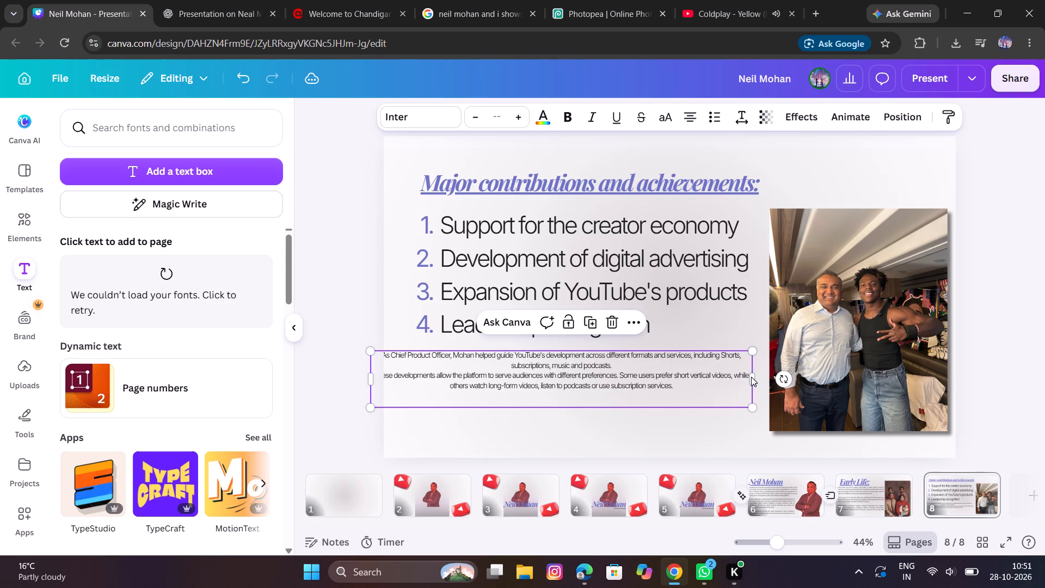
pyautogui.moveTo(751, 377); pyautogui.dragTo(739, 376)
pyautogui.tripleClick(739, 379)
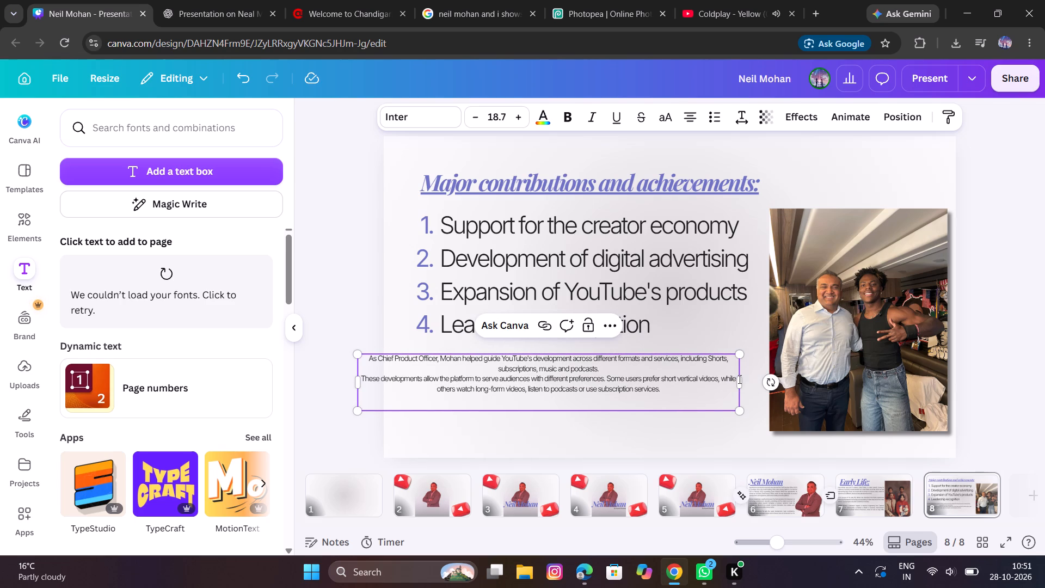
pyautogui.click(736, 357)
pyautogui.moveTo(739, 385); pyautogui.dragTo(854, 400)
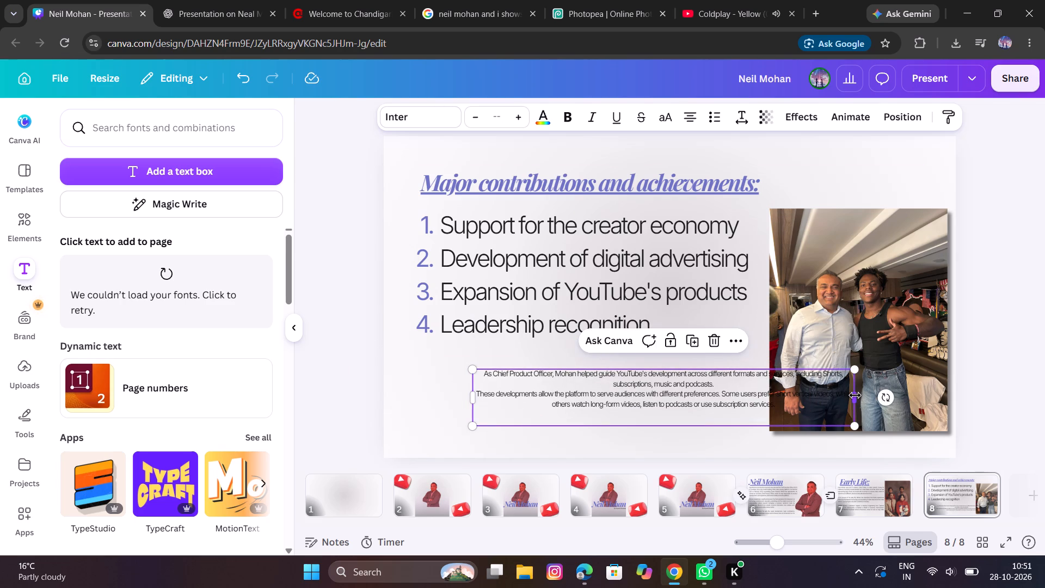
pyautogui.moveTo(855, 395); pyautogui.dragTo(812, 395)
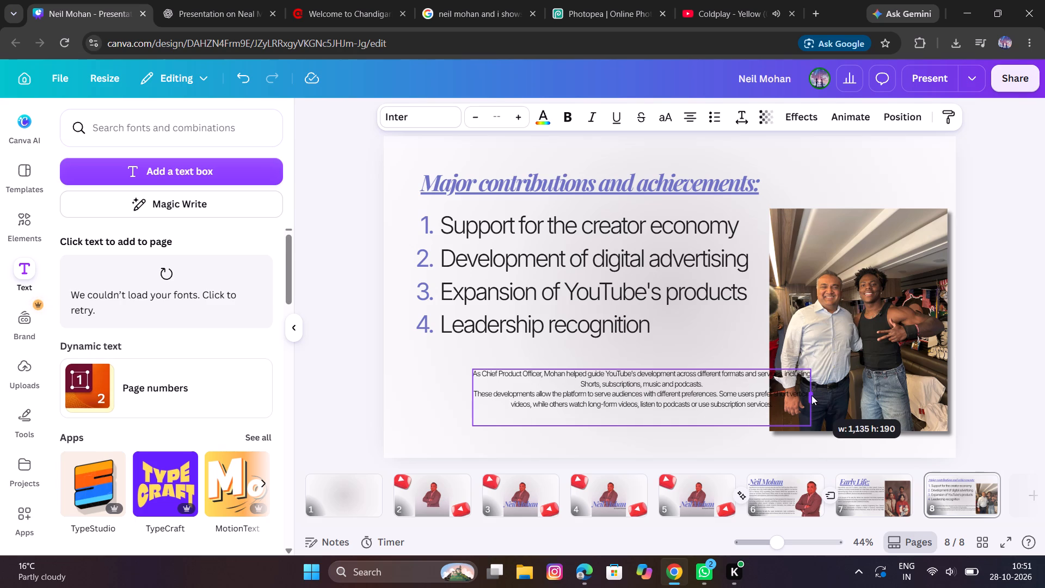
pyautogui.moveTo(812, 395); pyautogui.dragTo(808, 396)
# Move the narrowed paragraph text box directly beneath the fourth list item, aligned with the left edge of the numbered list.
pyautogui.moveTo(676, 390); pyautogui.dragTo(611, 377)
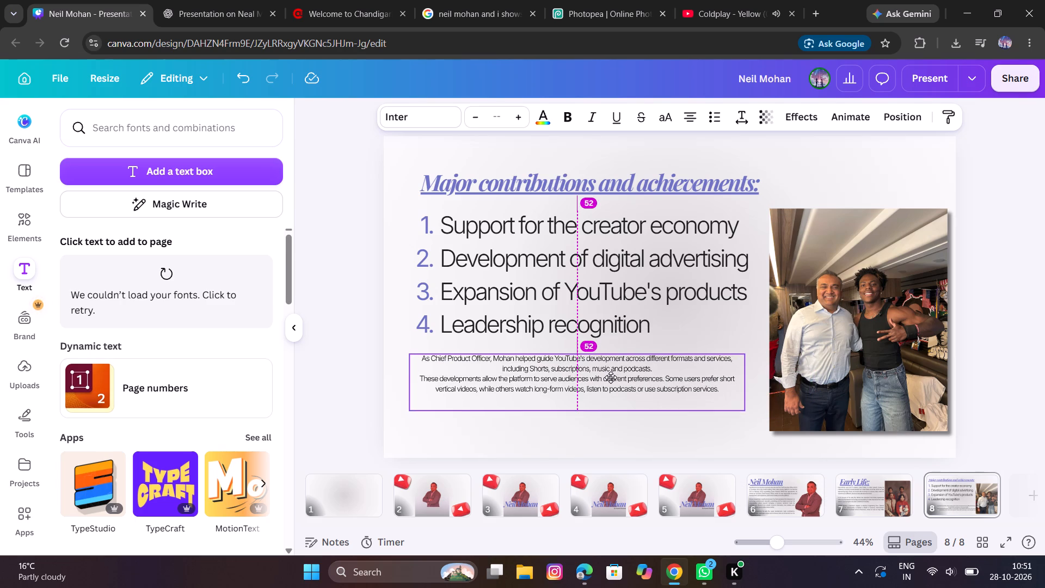
pyautogui.moveTo(611, 377); pyautogui.dragTo(612, 372)
pyautogui.moveTo(612, 372); pyautogui.dragTo(627, 370)
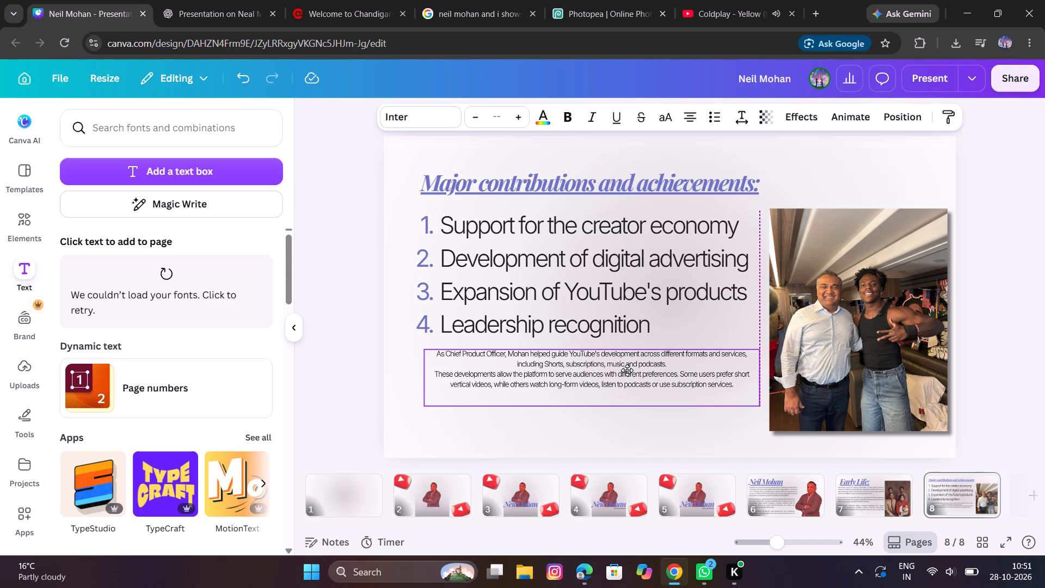
pyautogui.moveTo(627, 370); pyautogui.dragTo(618, 369)
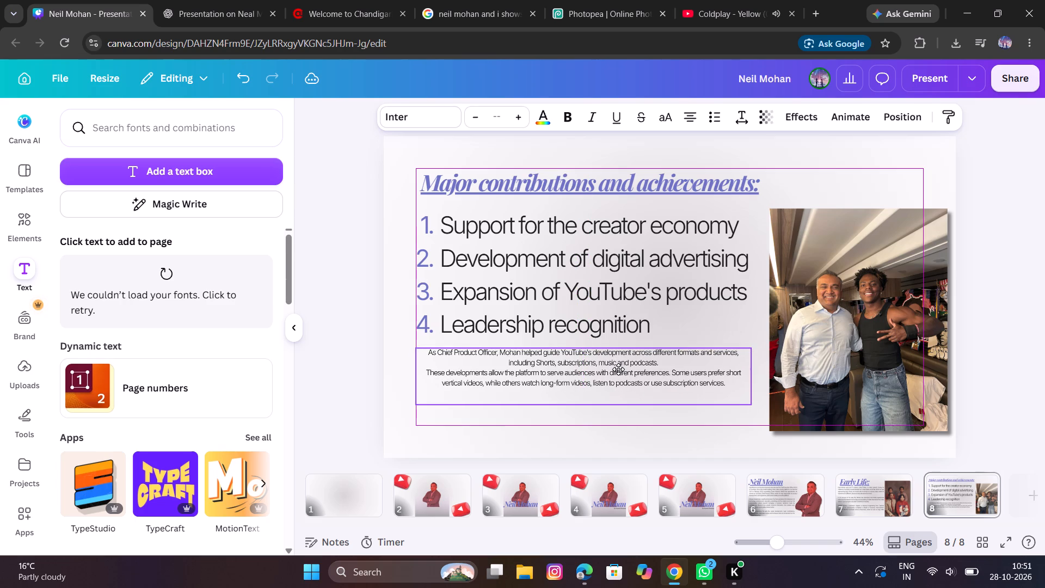
pyautogui.moveTo(618, 369); pyautogui.dragTo(619, 367)
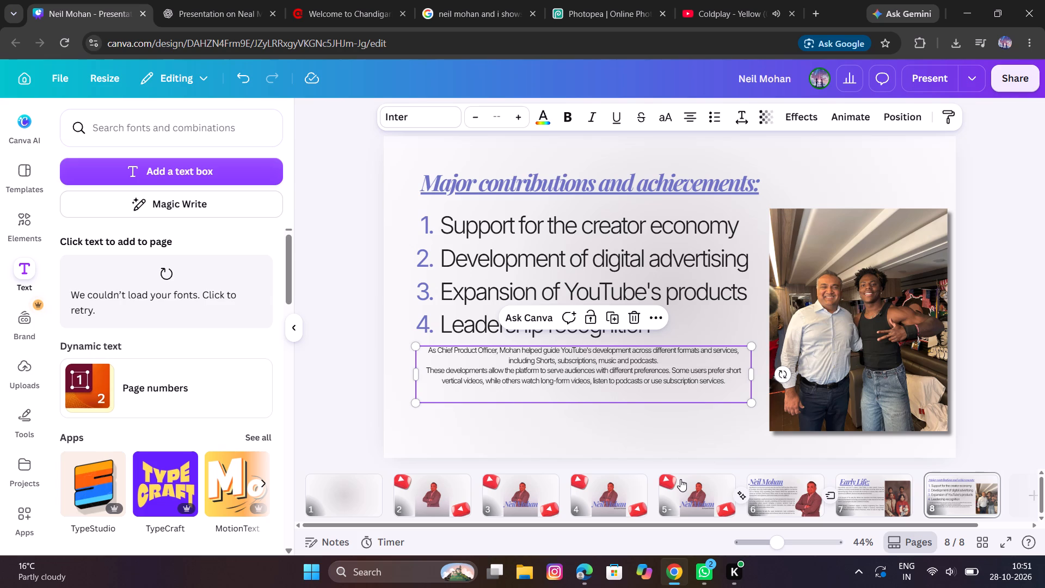
# Switch to YouTube, start the video "Steve Lacy - oh yeah? (Lyrics)" and return to the Canva presentation.
pyautogui.click(698, 6)
pyautogui.click(414, 216)
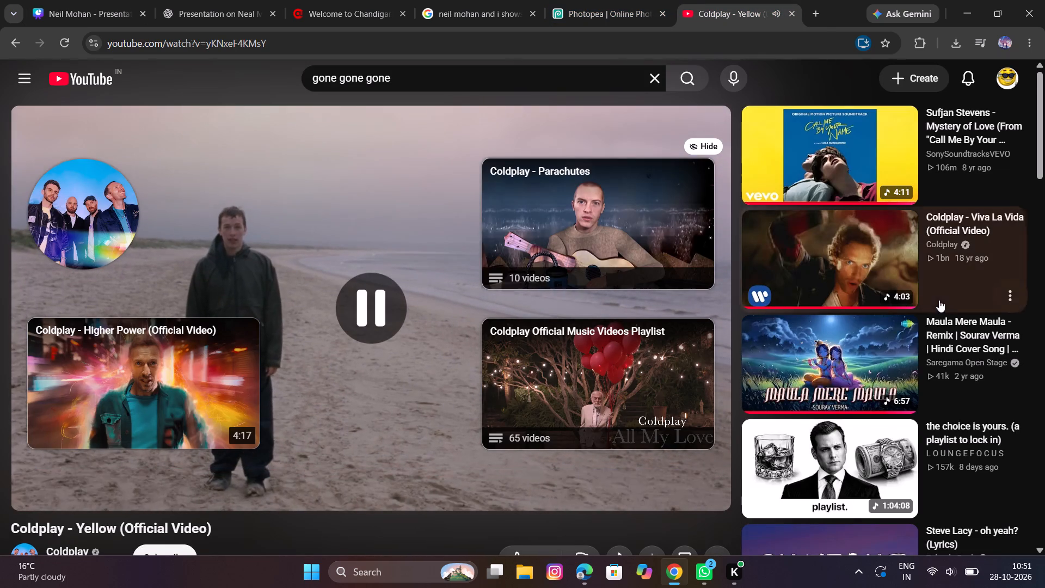
pyautogui.click(870, 372)
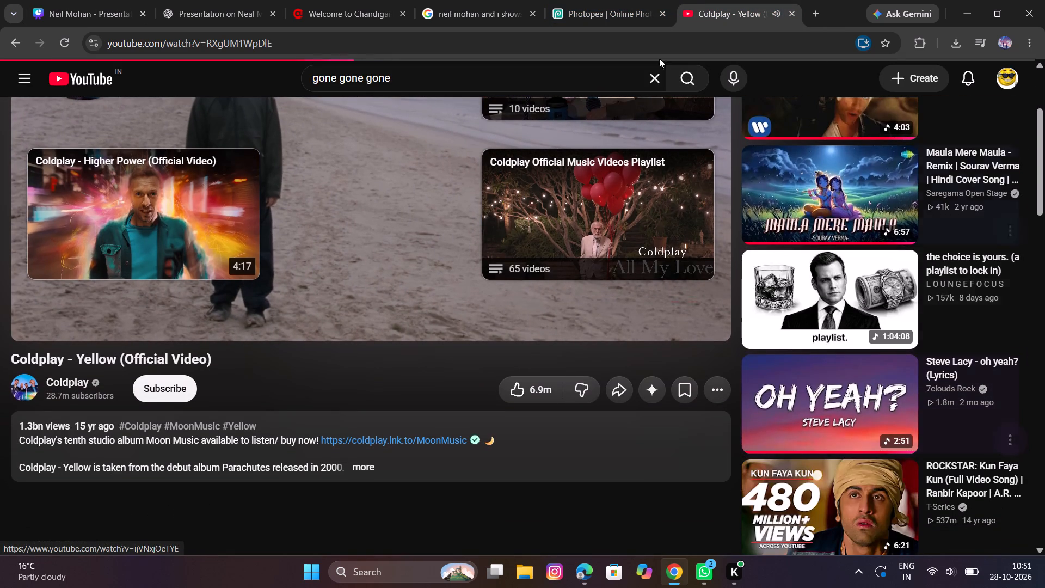
pyautogui.click(100, 5)
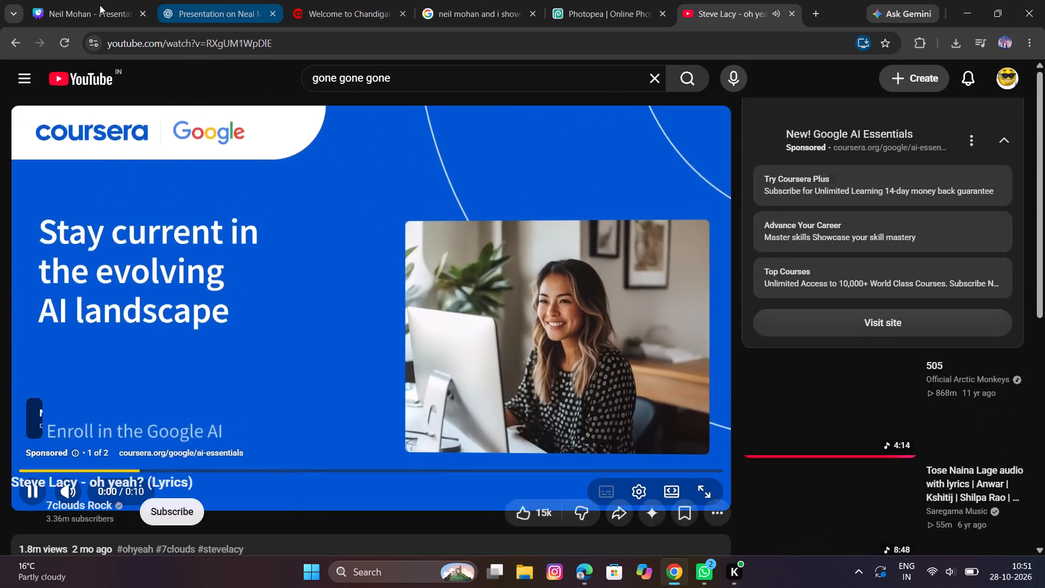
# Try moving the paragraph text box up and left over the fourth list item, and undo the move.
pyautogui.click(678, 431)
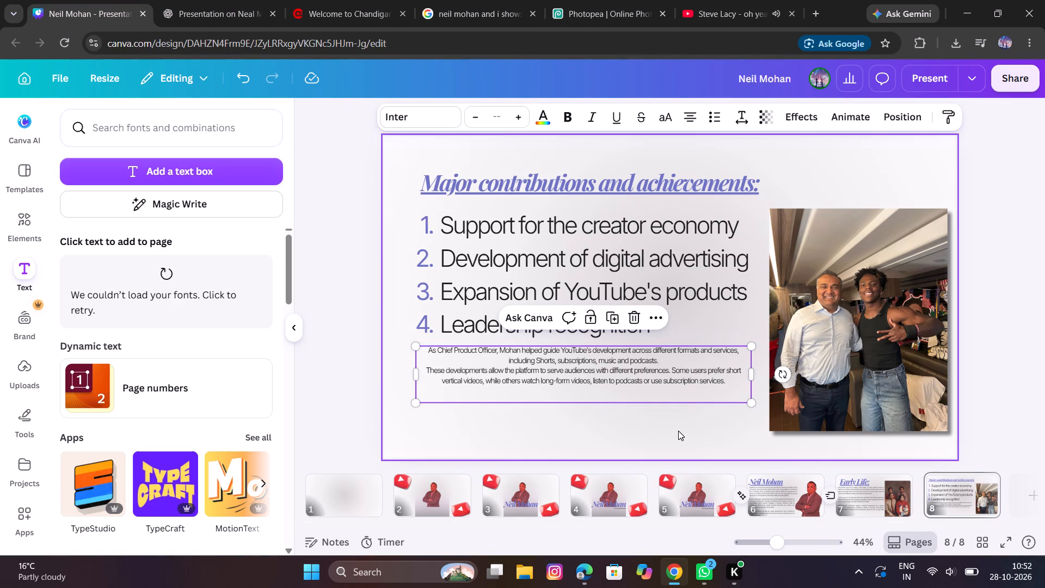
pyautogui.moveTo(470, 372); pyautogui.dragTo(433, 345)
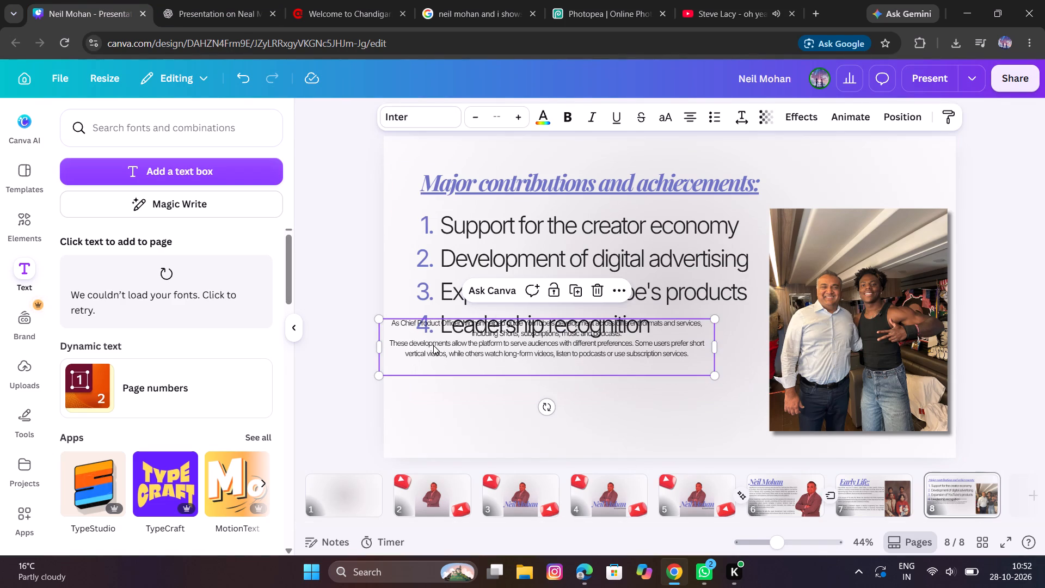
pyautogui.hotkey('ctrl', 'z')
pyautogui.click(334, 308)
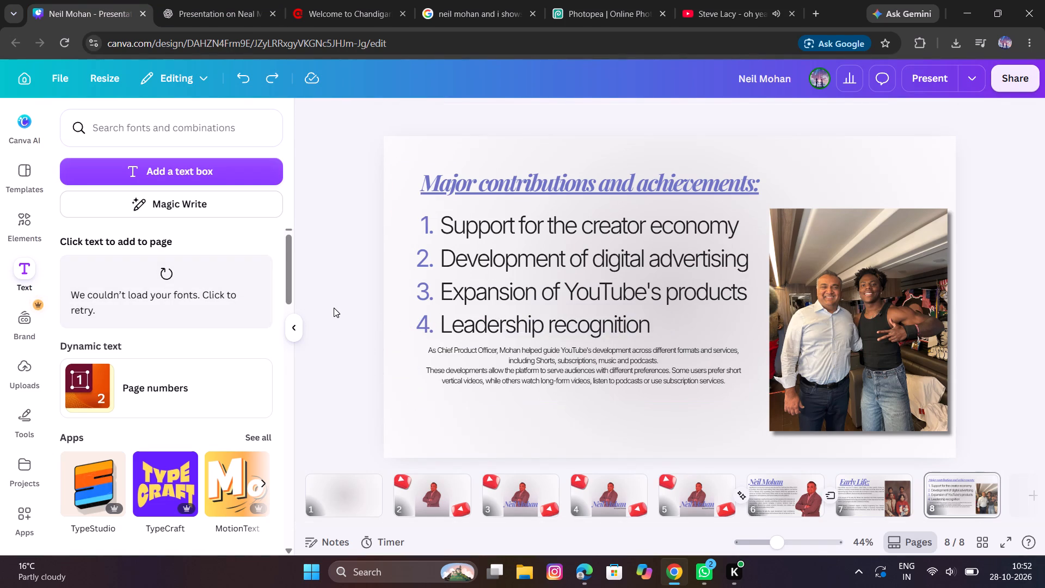
# Skip the ad playing before the YouTube video and return to the Canva presentation.
pyautogui.click(759, 7)
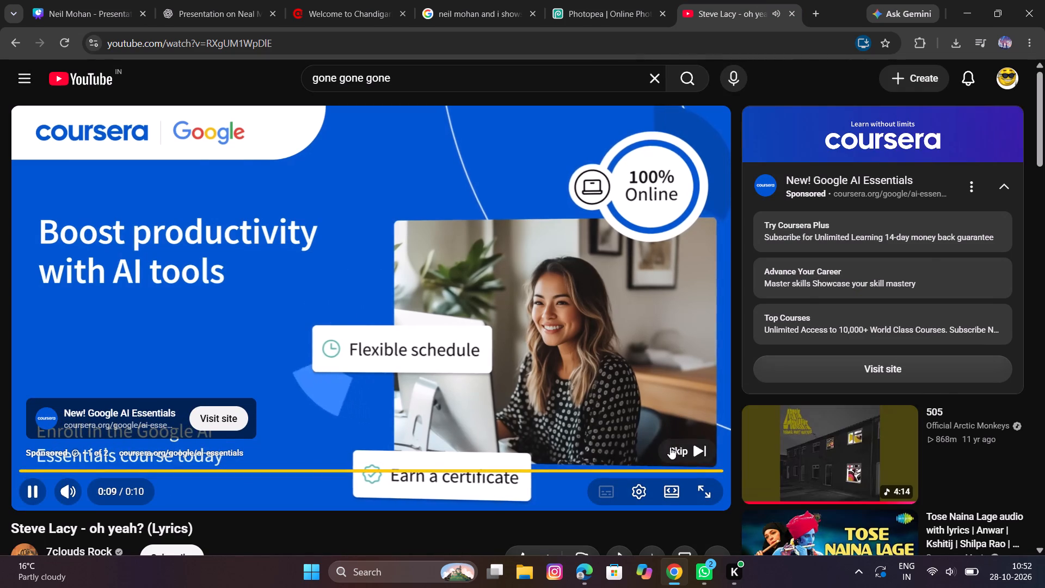
pyautogui.click(670, 447)
pyautogui.click(118, 0)
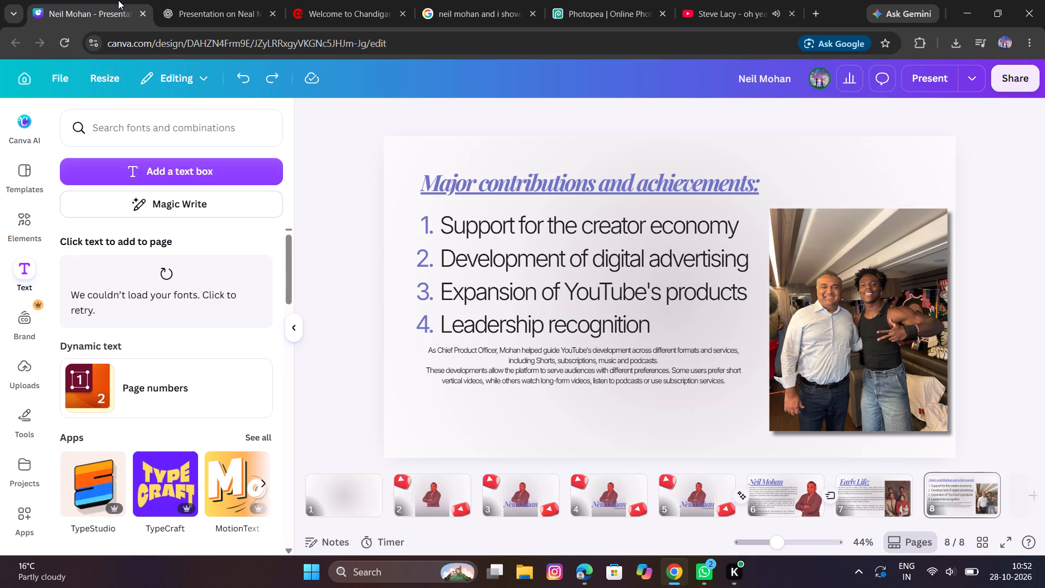
# Nudge the paragraph text box slightly down, keeping it aligned with the list's left edge, and deselect it.
pyautogui.click(542, 360)
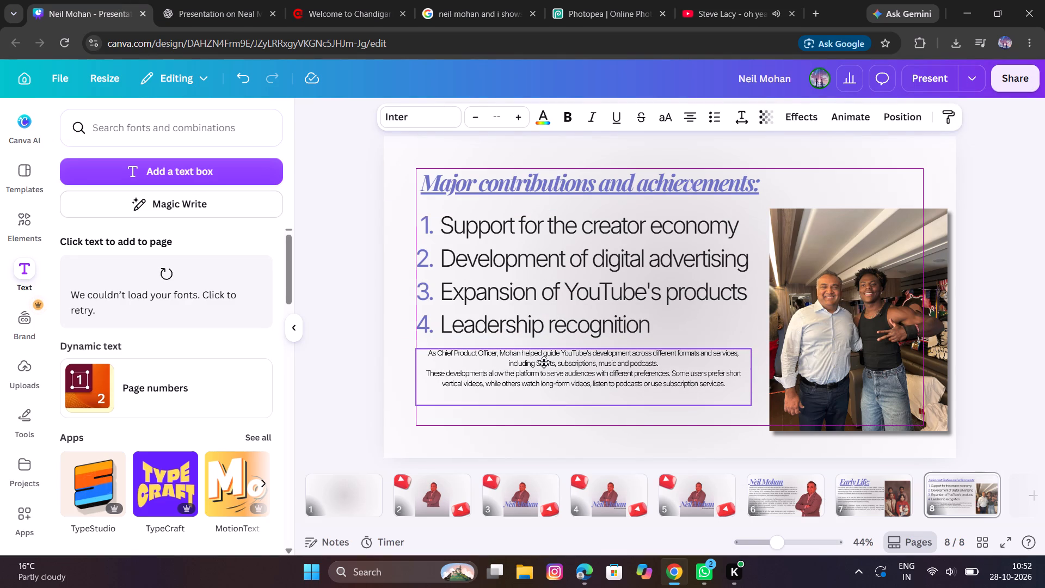
pyautogui.click(349, 358)
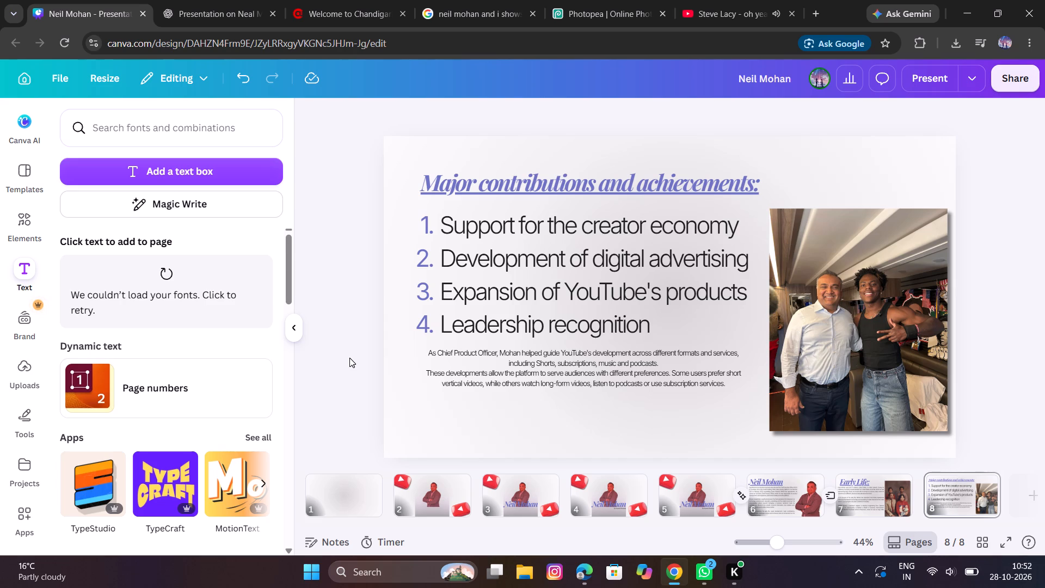
pyautogui.click(349, 358)
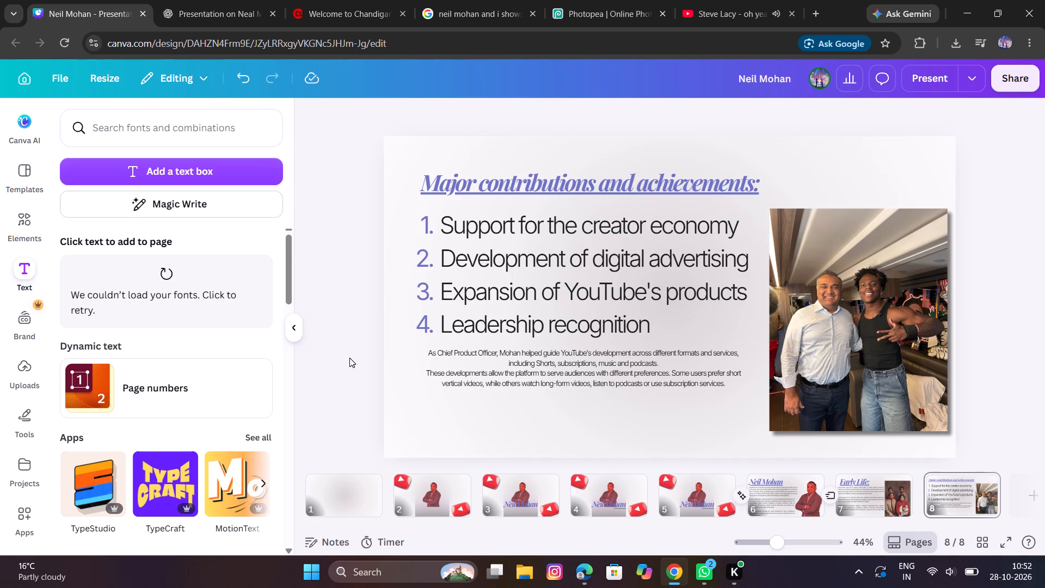
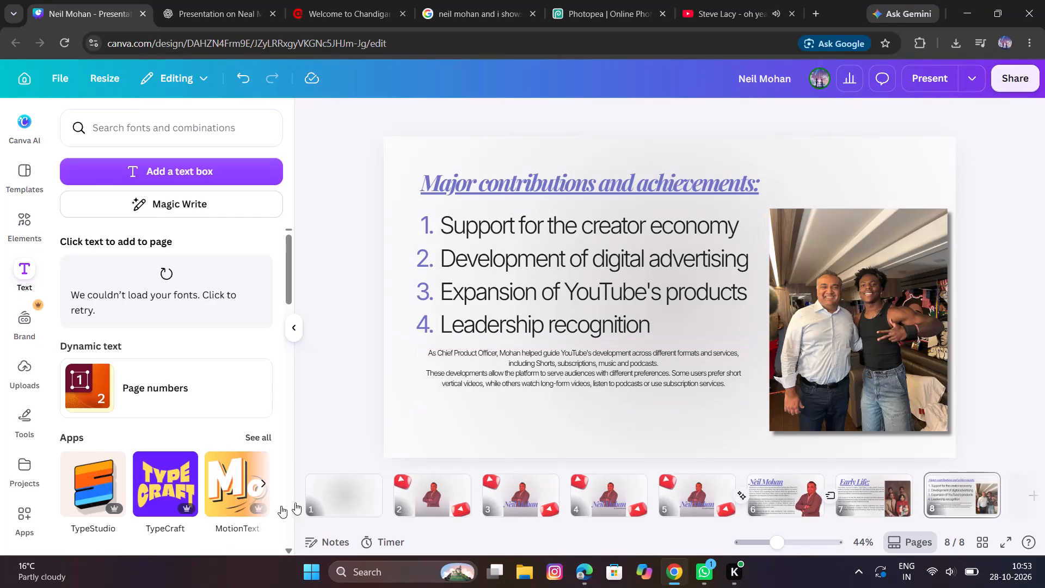
# Copy the upper-left YouTube logo from page 3 to page 8 and place it in the slide's bottom-left corner.
pyautogui.click(530, 483)
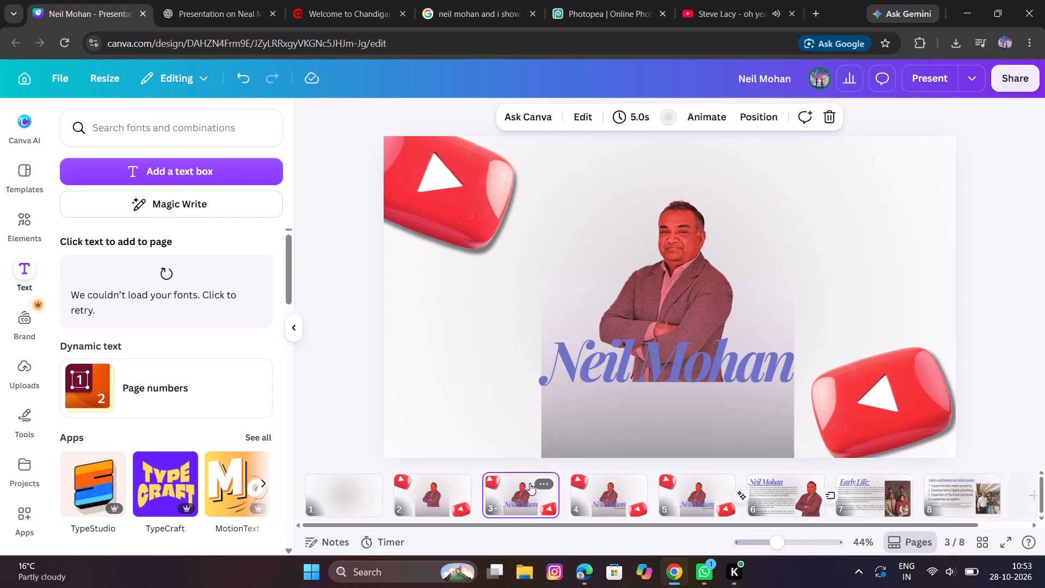
pyautogui.click(453, 191)
pyautogui.rightClick(453, 191)
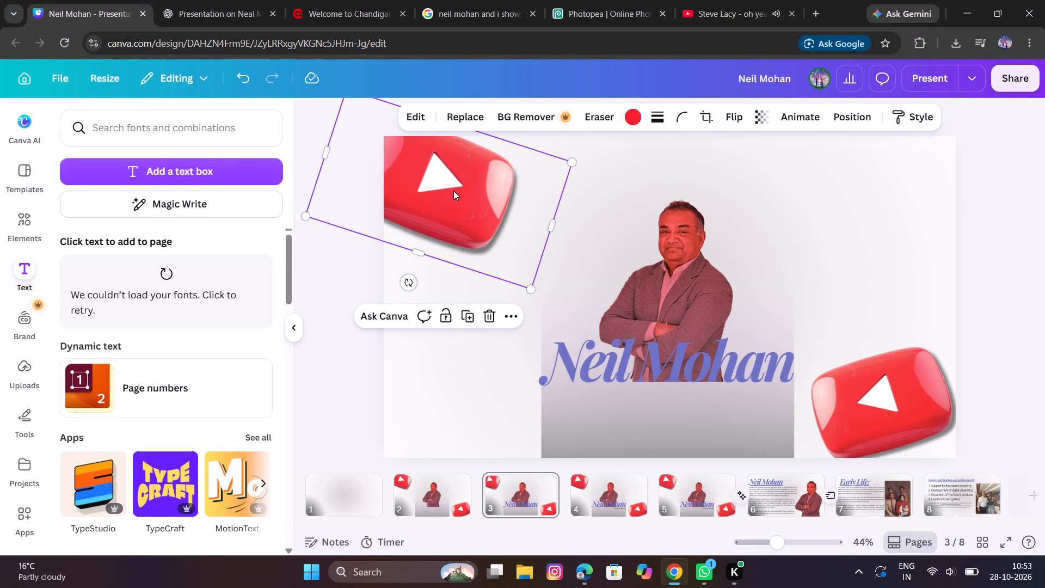
pyautogui.click(548, 100)
pyautogui.hscroll(-2, 879, 500)
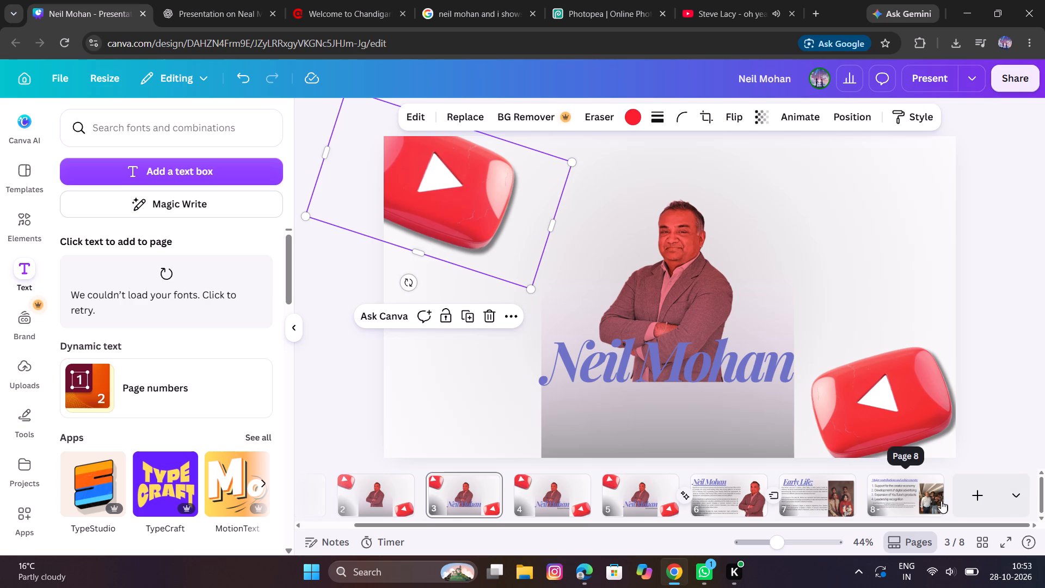
pyautogui.click(0, 587)
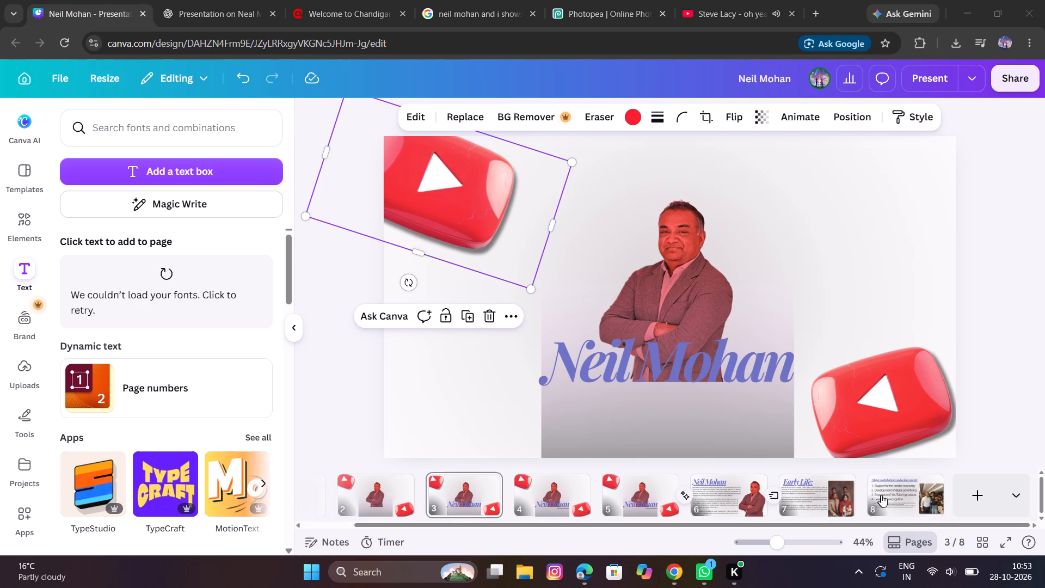
pyautogui.click(886, 495)
pyautogui.hotkey('ctrl', 'v')
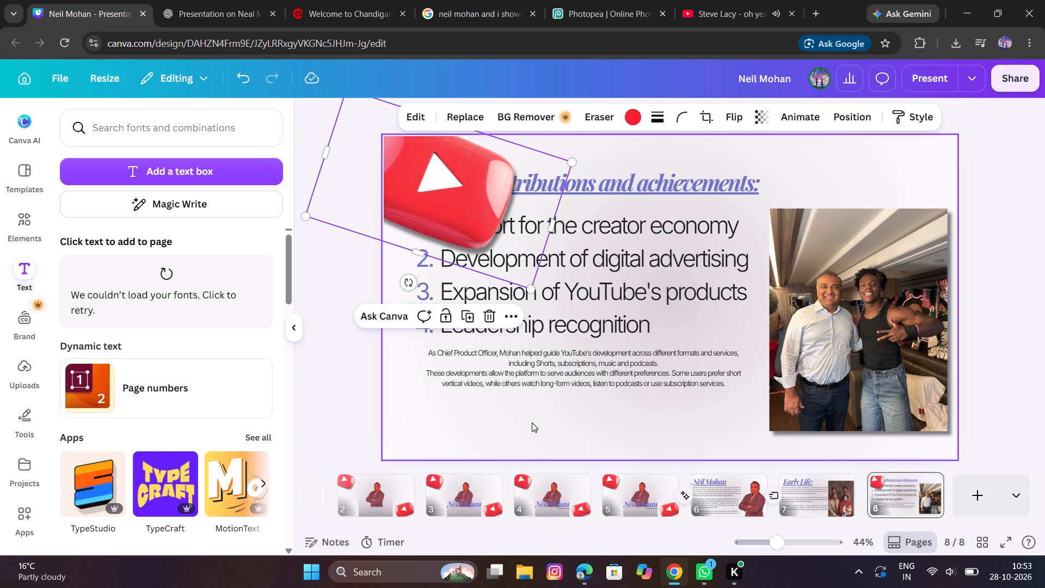
pyautogui.moveTo(469, 178); pyautogui.dragTo(458, 406)
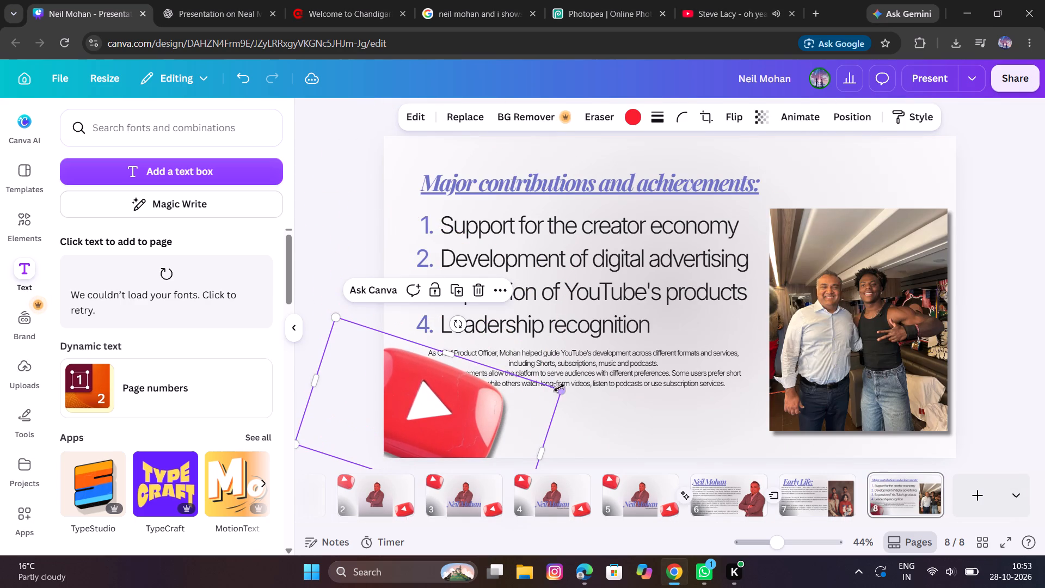
# Rotate the bottom-left YouTube logo to about -30° and shrink it to sit in the corner, mostly clear of the paragraph text.
pyautogui.moveTo(457, 322); pyautogui.dragTo(404, 379)
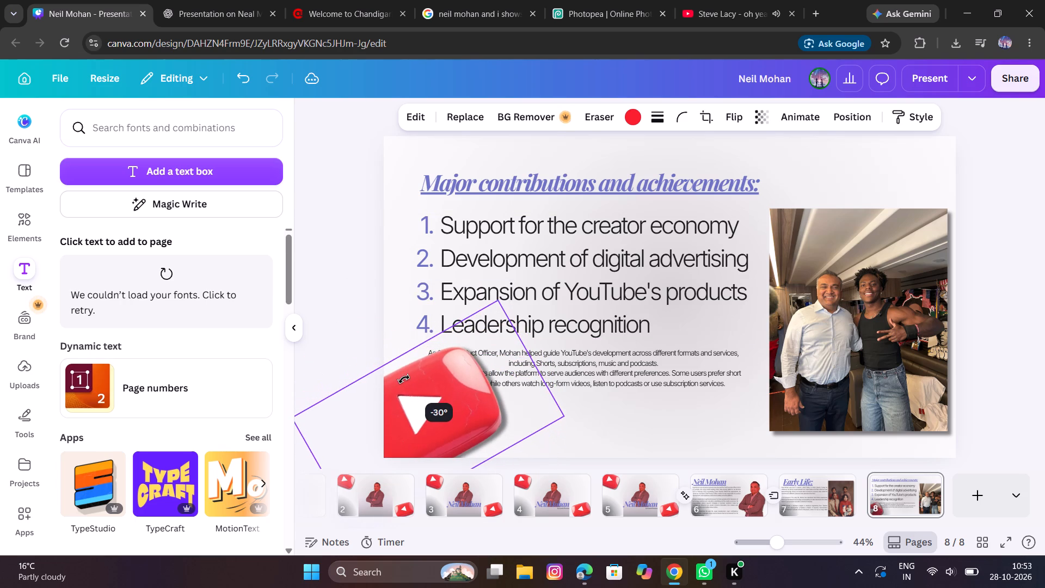
pyautogui.moveTo(404, 379); pyautogui.dragTo(403, 380)
pyautogui.moveTo(493, 299); pyautogui.dragTo(477, 328)
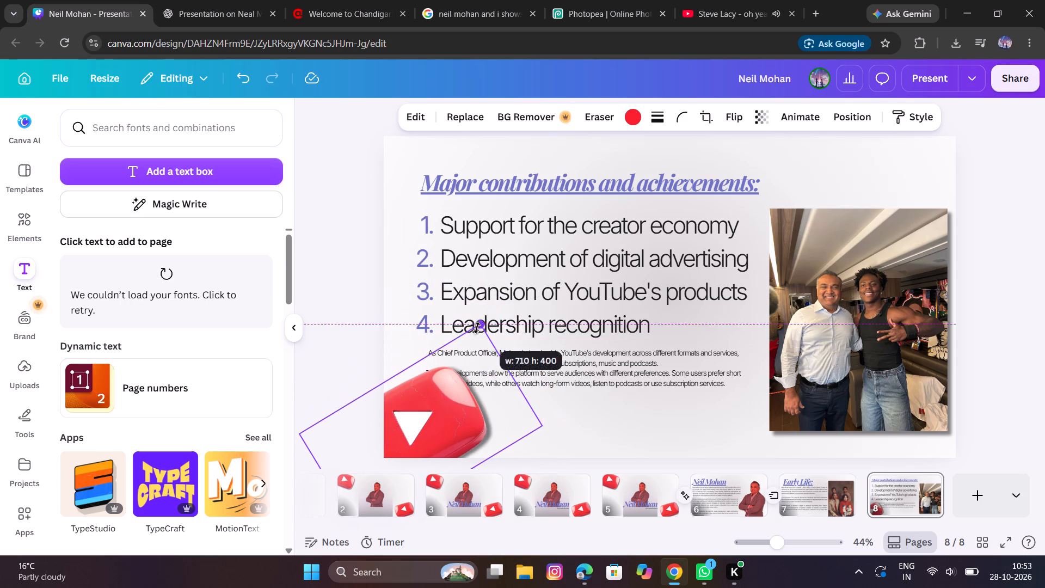
pyautogui.moveTo(477, 328); pyautogui.dragTo(475, 334)
pyautogui.click(441, 427)
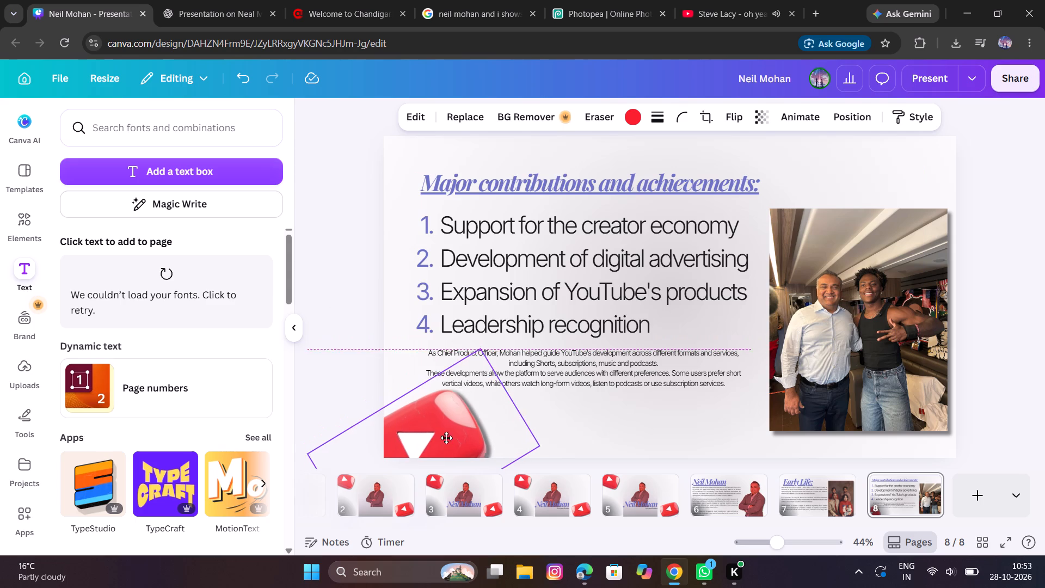
pyautogui.moveTo(476, 339); pyautogui.dragTo(476, 342)
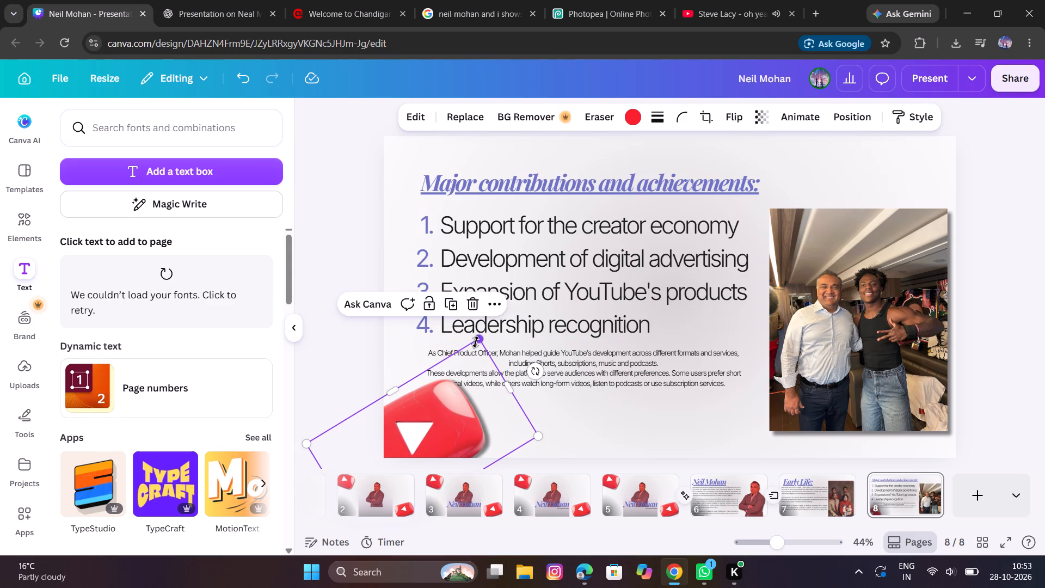
pyautogui.moveTo(476, 342); pyautogui.dragTo(474, 346)
pyautogui.click(455, 415)
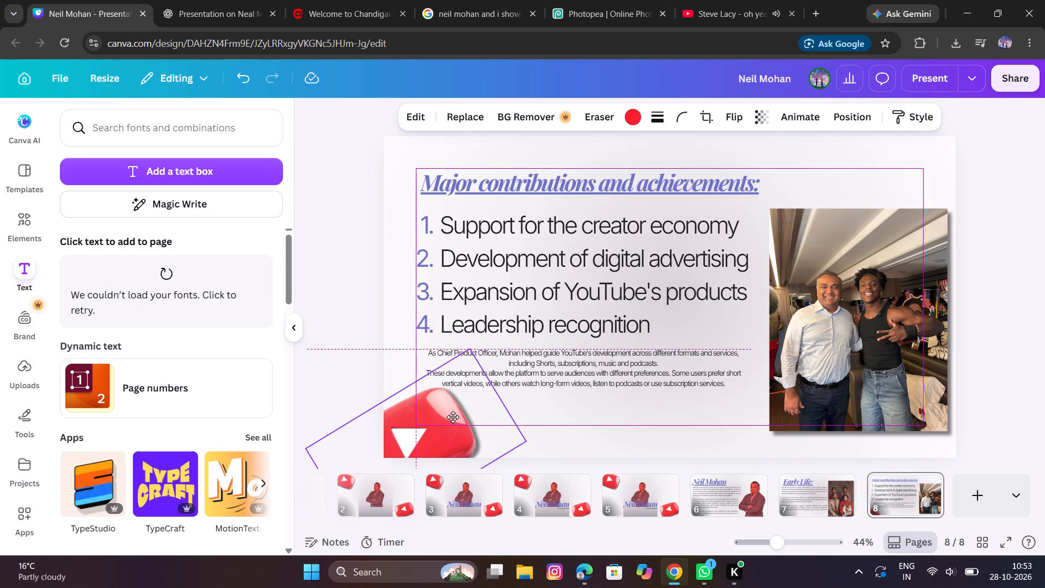
# Copy the lower-right YouTube logo from page 5 to page 8 and move it to the slide's top-right corner.
pyautogui.click(647, 485)
pyautogui.click(837, 409)
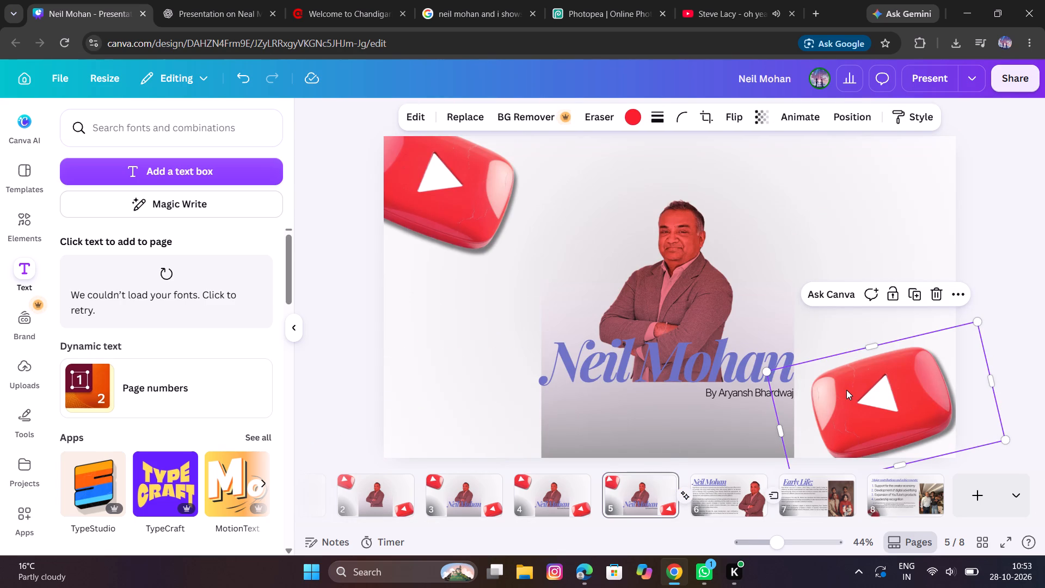
pyautogui.rightClick(846, 390)
pyautogui.click(756, 85)
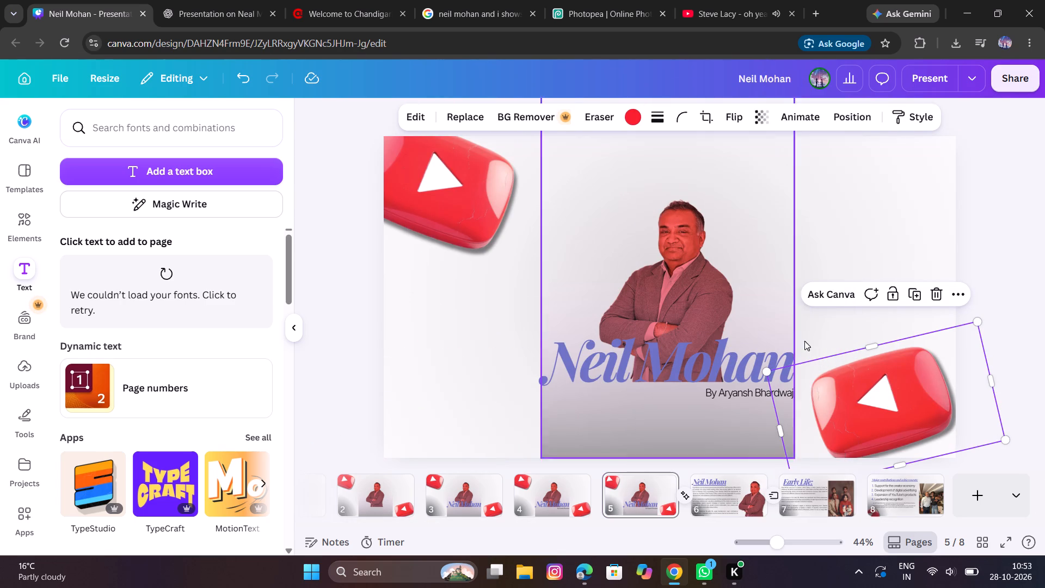
pyautogui.click(896, 500)
pyautogui.hotkey('ctrl', 'v')
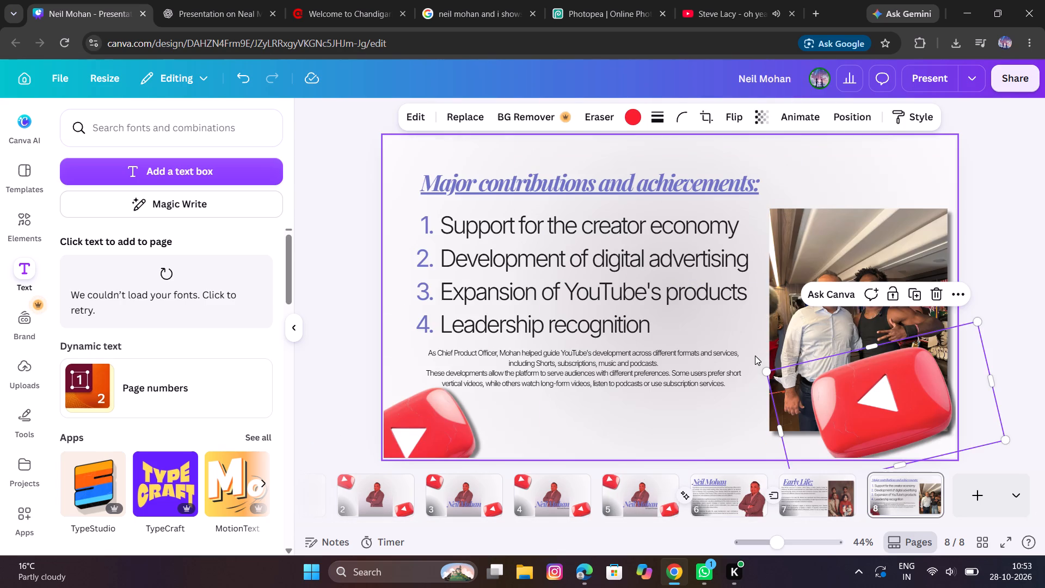
pyautogui.moveTo(843, 382); pyautogui.dragTo(837, 157)
# Shrink the top-right YouTube logo to about 533 by 300 and shift it partly off the slide edge, above the photo.
pyautogui.moveTo(787, 267); pyautogui.dragTo(832, 222)
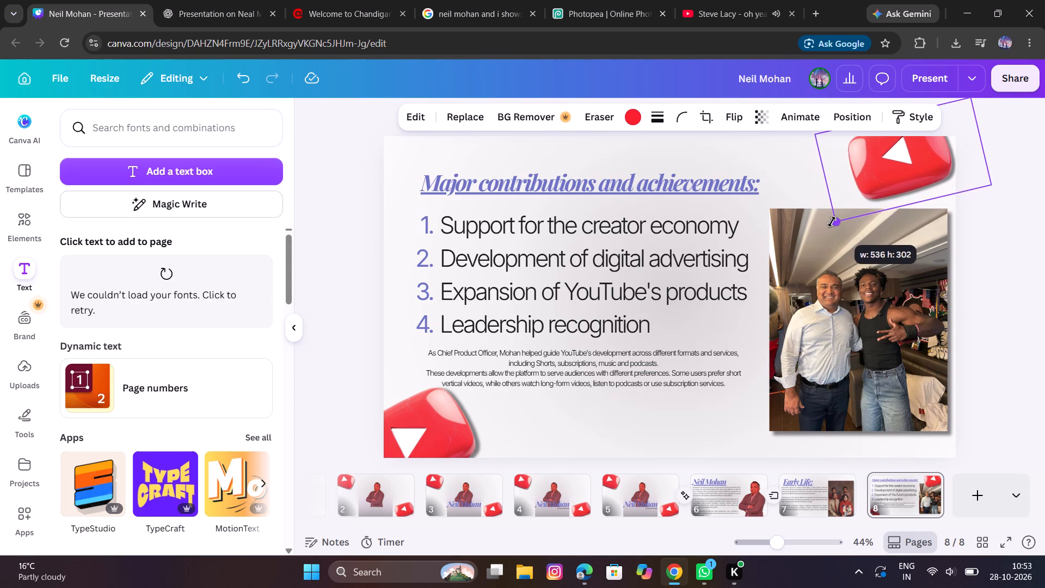
pyautogui.moveTo(832, 222); pyautogui.dragTo(834, 219)
pyautogui.moveTo(901, 166); pyautogui.dragTo(905, 166)
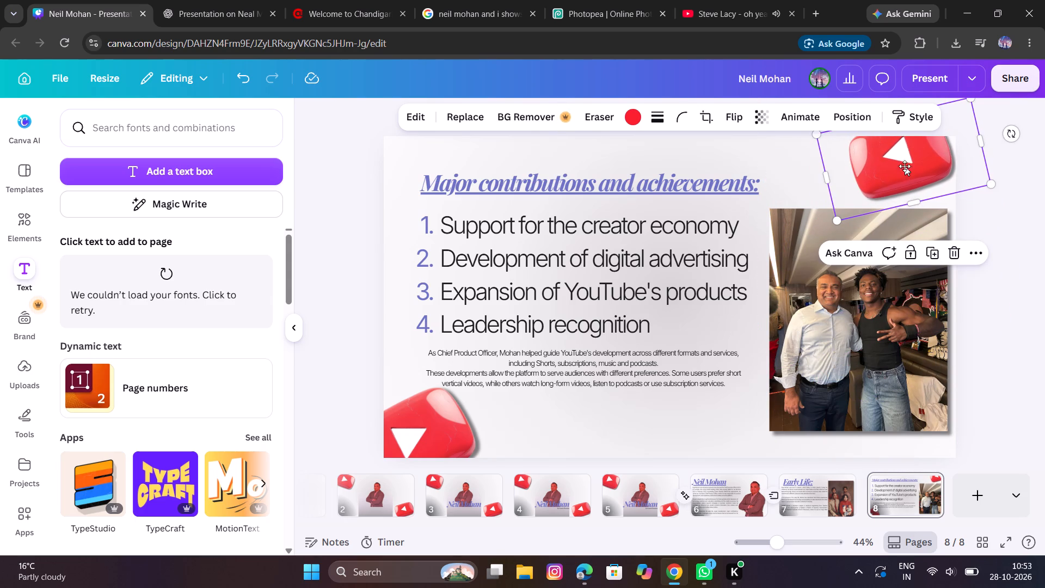
pyautogui.moveTo(905, 166); pyautogui.dragTo(915, 168)
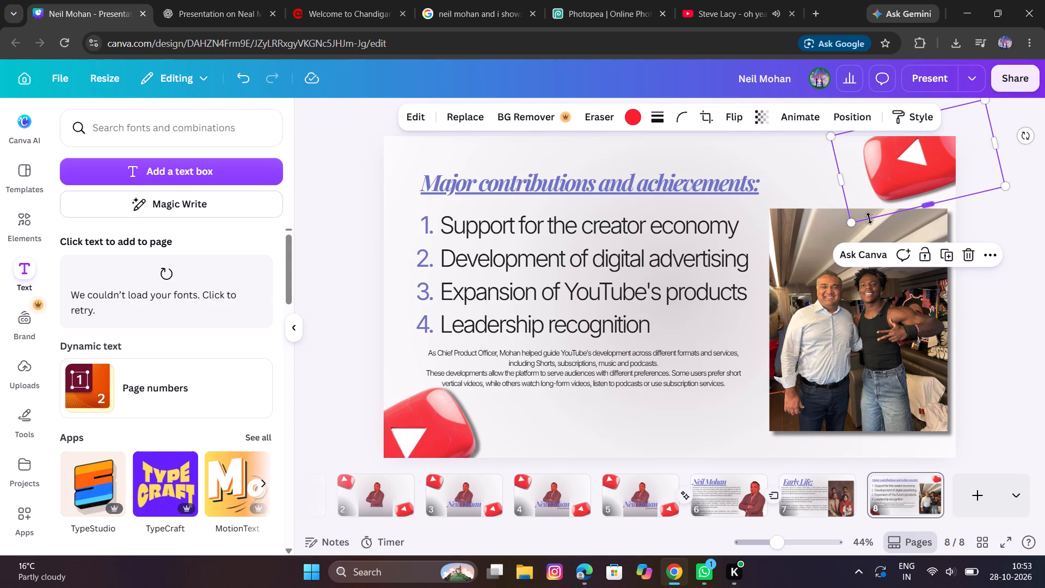
pyautogui.moveTo(853, 223); pyautogui.dragTo(851, 224)
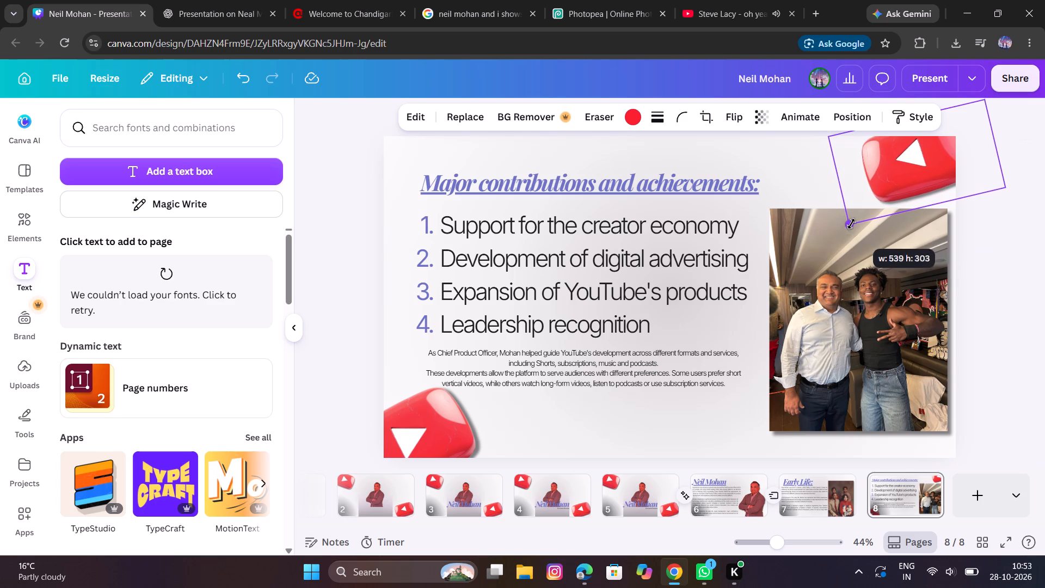
pyautogui.moveTo(851, 224); pyautogui.dragTo(851, 228)
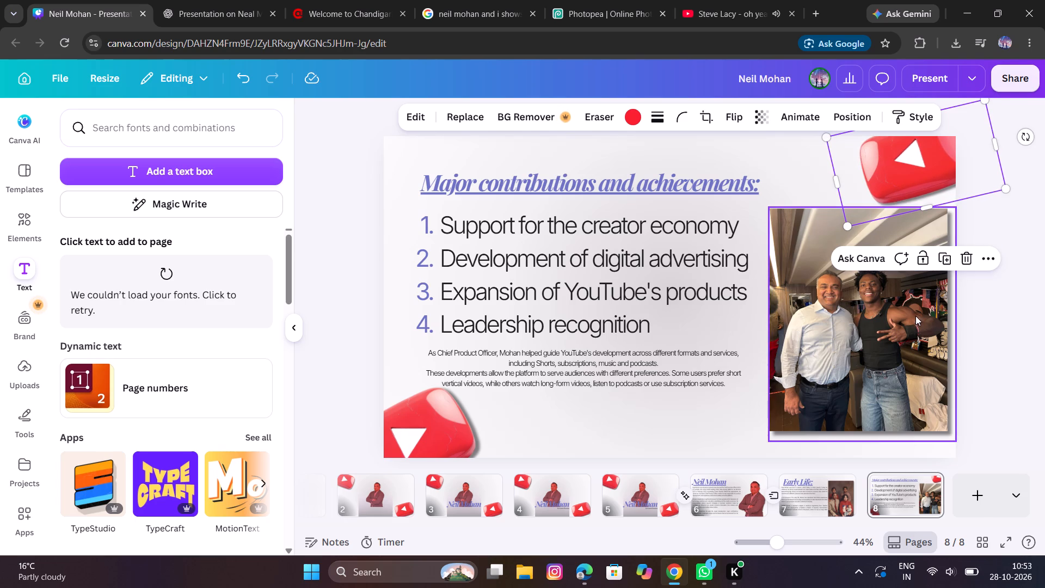
pyautogui.click(848, 232)
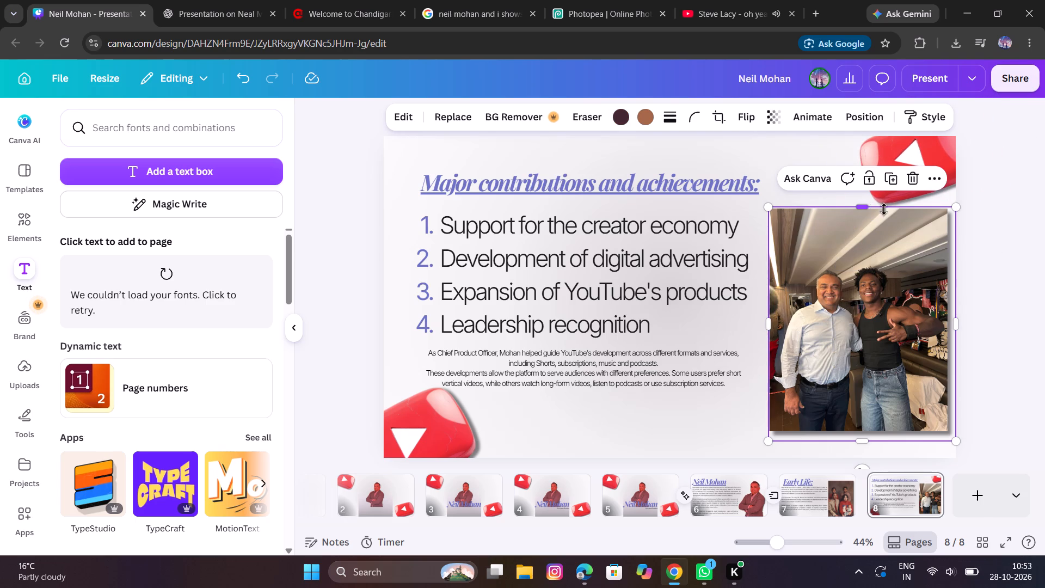
pyautogui.click(925, 145)
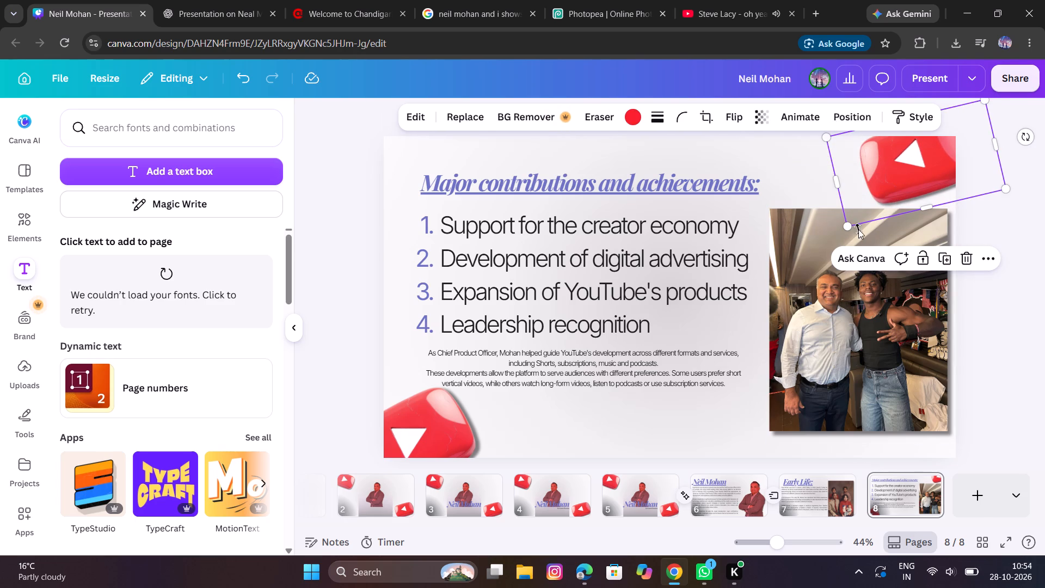
pyautogui.click(847, 226)
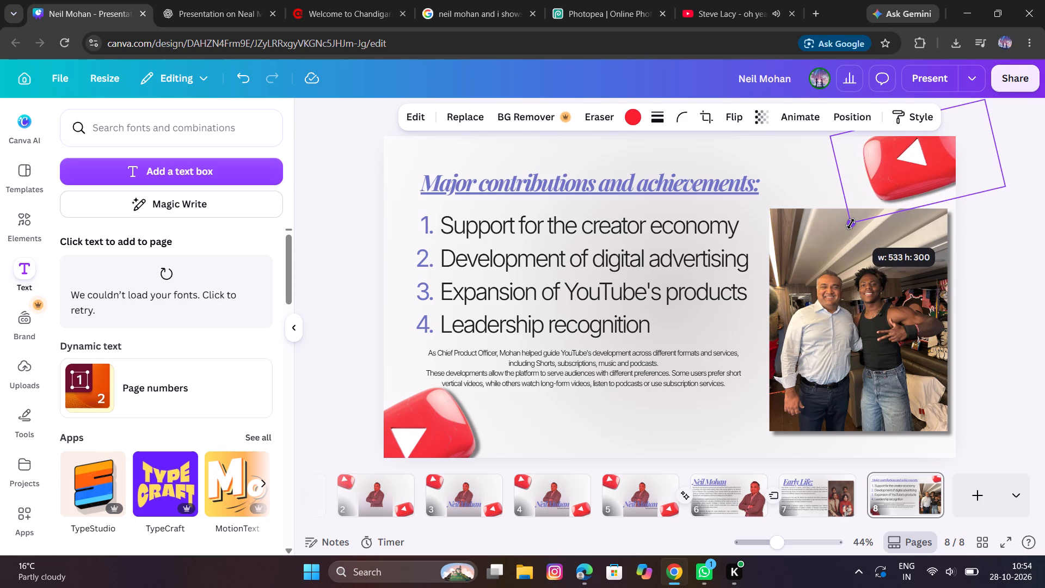
# Apply the Pan animation to the top-right YouTube logo, set to play on enter with the leftward direction.
pyautogui.click(806, 114)
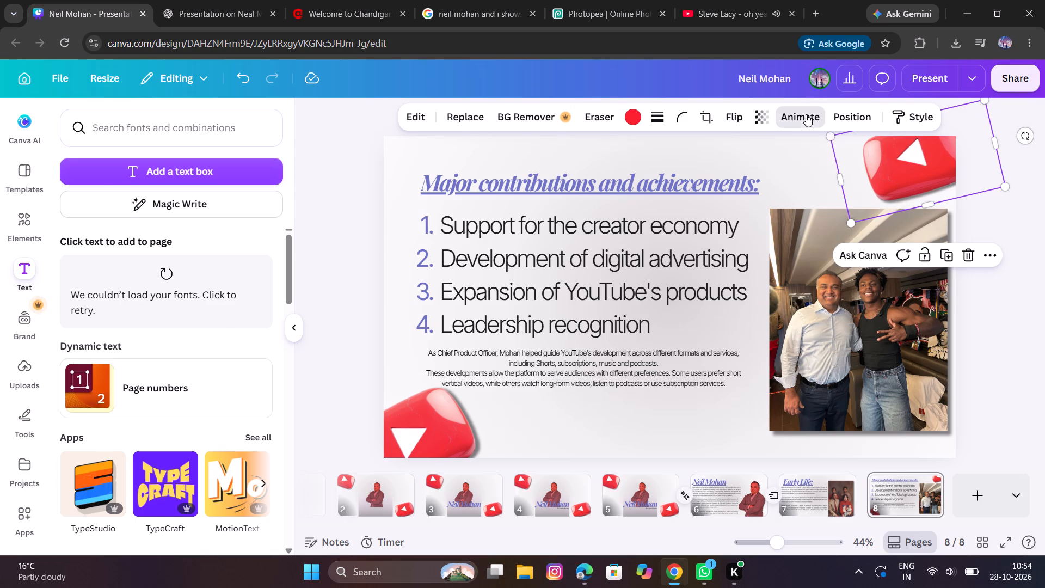
pyautogui.scroll(-4, 247, 375)
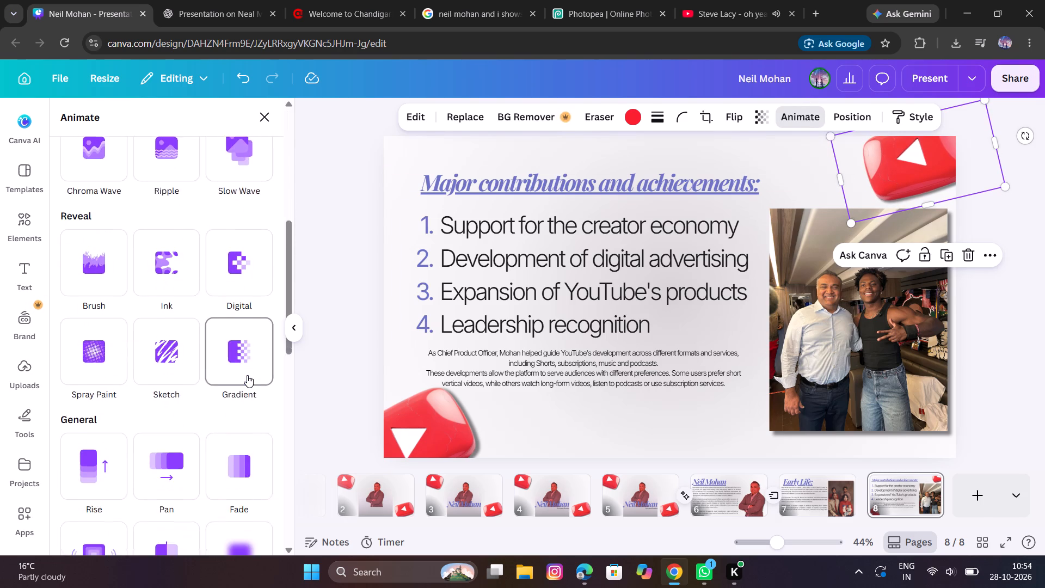
pyautogui.scroll(-2, 247, 375)
pyautogui.click(170, 399)
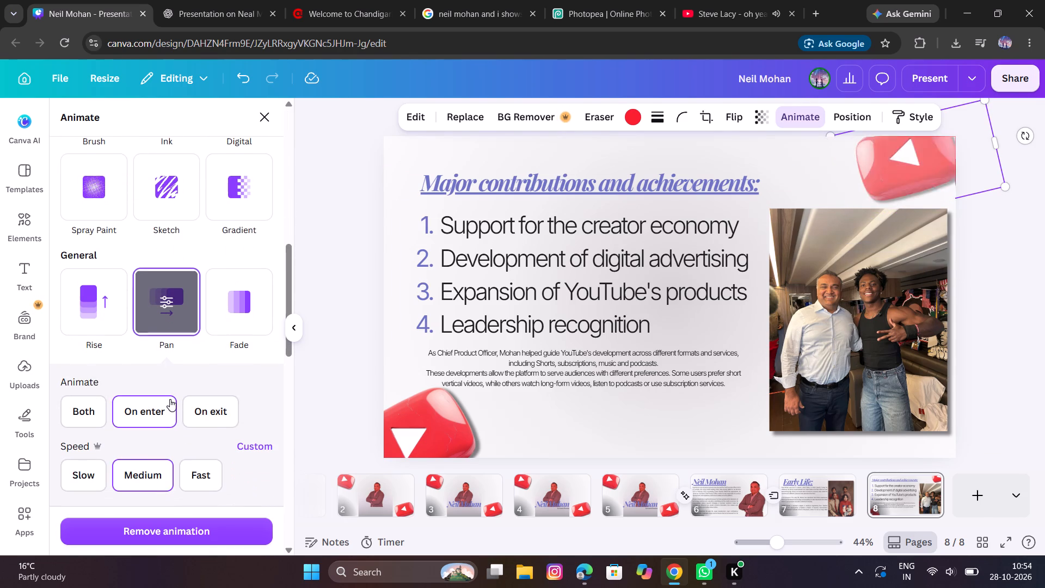
pyautogui.click(170, 399)
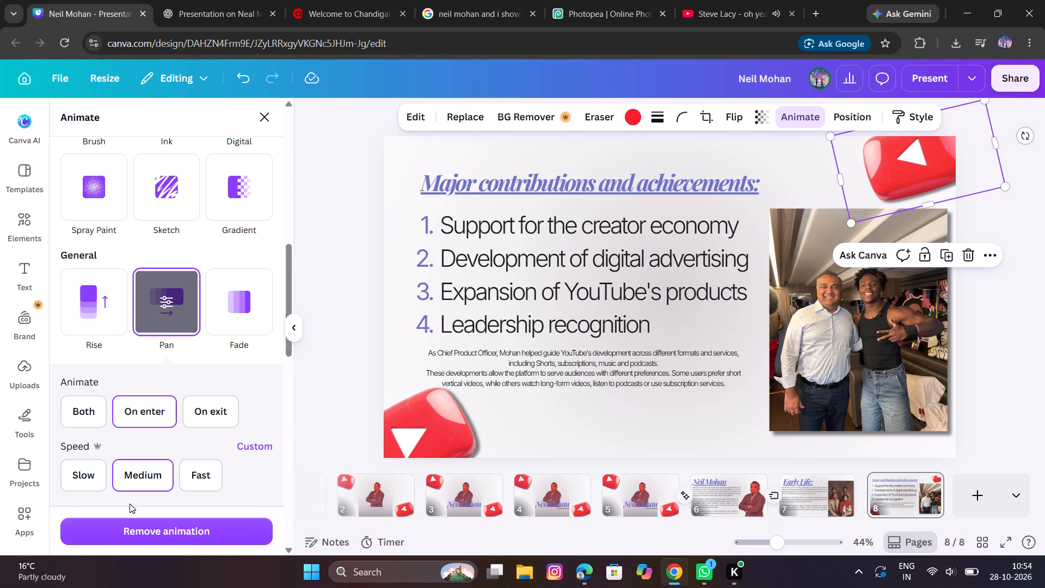
pyautogui.scroll(-1, 130, 504)
pyautogui.click(91, 451)
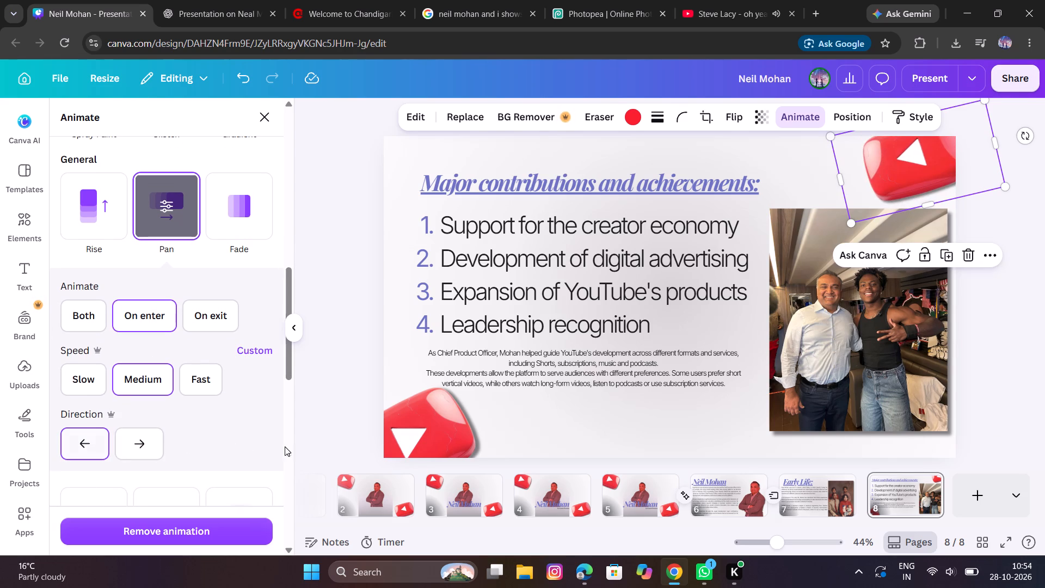
# Apply the Pan animation to the bottom-left YouTube logo.
pyautogui.click(416, 436)
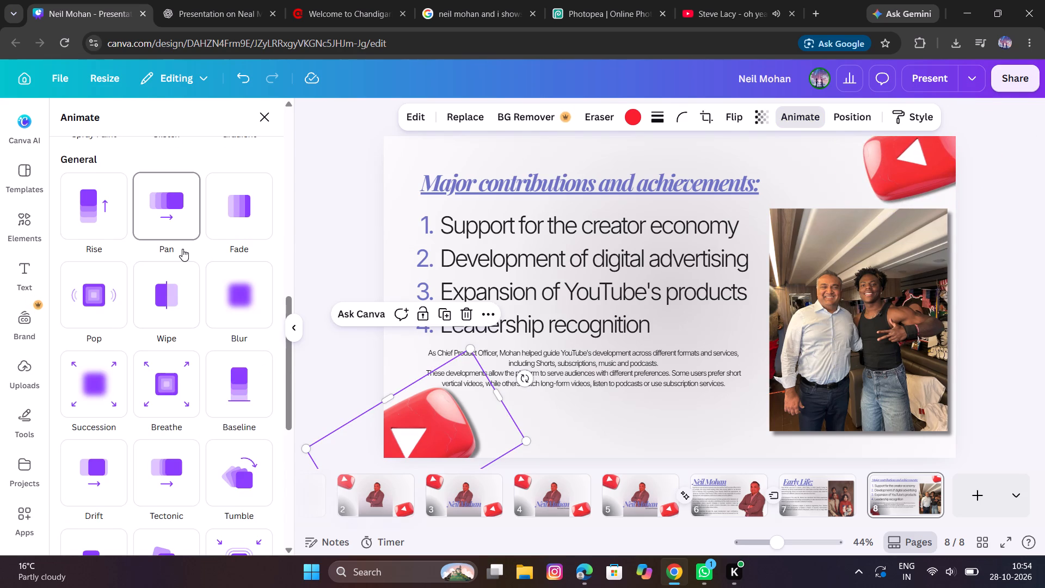
pyautogui.click(182, 249)
pyautogui.click(325, 403)
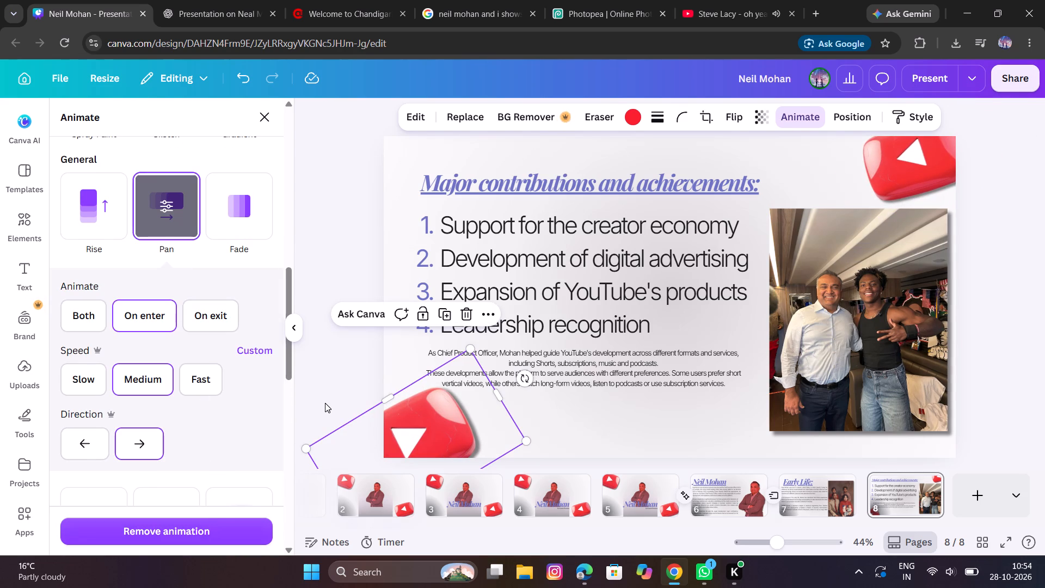
# Add a Flow transition between page 7 and page 8 and preview it.
pyautogui.click(863, 506)
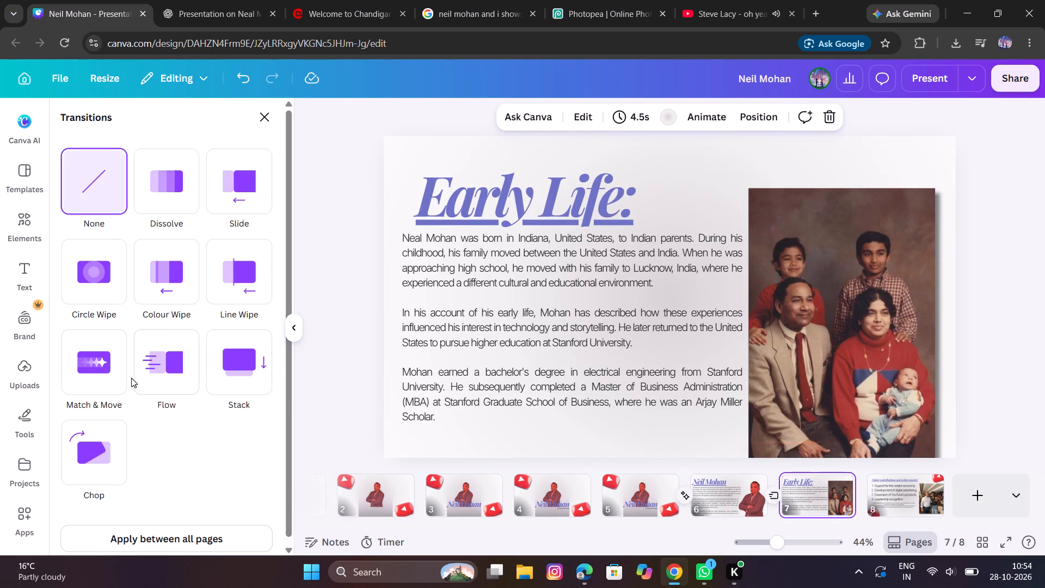
pyautogui.click(161, 366)
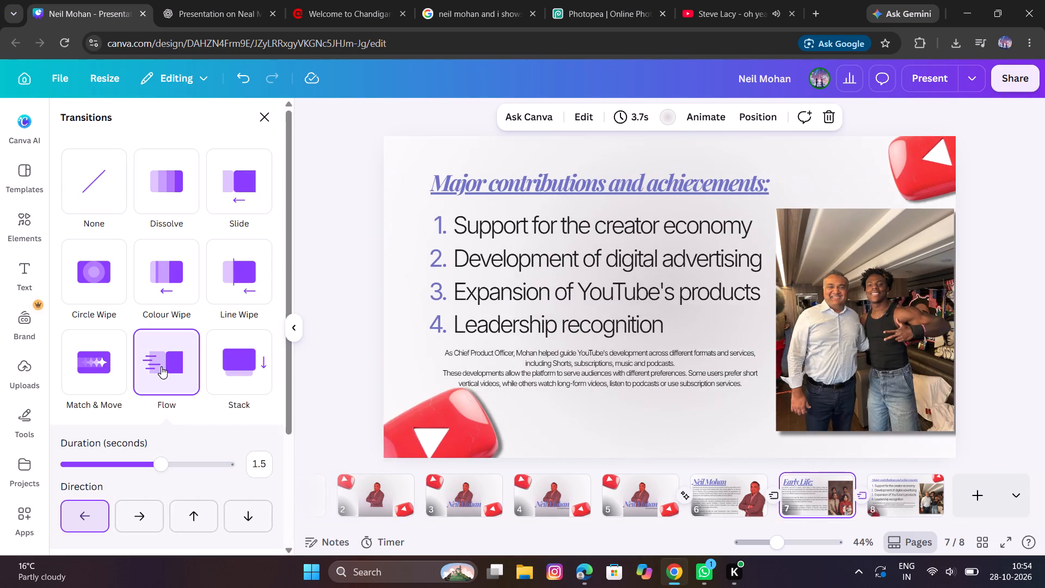
pyautogui.click(170, 363)
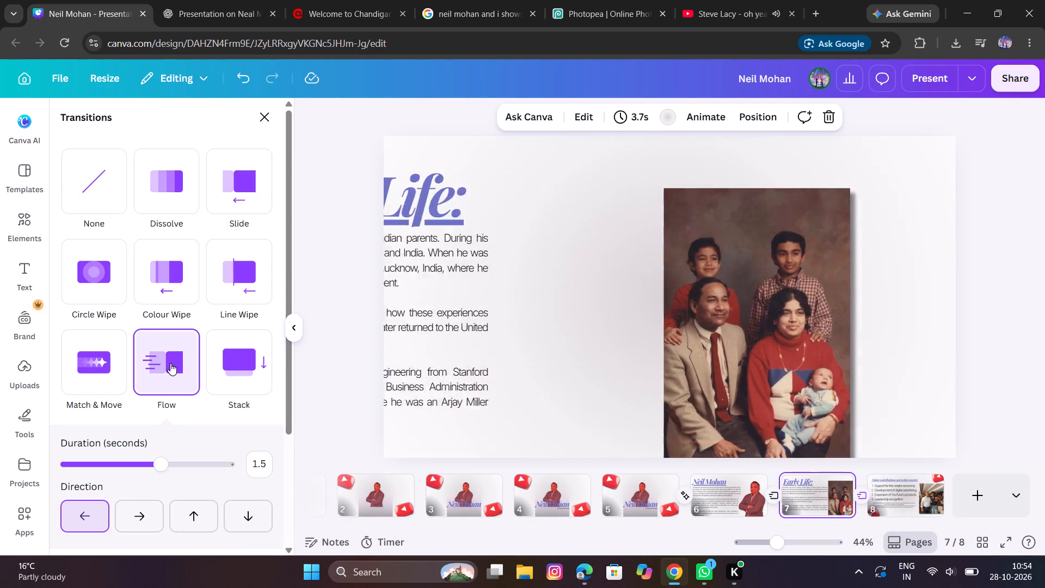
pyautogui.scroll(-3, 170, 363)
pyautogui.scroll(2, 170, 363)
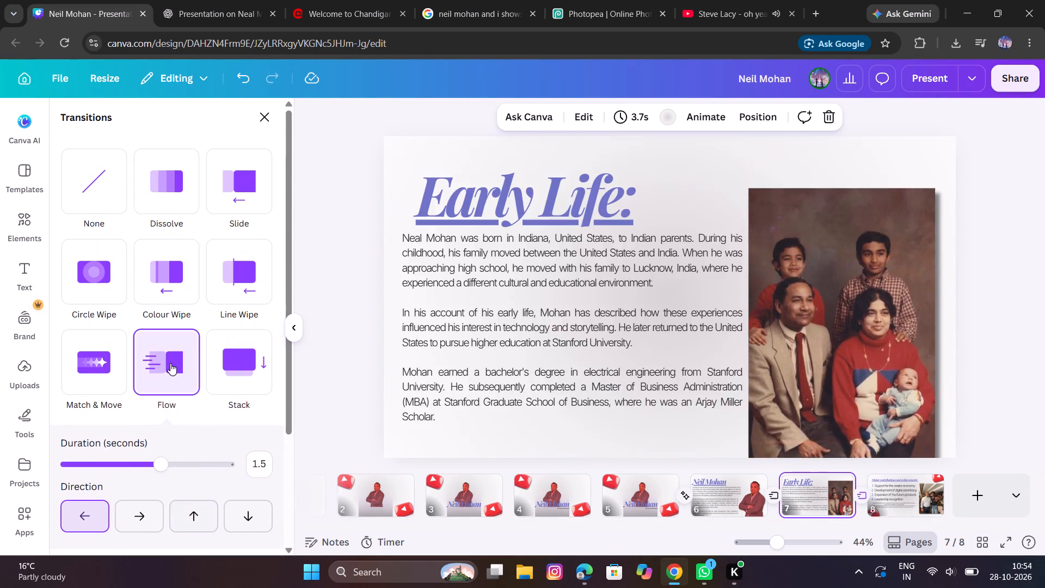
pyautogui.scroll(2, 170, 363)
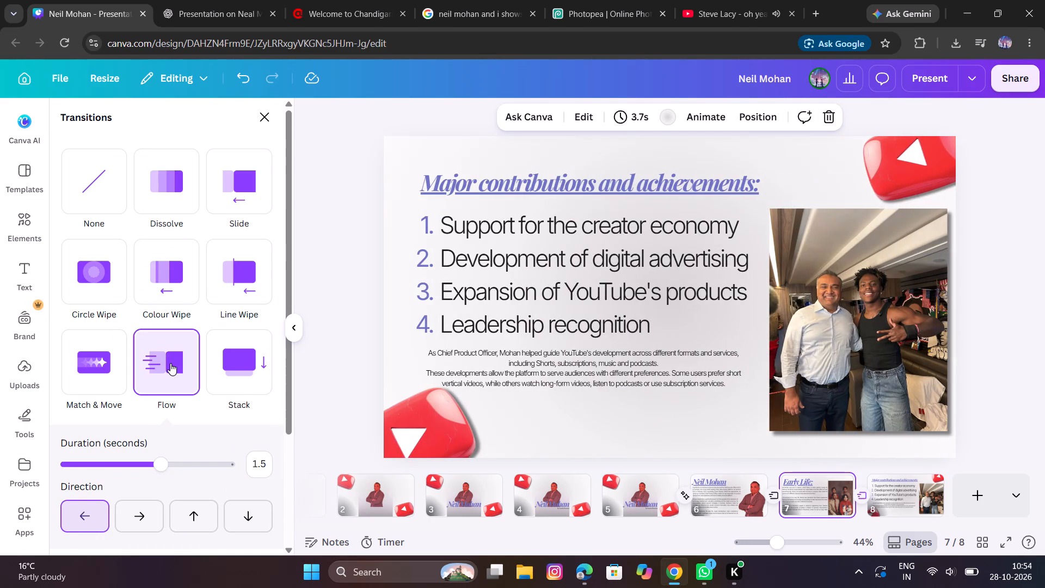
# Replay the Flow transition preview between page 7 and page 8.
pyautogui.click(170, 363)
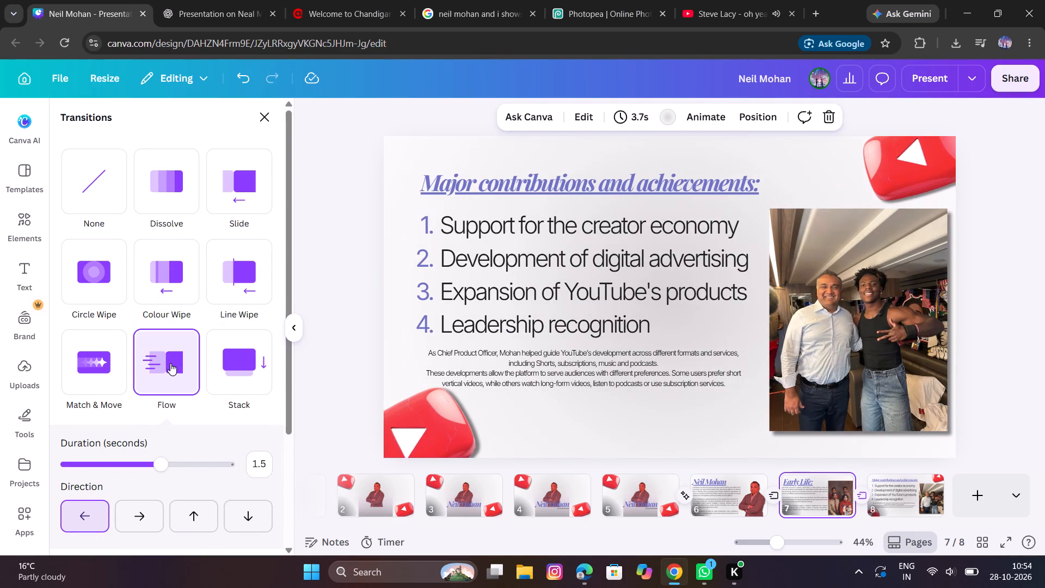
pyautogui.click(170, 363)
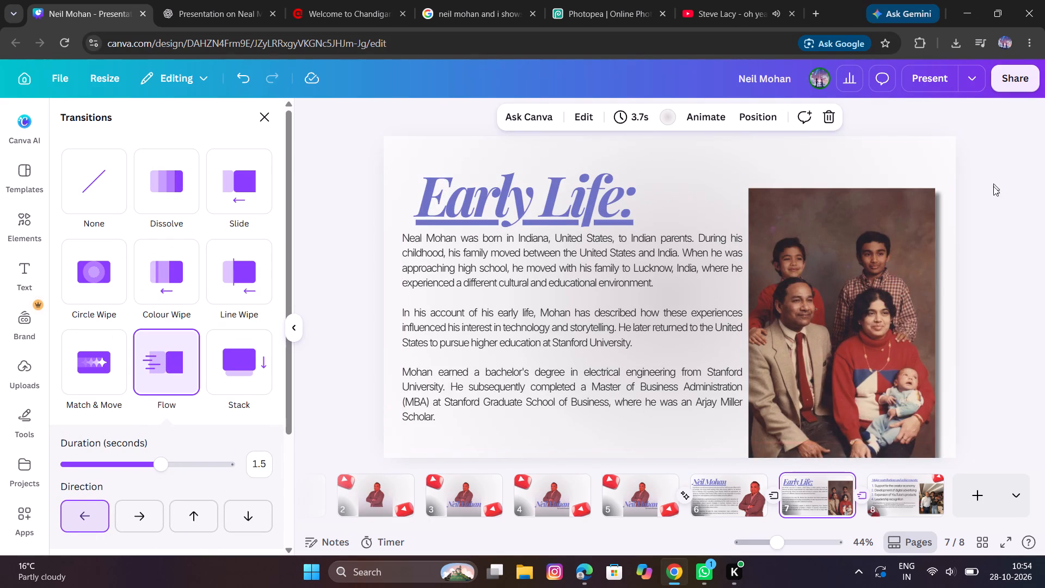
# Present the slideshow full screen from the opening pages through page 8 to check its animations and transitions, and return to the editor.
pyautogui.click(924, 78)
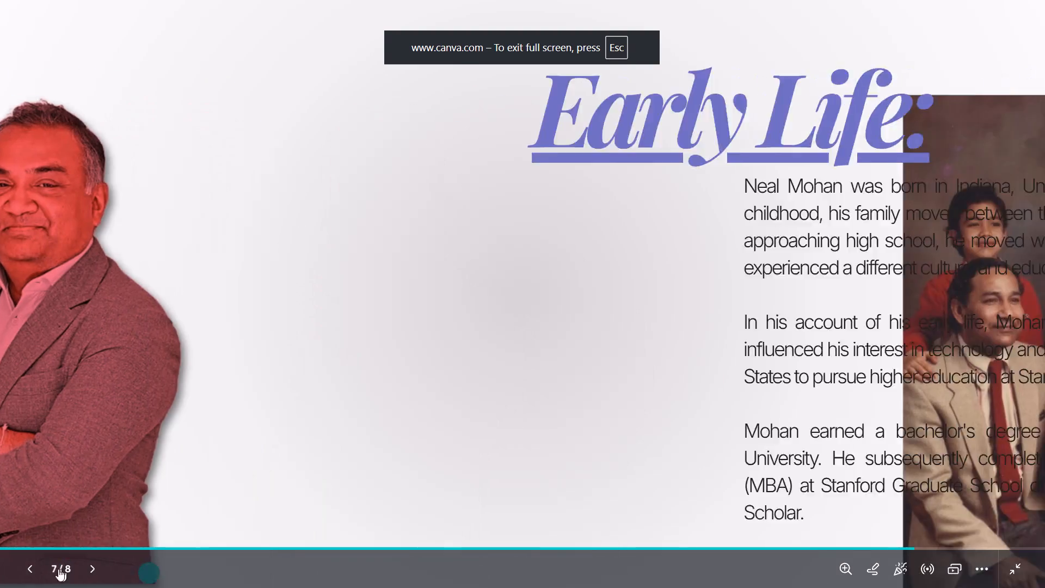
pyautogui.click(46, 567)
pyautogui.tripleClick(32, 574)
pyautogui.tripleClick(32, 574)
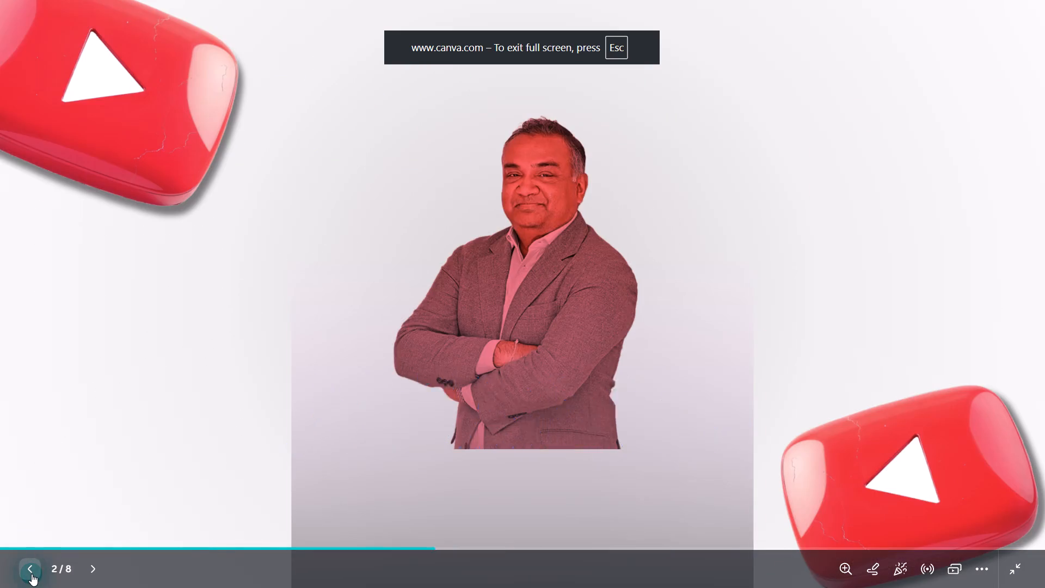
pyautogui.doubleClick(32, 574)
pyautogui.press('Right')
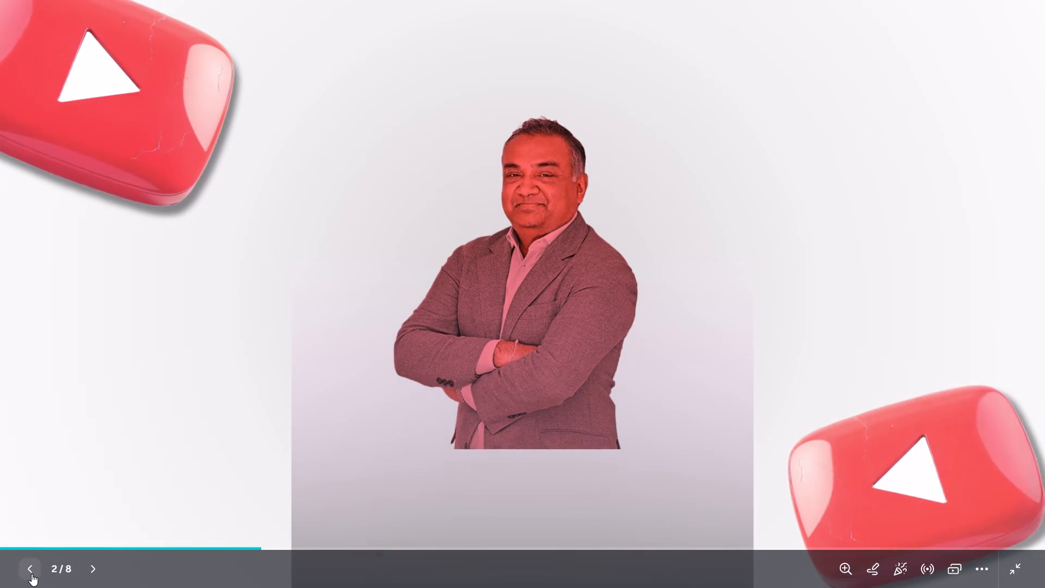
pyautogui.press('Right')
pyautogui.press('Right')
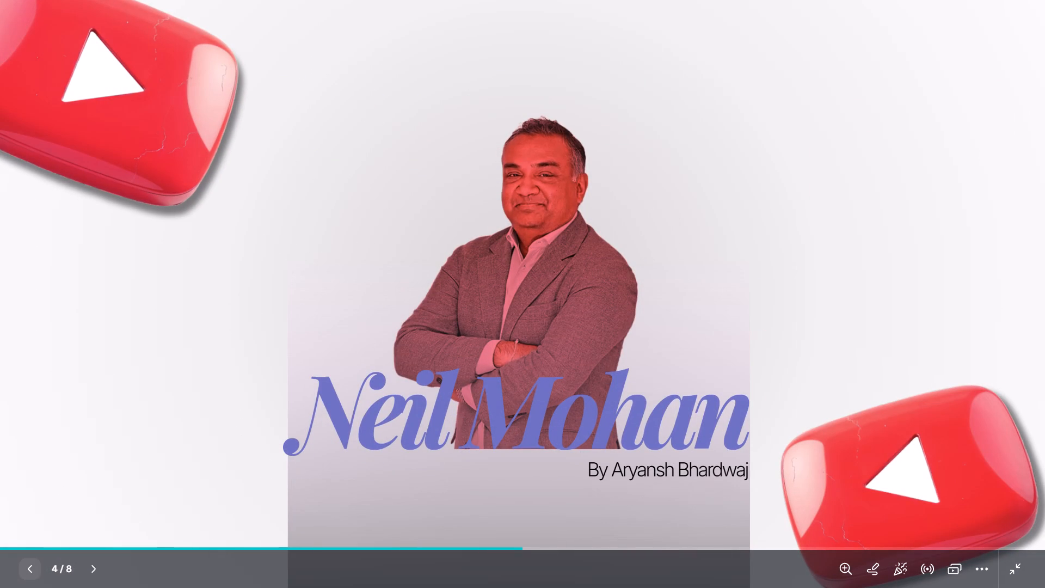
pyautogui.press('Right')
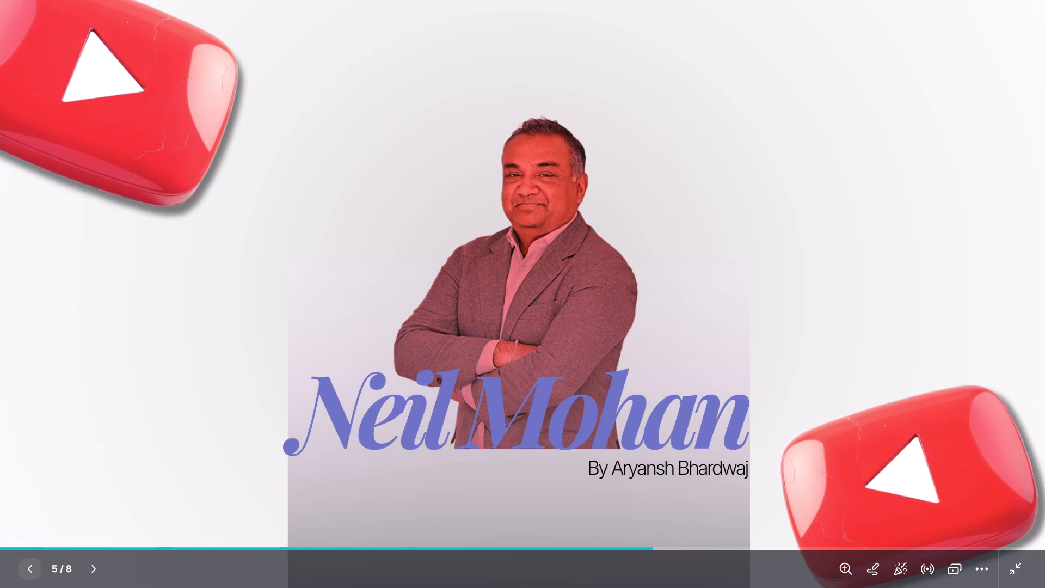
pyautogui.press('Left')
pyautogui.press('Right')
pyautogui.press('Right')
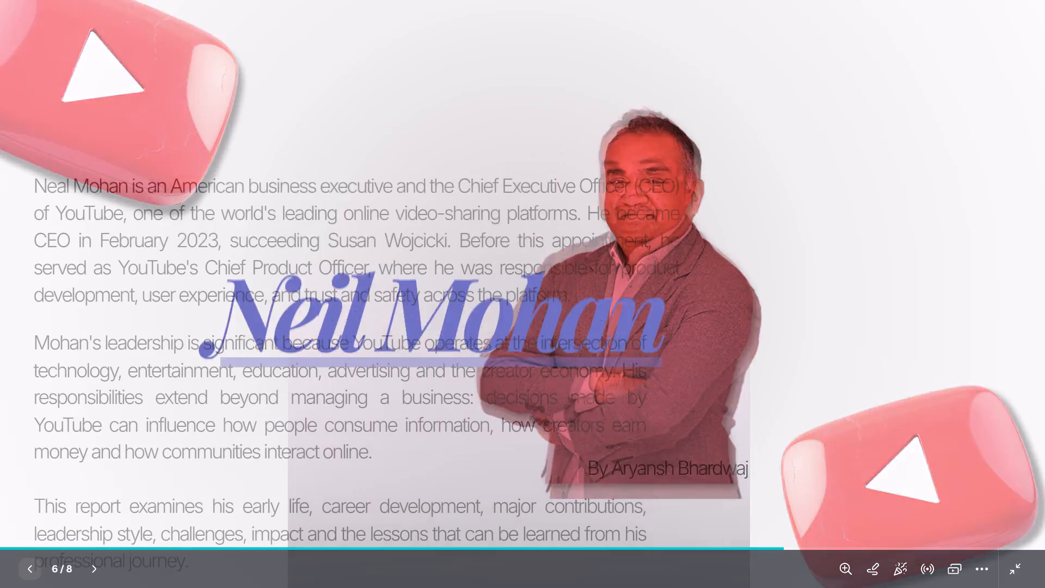
pyautogui.press('Right')
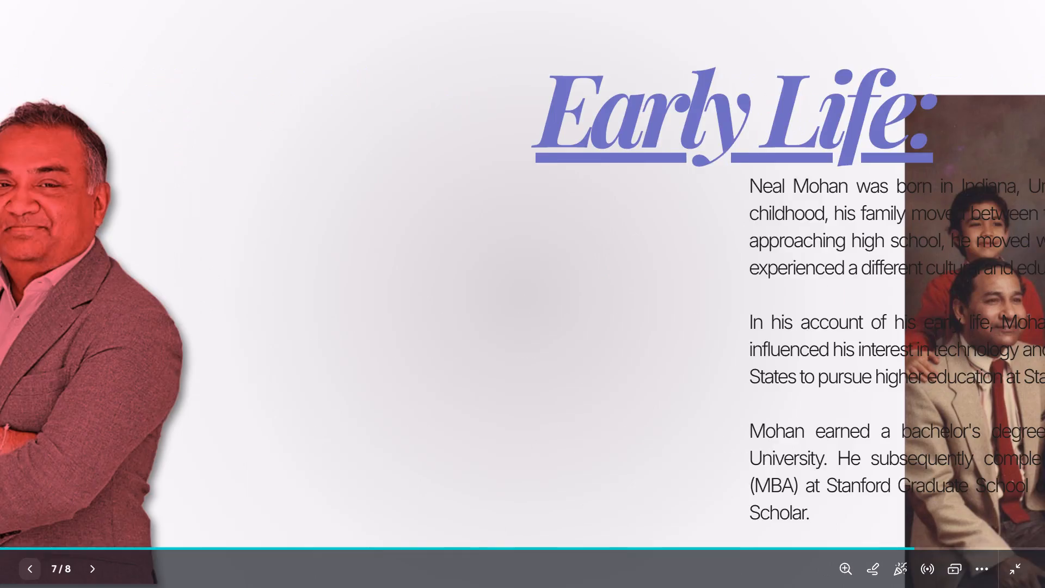
pyautogui.press('Right')
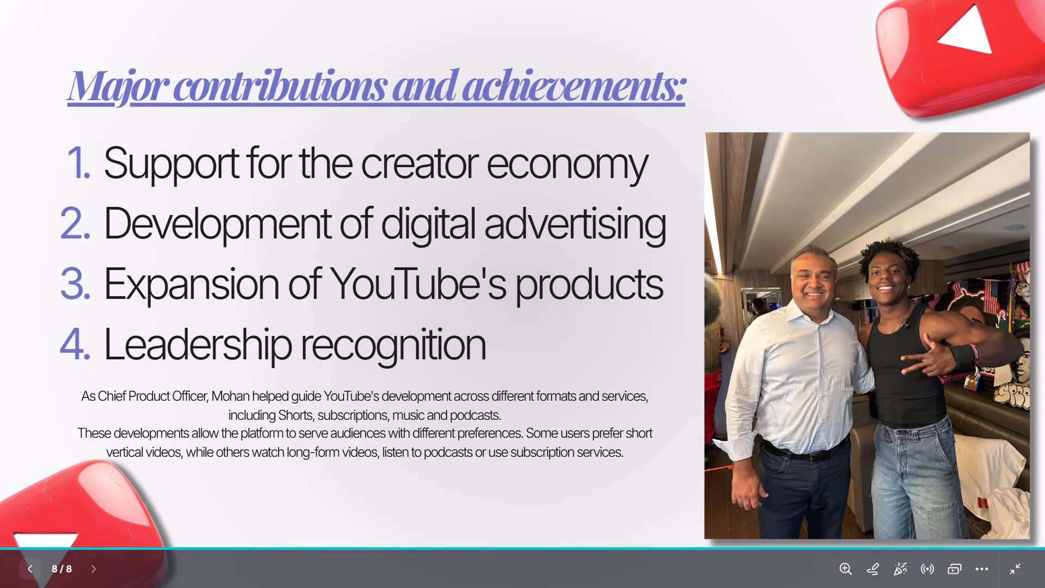
pyautogui.click(1015, 567)
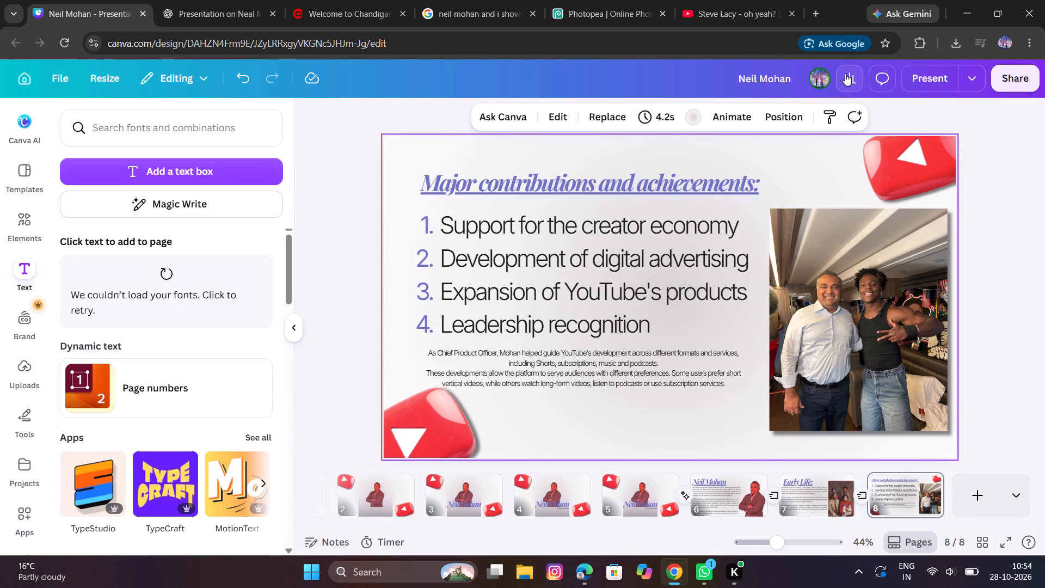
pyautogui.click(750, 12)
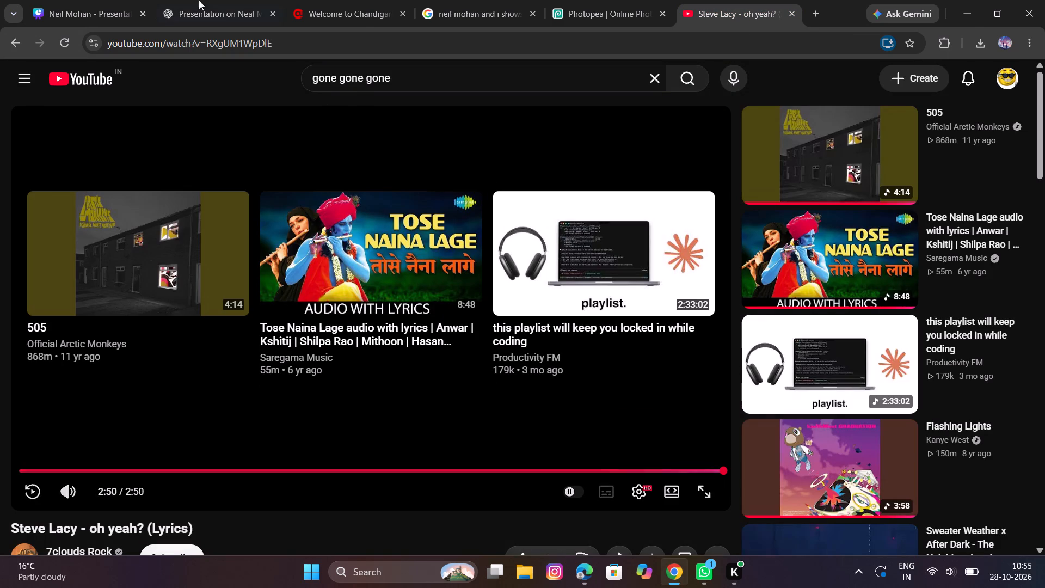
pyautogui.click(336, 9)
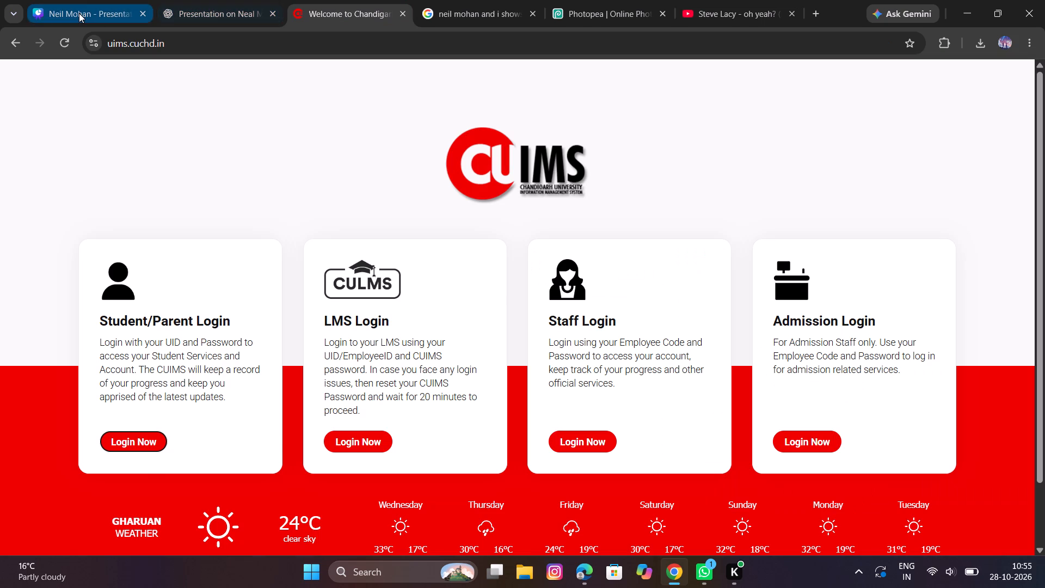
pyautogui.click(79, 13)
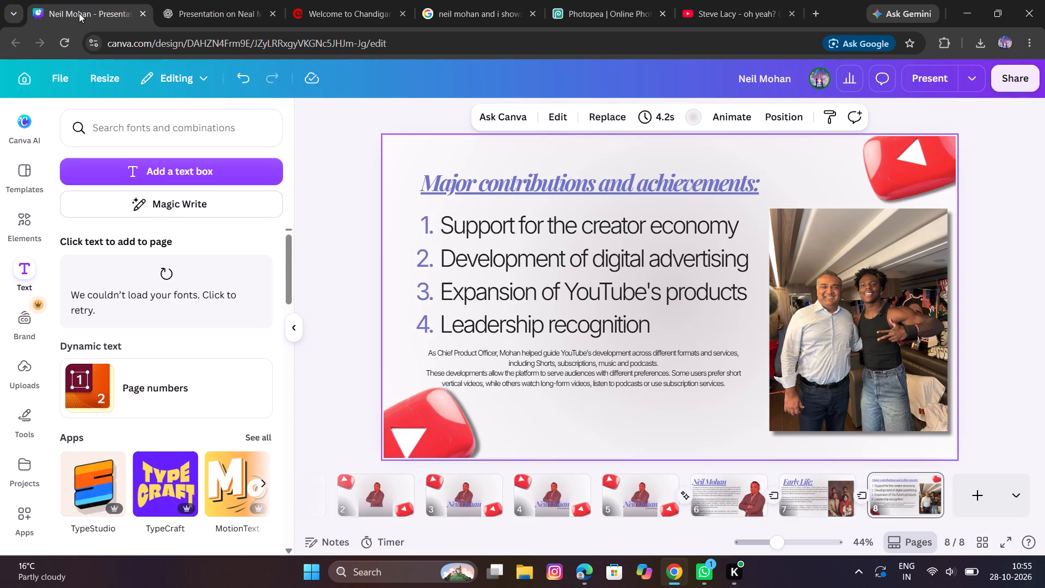
# Add a new page 9 with the gradient background after the "Major contributions and achievements" page.
pyautogui.click(319, 485)
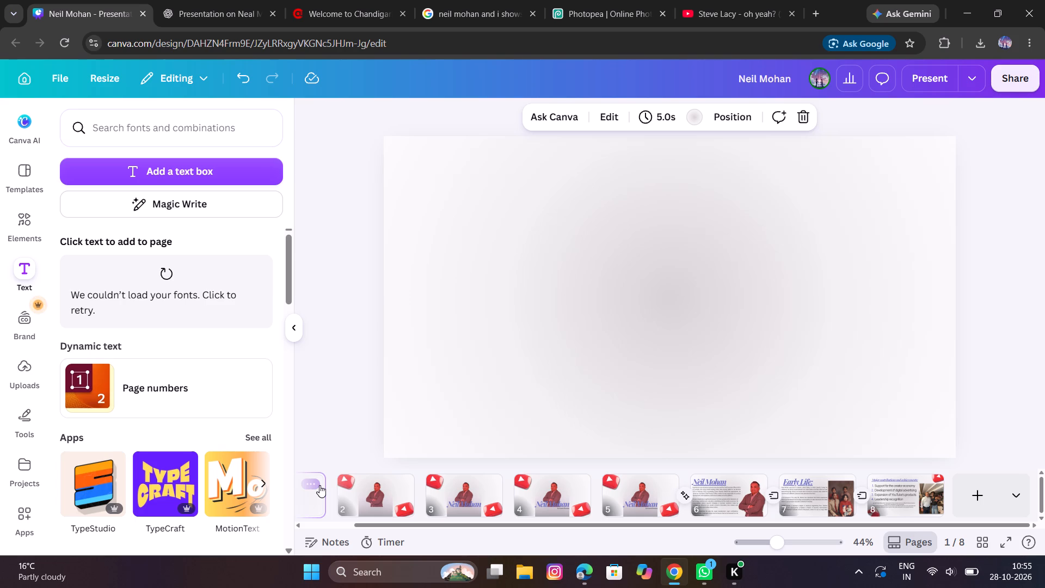
pyautogui.click(967, 495)
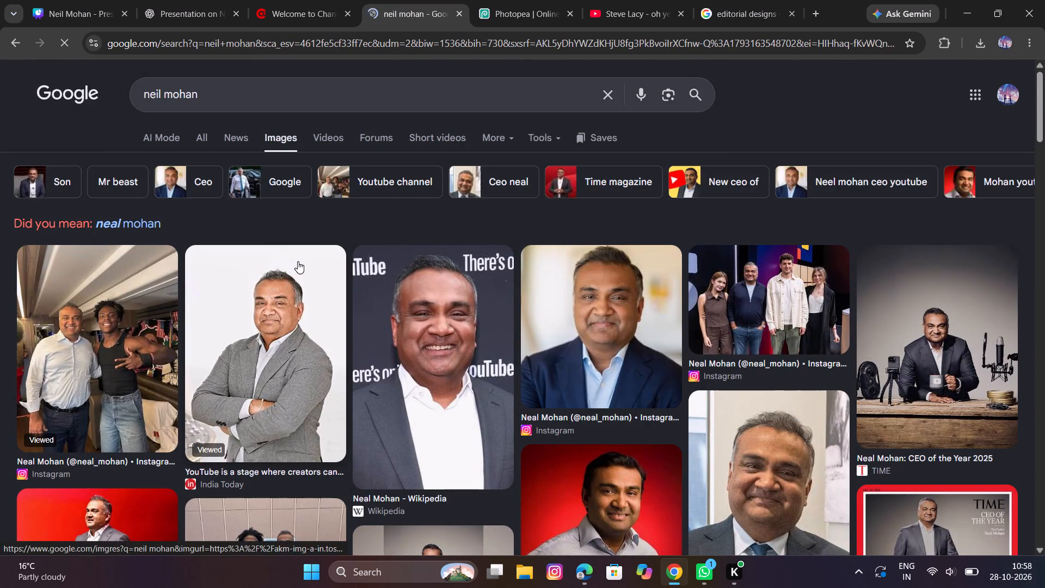
pyautogui.scroll(-1, 298, 261)
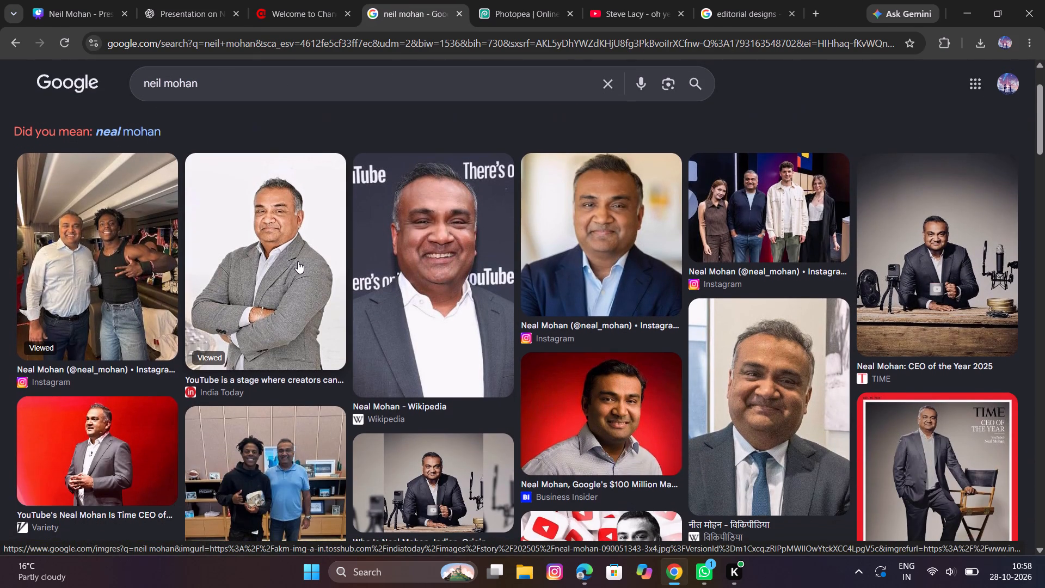
pyautogui.scroll(-1, 298, 261)
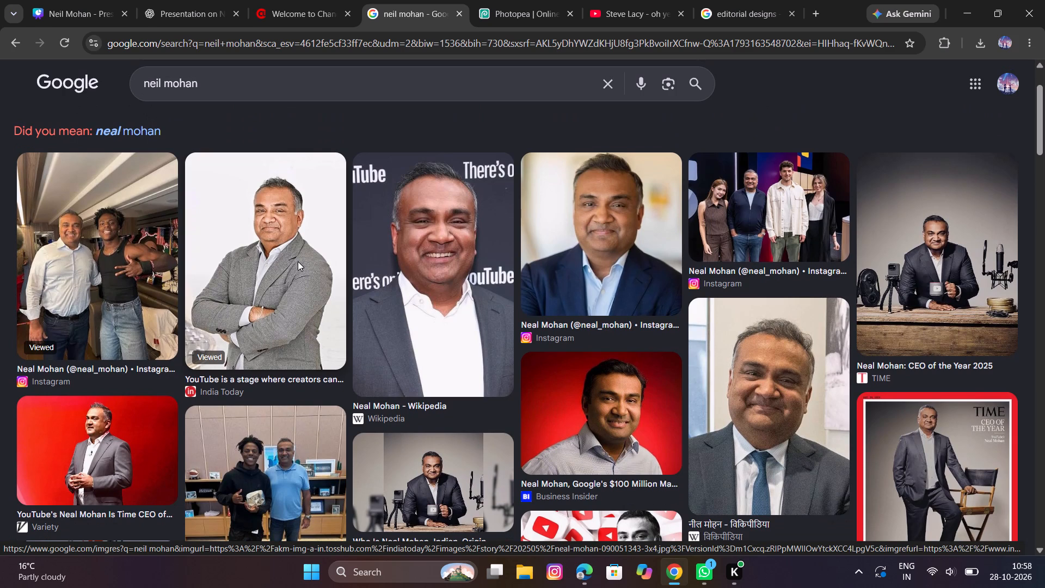
pyautogui.scroll(-2, 298, 261)
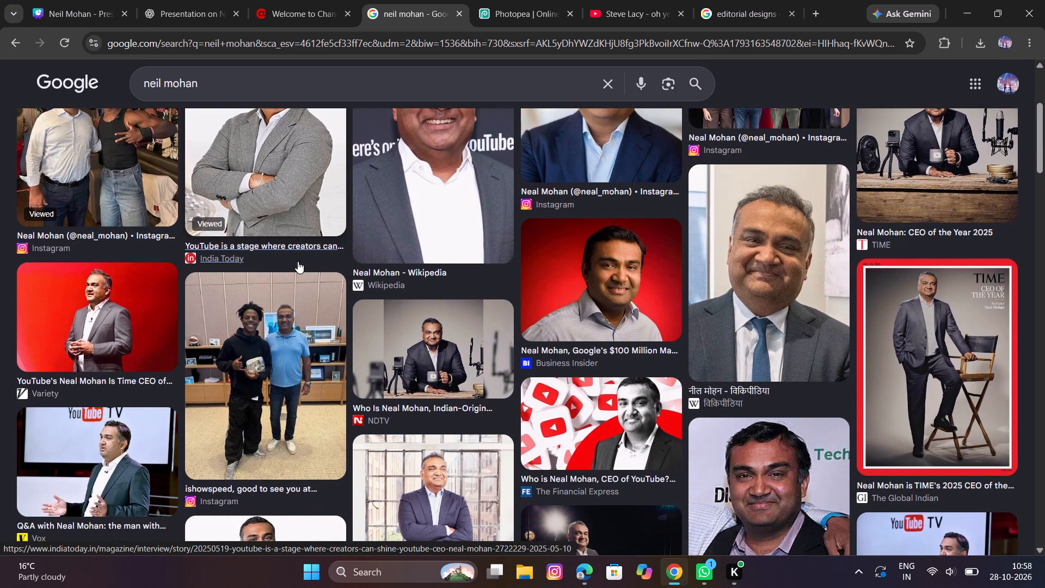
pyautogui.scroll(-1, 298, 261)
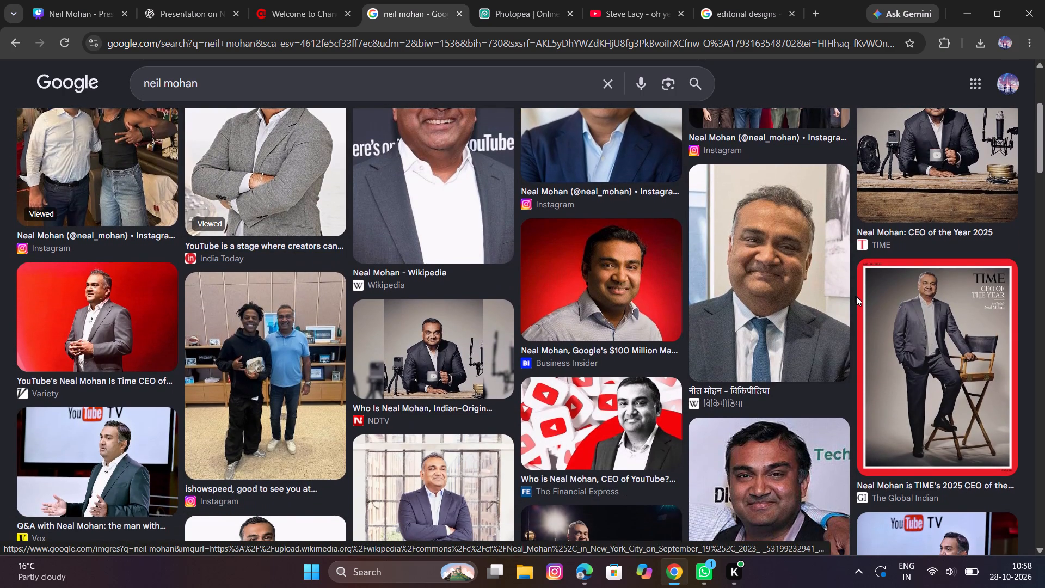
# Preview the TIME "CEO of the Year" cover image and compare it with the "Art Within Fashion" editorial layout.
pyautogui.click(967, 322)
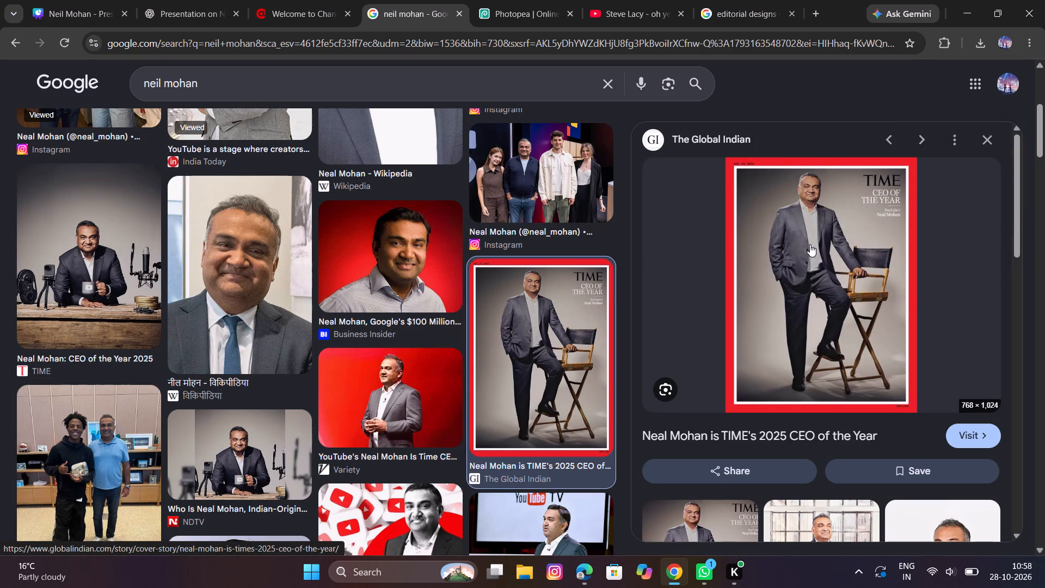
pyautogui.scroll(-3, 797, 240)
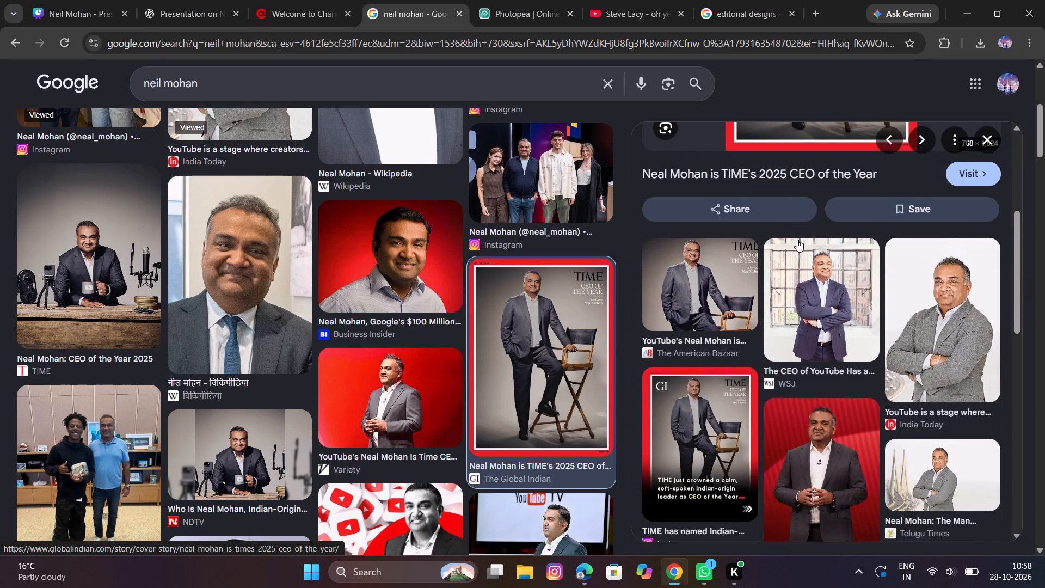
pyautogui.scroll(-1, 797, 240)
pyautogui.scroll(8, 797, 240)
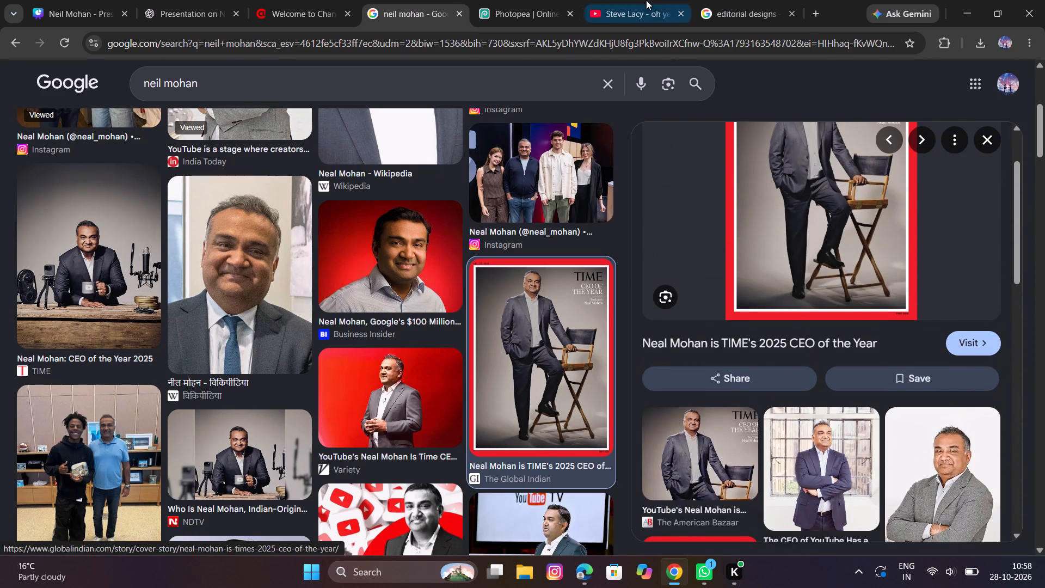
pyautogui.click(730, 5)
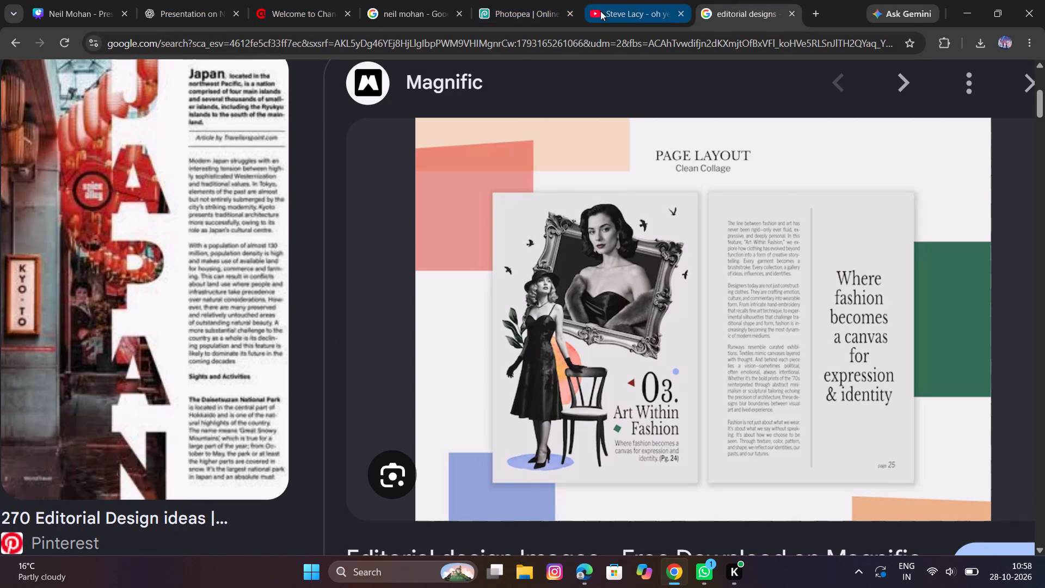
pyautogui.click(414, 0)
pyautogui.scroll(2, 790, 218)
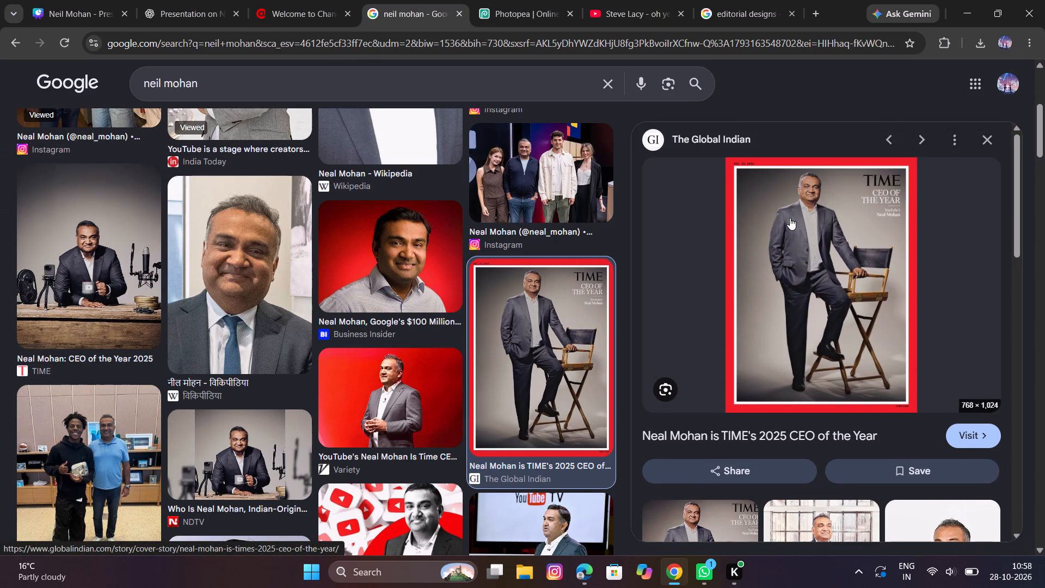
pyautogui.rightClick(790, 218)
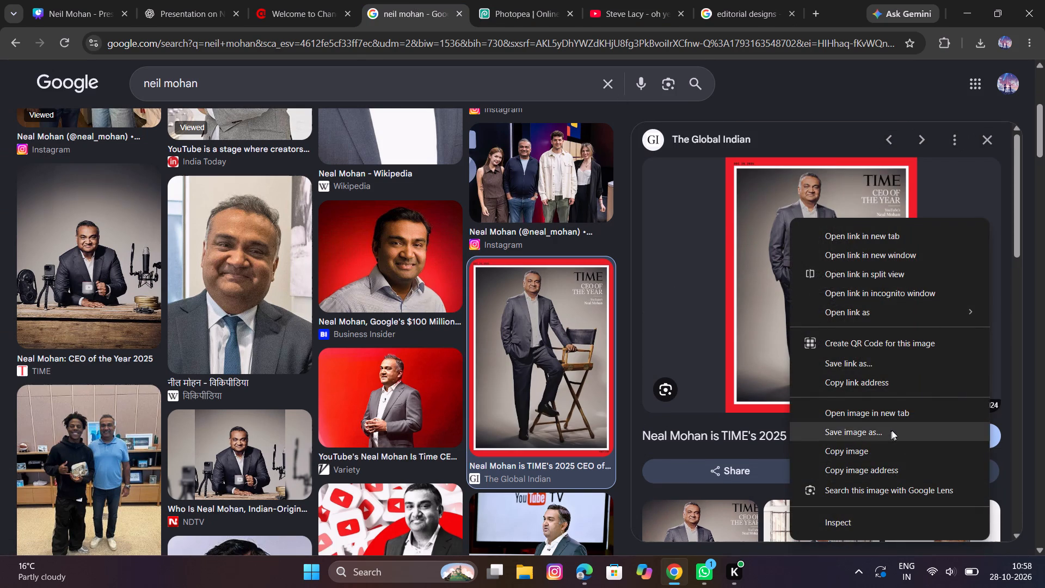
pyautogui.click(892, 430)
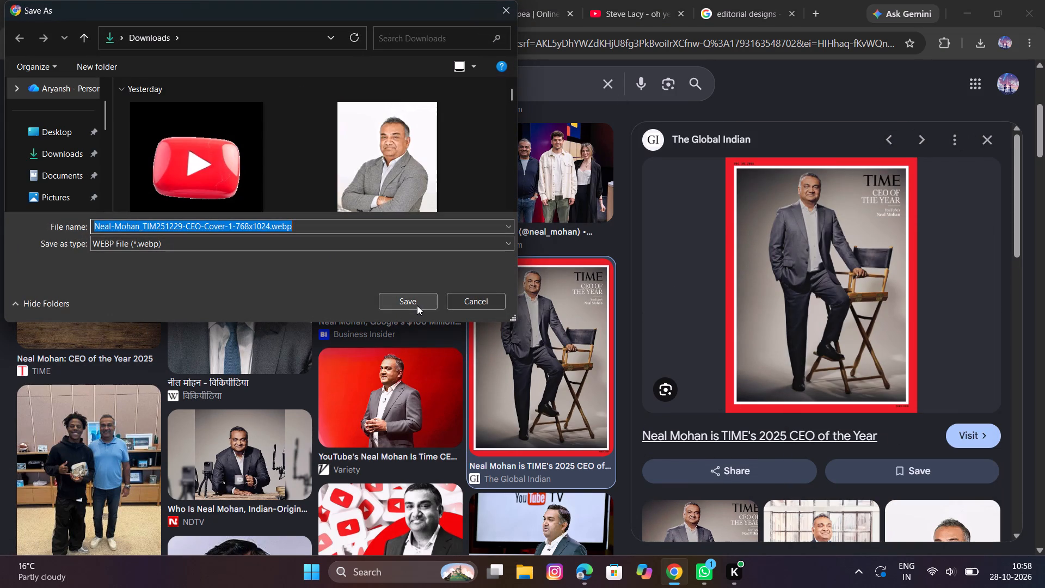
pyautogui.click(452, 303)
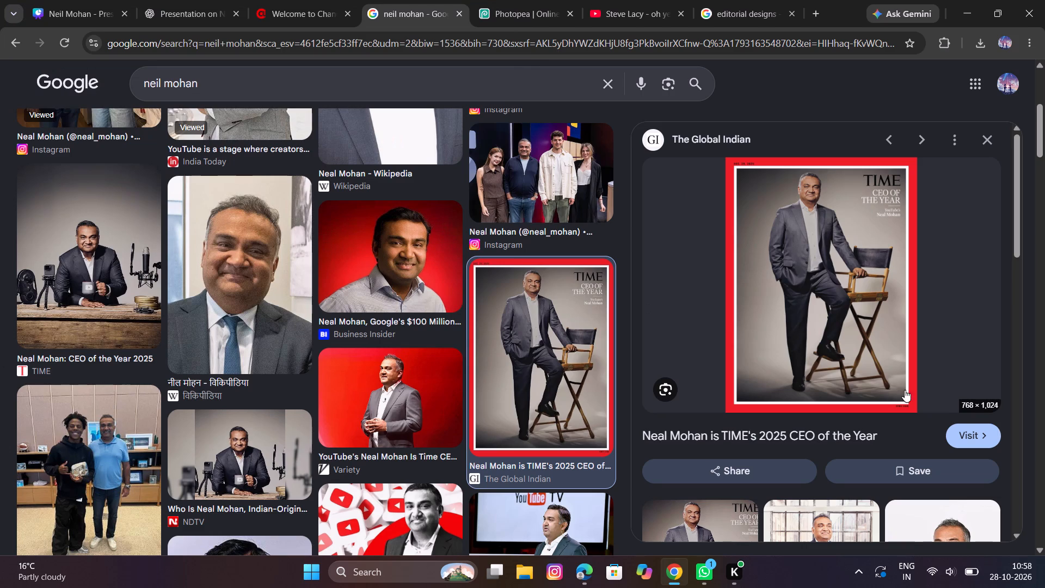
# Open The Global Indian article behind the TIME cover result and try to save its full cover image.
pyautogui.click(975, 432)
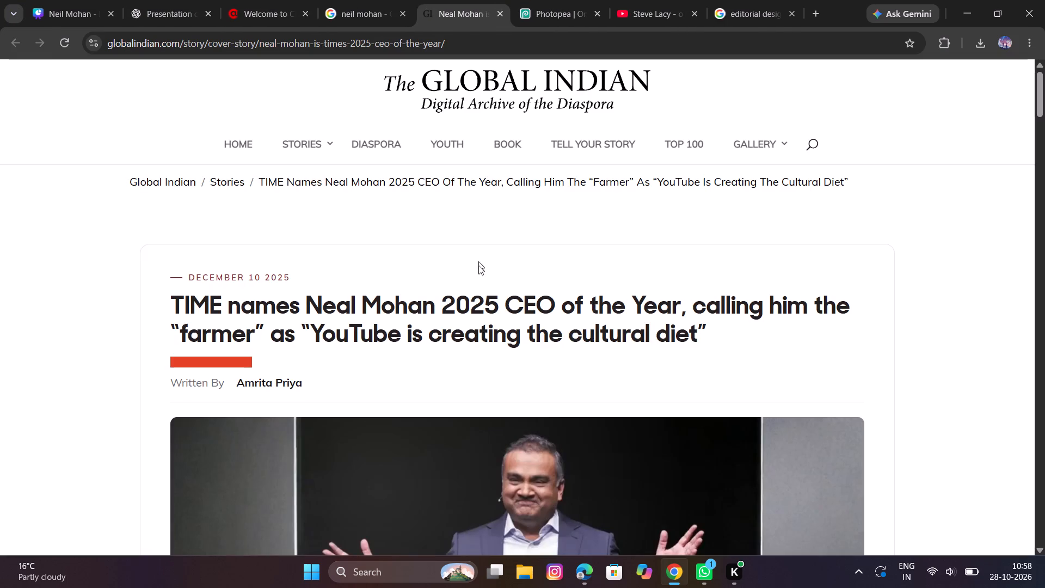
pyautogui.scroll(-6, 478, 271)
pyautogui.rightClick(478, 271)
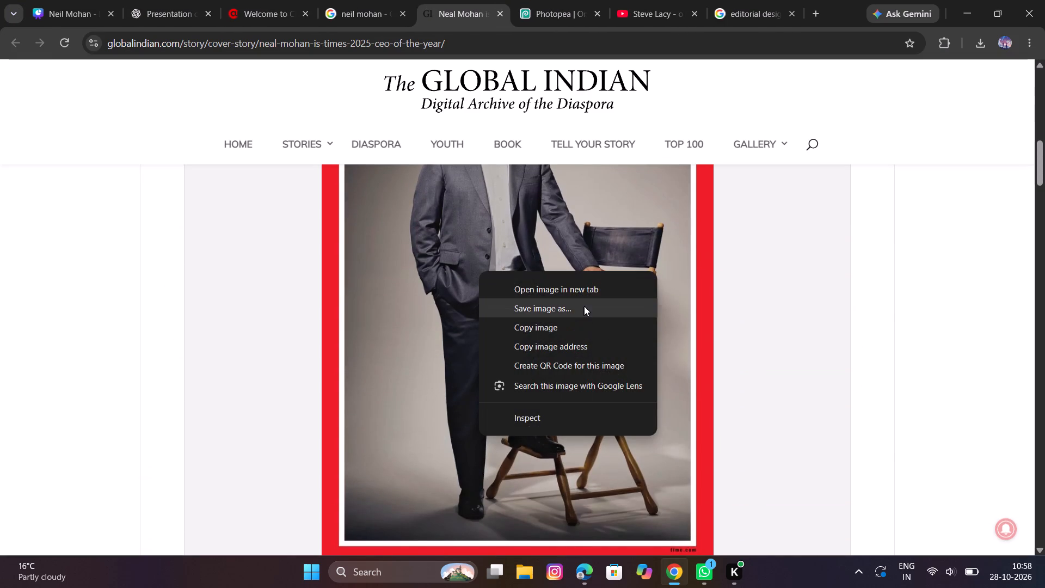
pyautogui.click(584, 306)
pyautogui.click(453, 303)
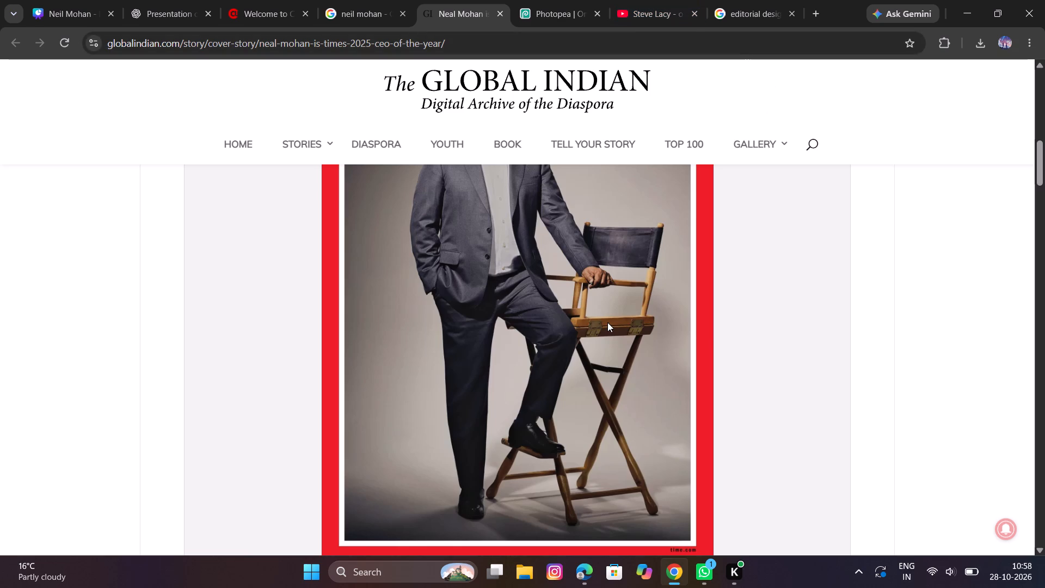
# Save the TIME cover image from the article as Neal-Mohan_TIM251229-CEO-Cover-1-768x1024.webp.
pyautogui.rightClick(607, 322)
pyautogui.click(692, 363)
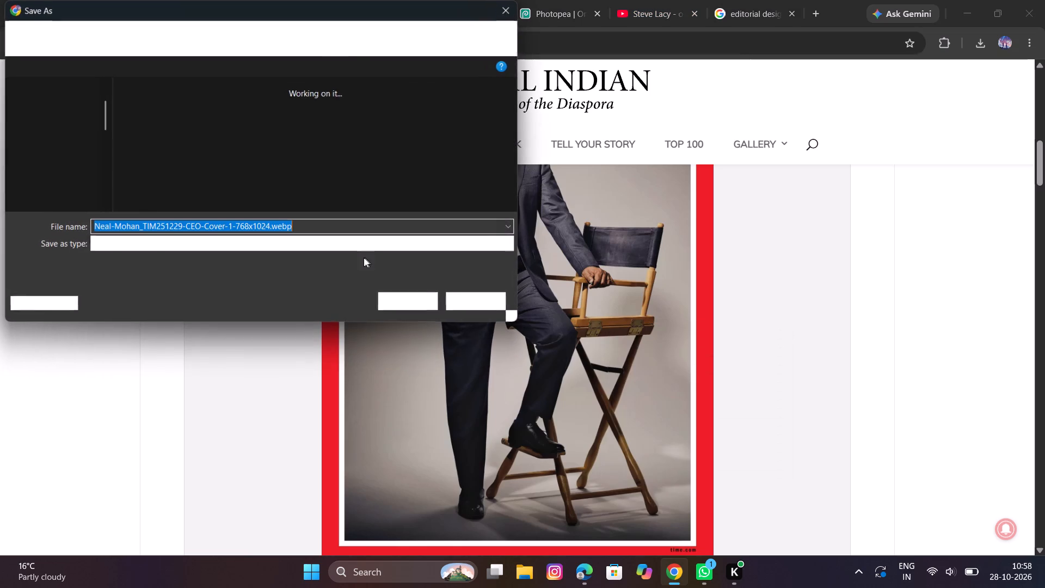
pyautogui.click(417, 300)
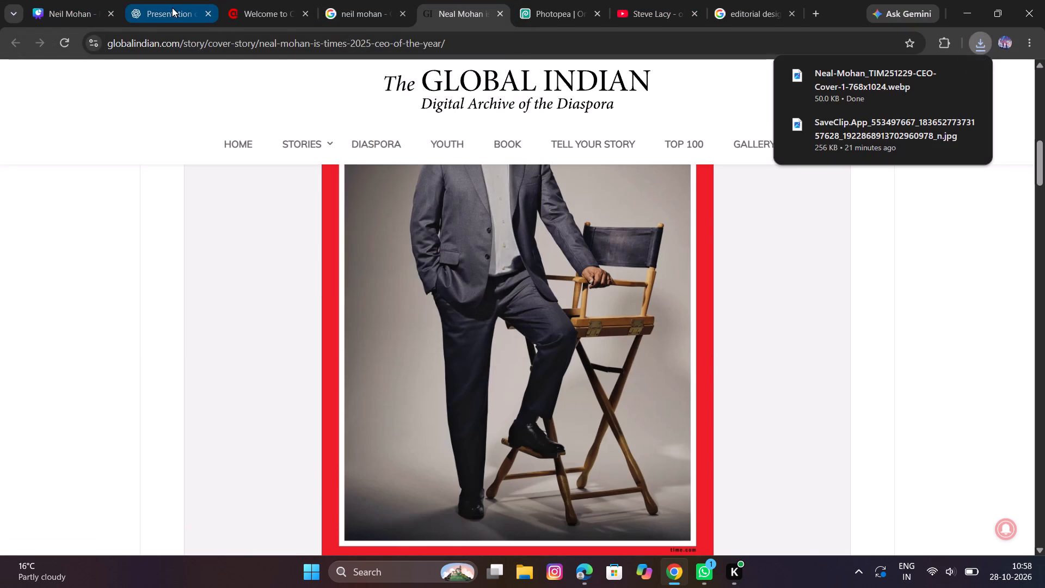
# Switch to Photopea and create a new project from the Insta Story preset, 1080 x 1920 px with a white background.
pyautogui.click(172, 8)
pyautogui.click(527, 8)
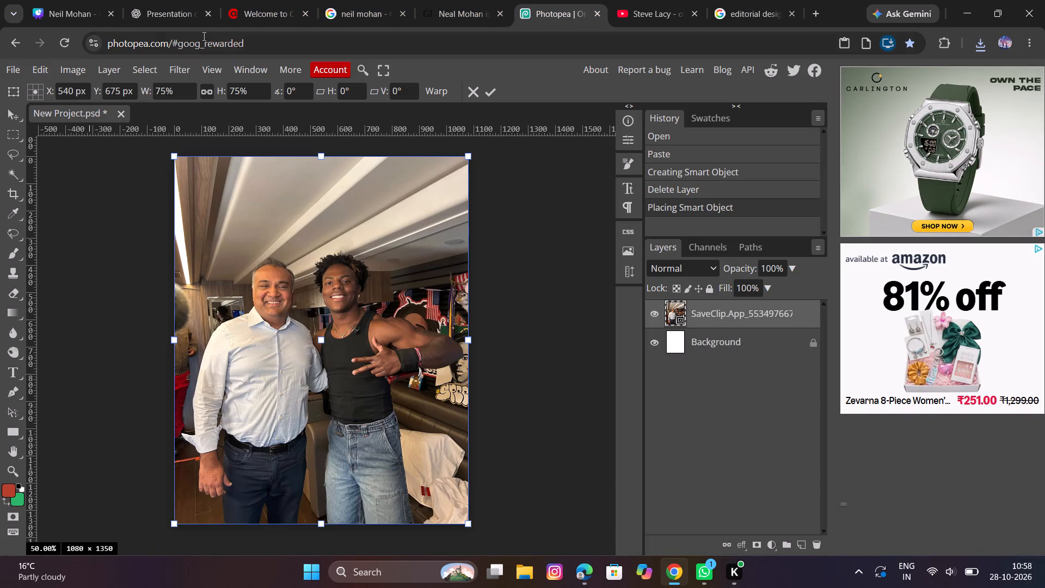
pyautogui.click(14, 70)
pyautogui.click(26, 81)
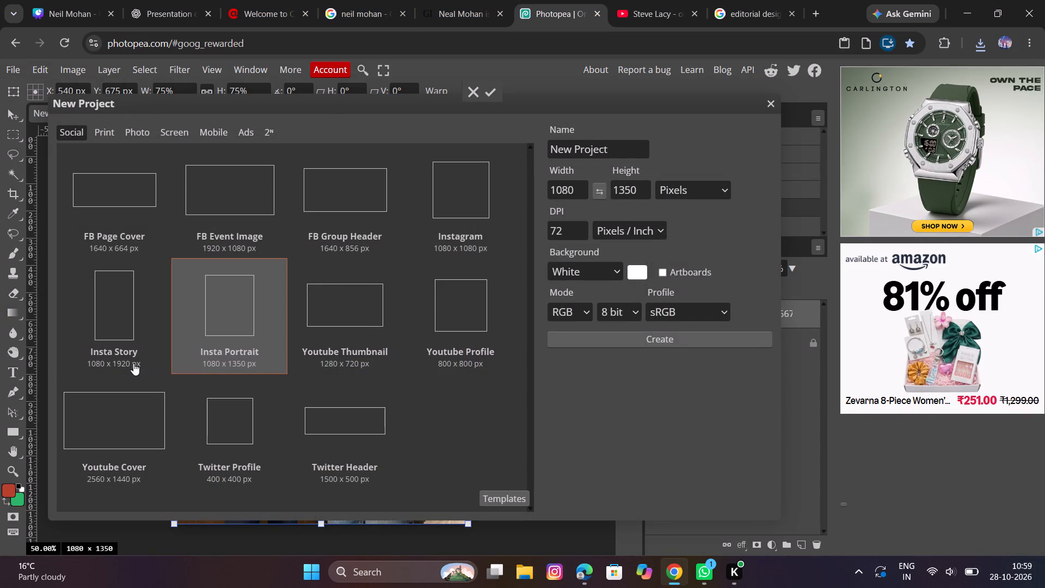
pyautogui.click(100, 343)
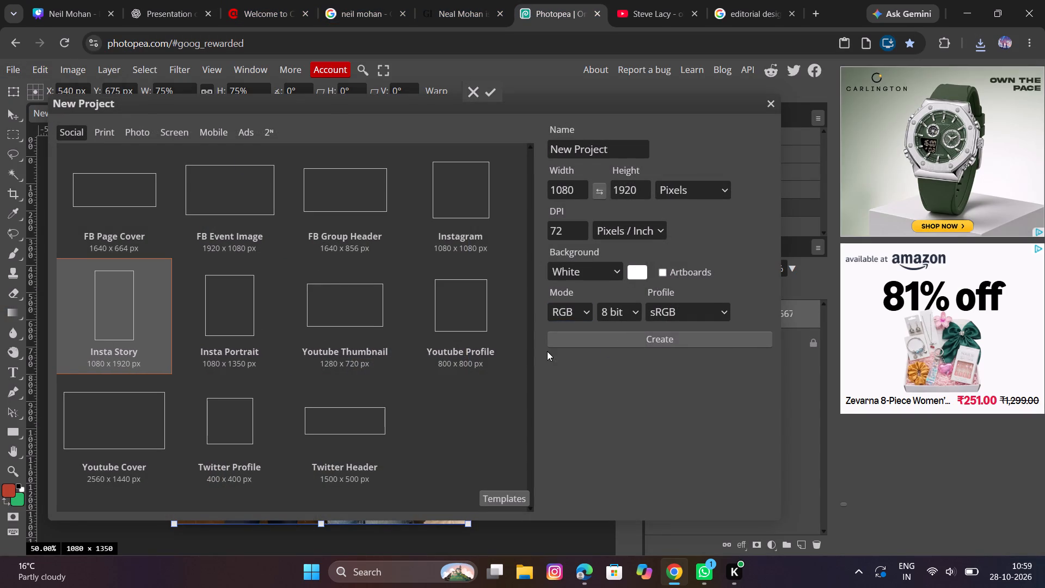
pyautogui.click(612, 339)
pyautogui.hotkey('ctrl', 'v')
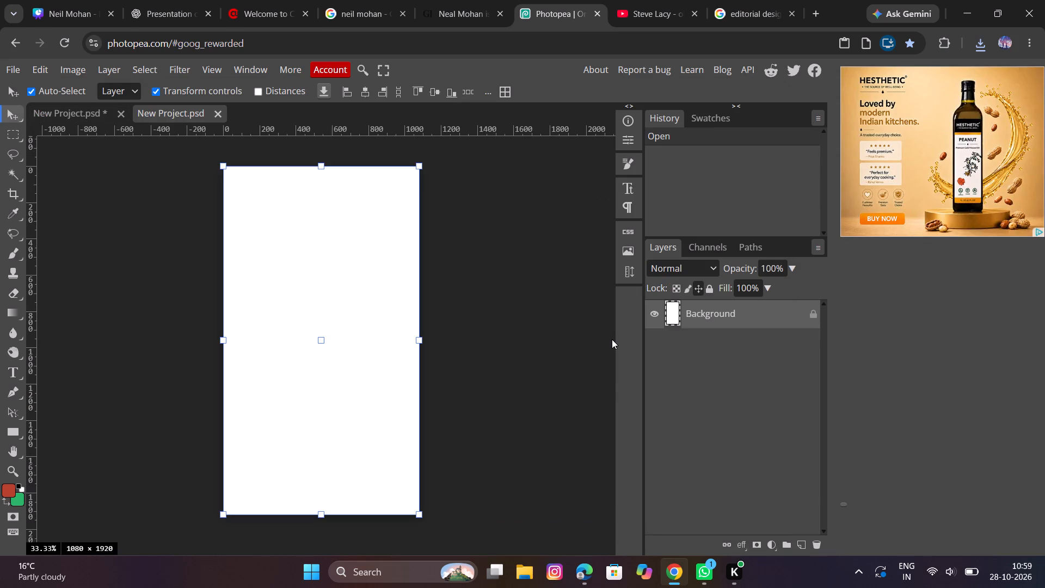
# Place the downloaded Neal-Mohan_TIM251229-CEO-Cover-1-768x1024.webp image into the new 1080 x 1920 project.
pyautogui.click(23, 69)
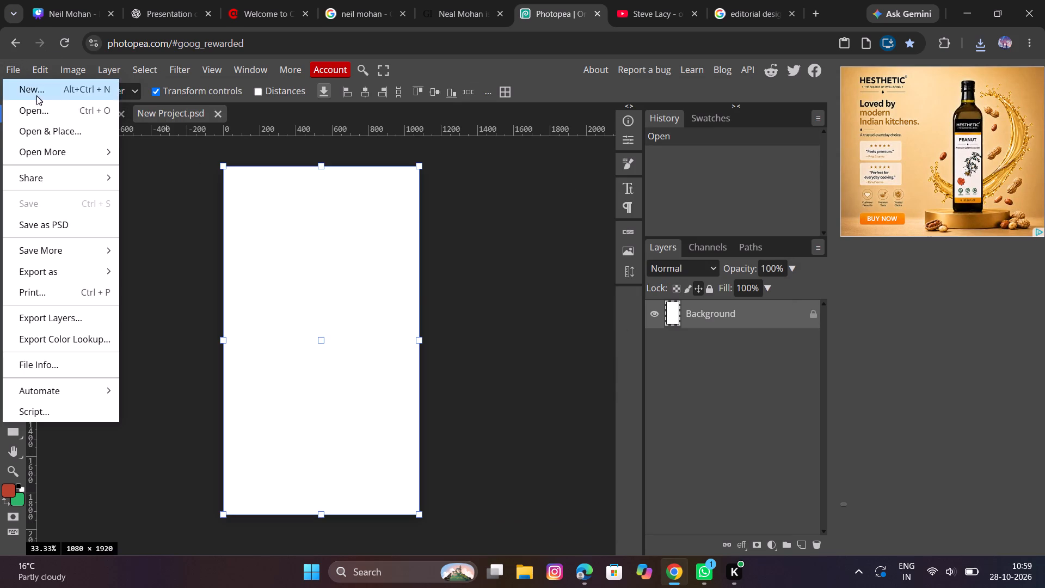
pyautogui.click(46, 128)
pyautogui.click(636, 8)
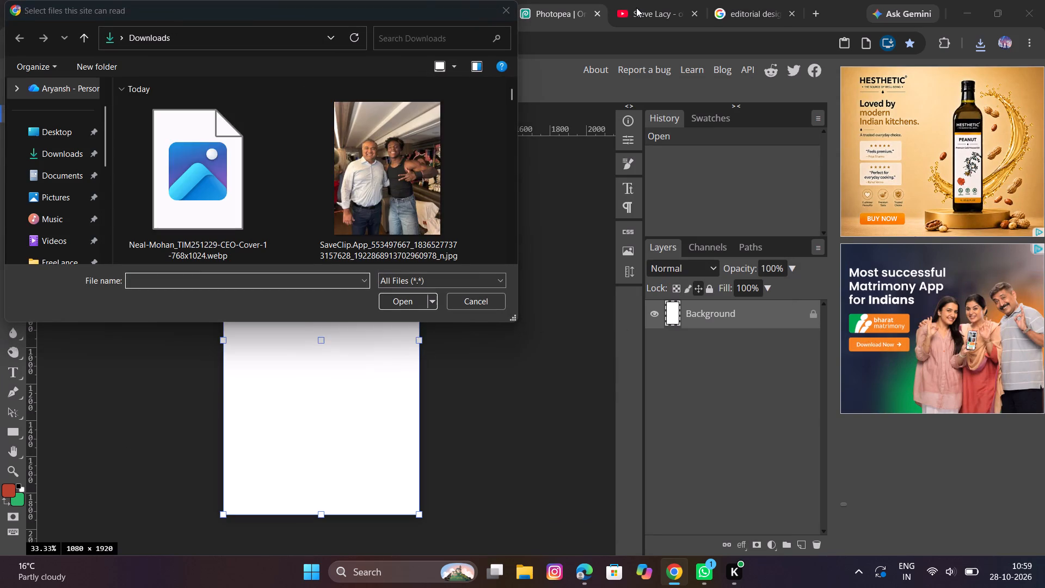
pyautogui.click(222, 185)
pyautogui.click(400, 301)
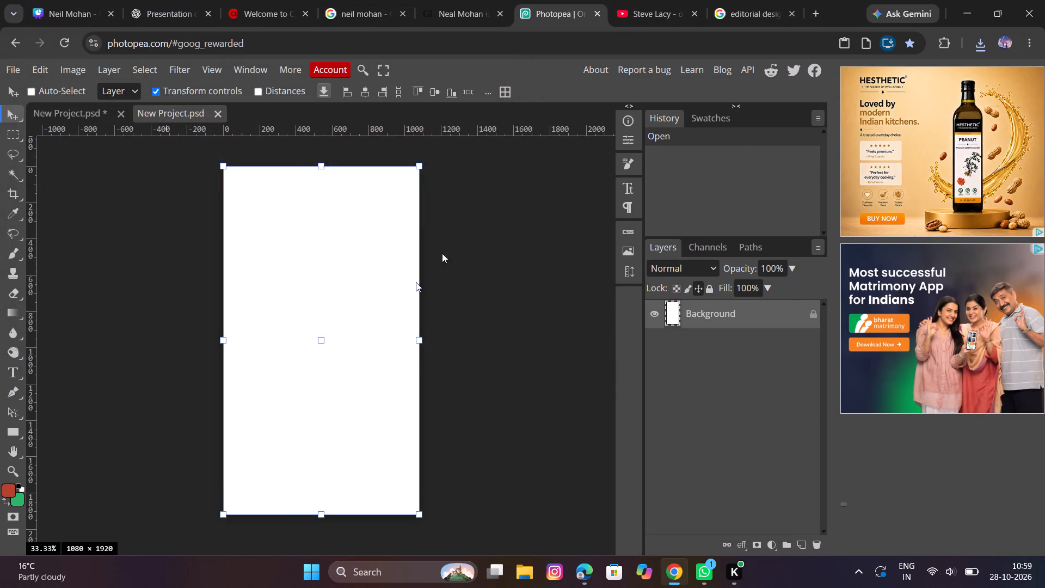
# Switch to YouTube, play the recommended track "Flashing Lights", and return to the Photopea project with the placed cover.
pyautogui.click(637, 5)
pyautogui.scroll(-2, 841, 231)
pyautogui.click(841, 231)
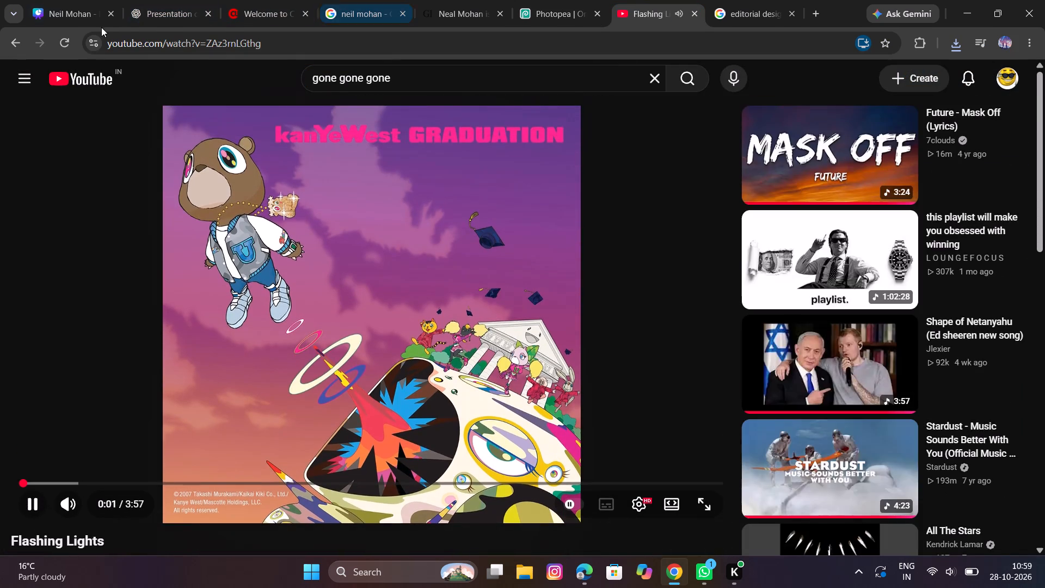
pyautogui.click(66, 7)
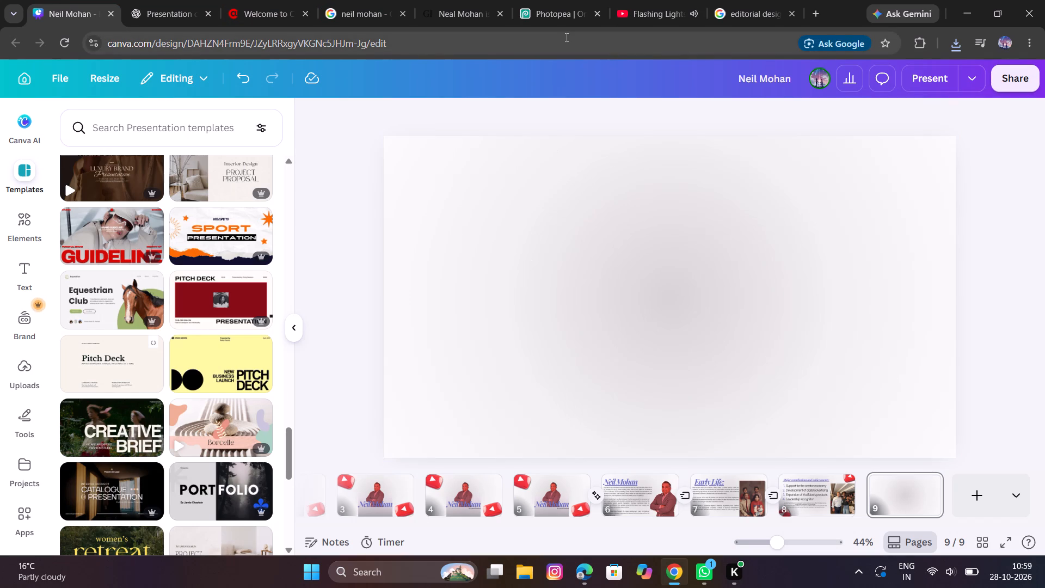
pyautogui.click(546, 9)
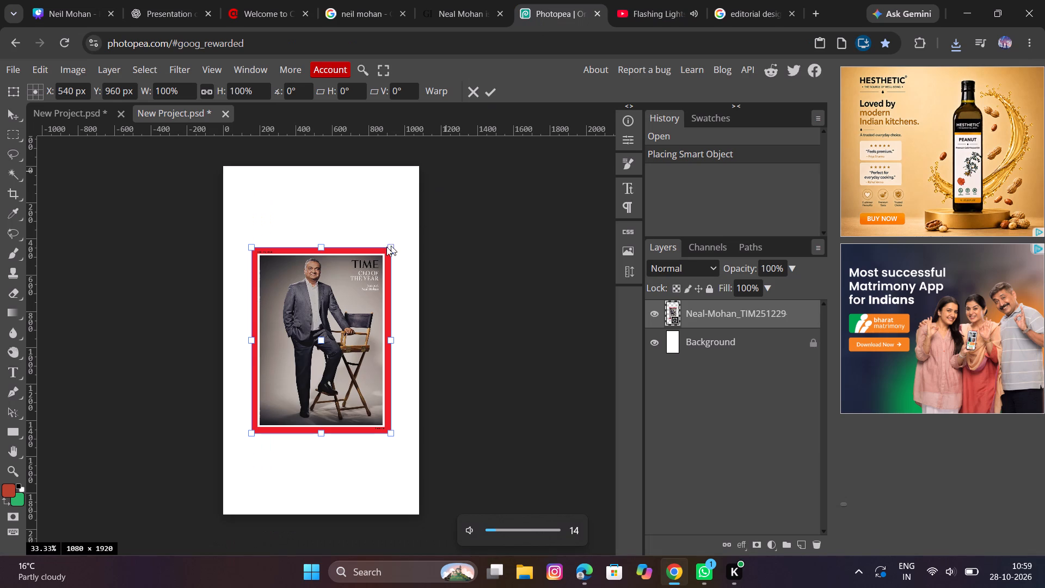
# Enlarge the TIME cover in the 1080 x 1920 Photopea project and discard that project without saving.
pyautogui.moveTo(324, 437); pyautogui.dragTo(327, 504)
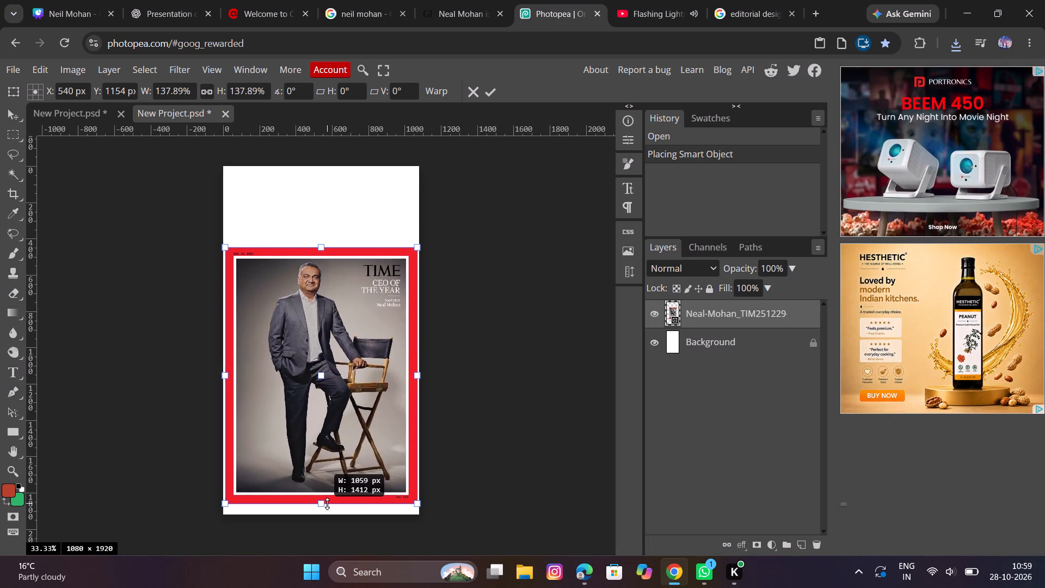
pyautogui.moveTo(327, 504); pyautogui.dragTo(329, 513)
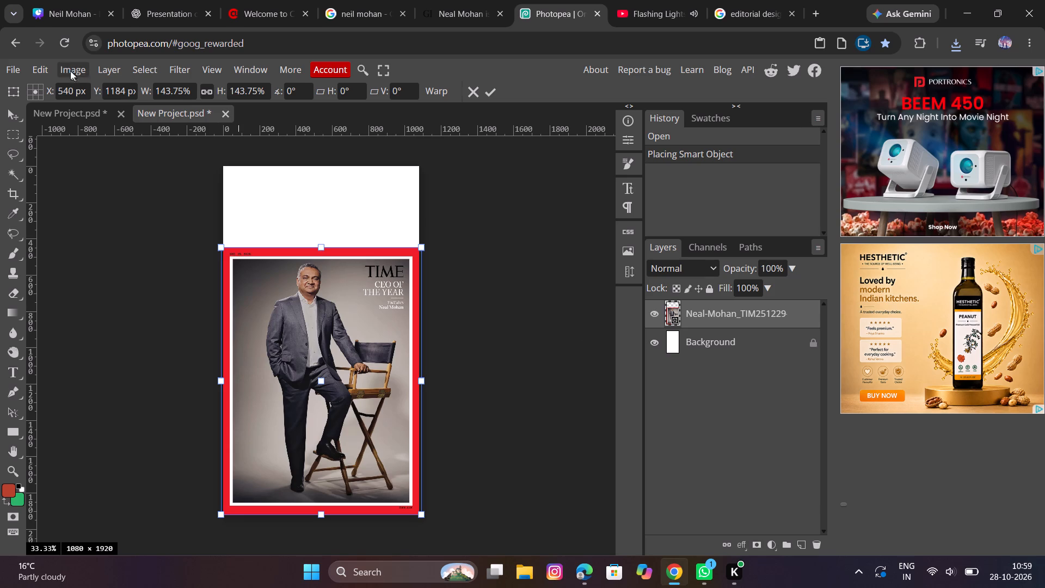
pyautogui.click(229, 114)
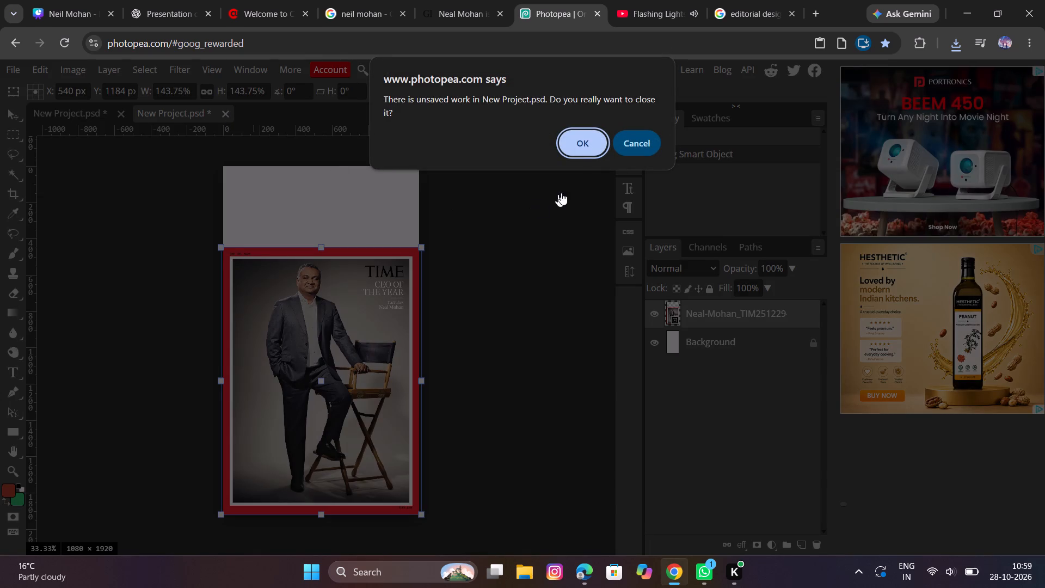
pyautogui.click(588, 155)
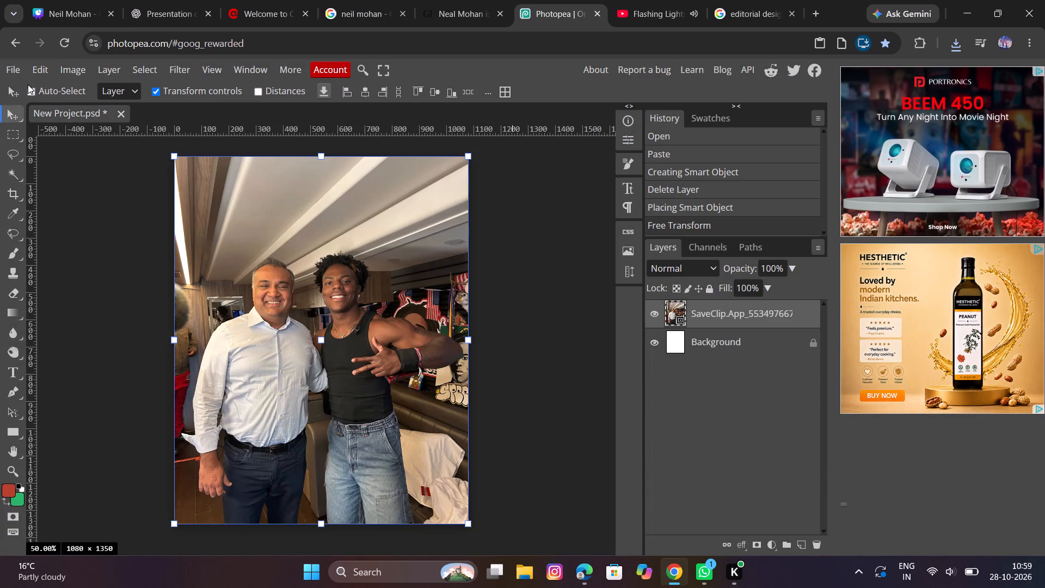
# Replace the photo of the two men in the 1080 x 1350 project by deleting its layer and placing the TIME cover image.
pyautogui.press('BackSpace')
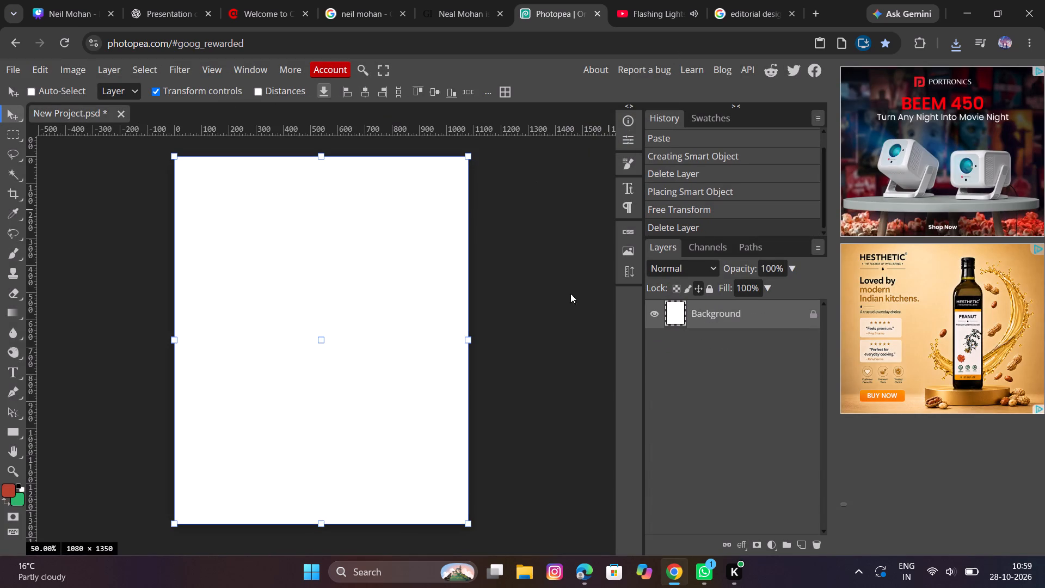
pyautogui.click(20, 69)
pyautogui.click(58, 131)
pyautogui.click(198, 170)
pyautogui.click(389, 302)
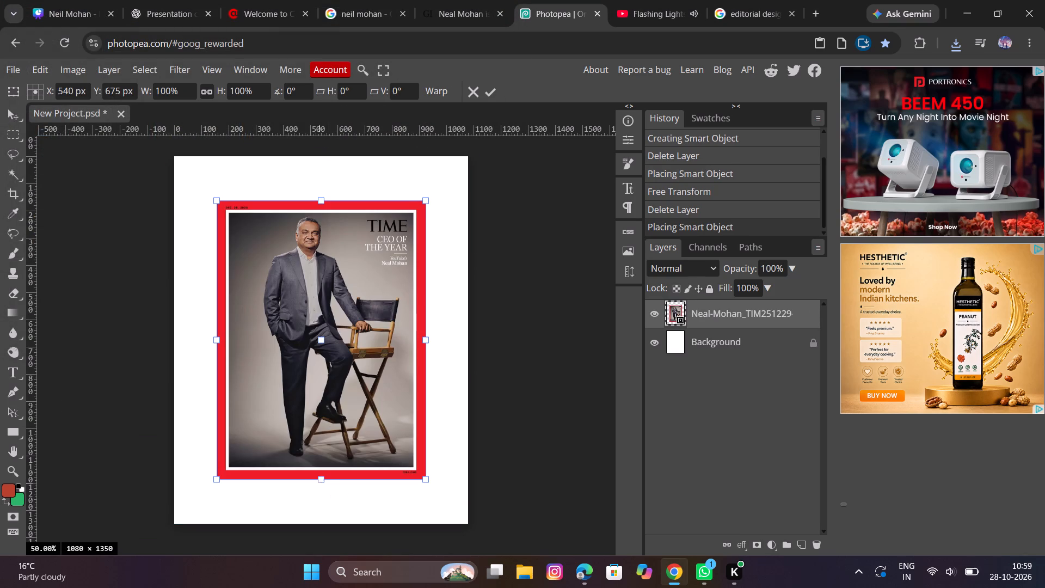
# Scale the placed TIME cover proportionally to about 132% so it spans the full canvas height.
pyautogui.moveTo(319, 483); pyautogui.dragTo(313, 524)
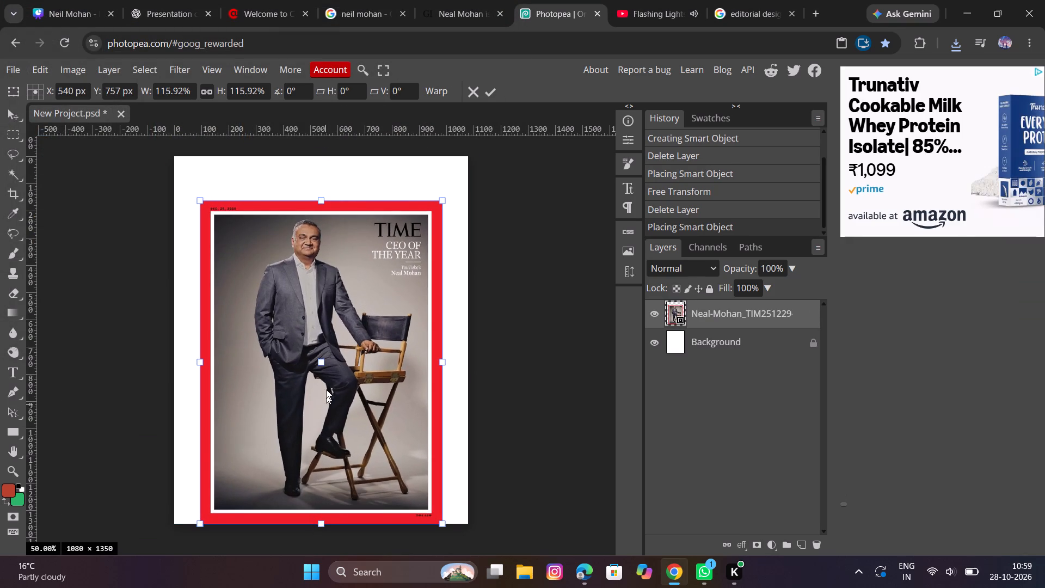
pyautogui.moveTo(318, 199); pyautogui.dragTo(331, 150)
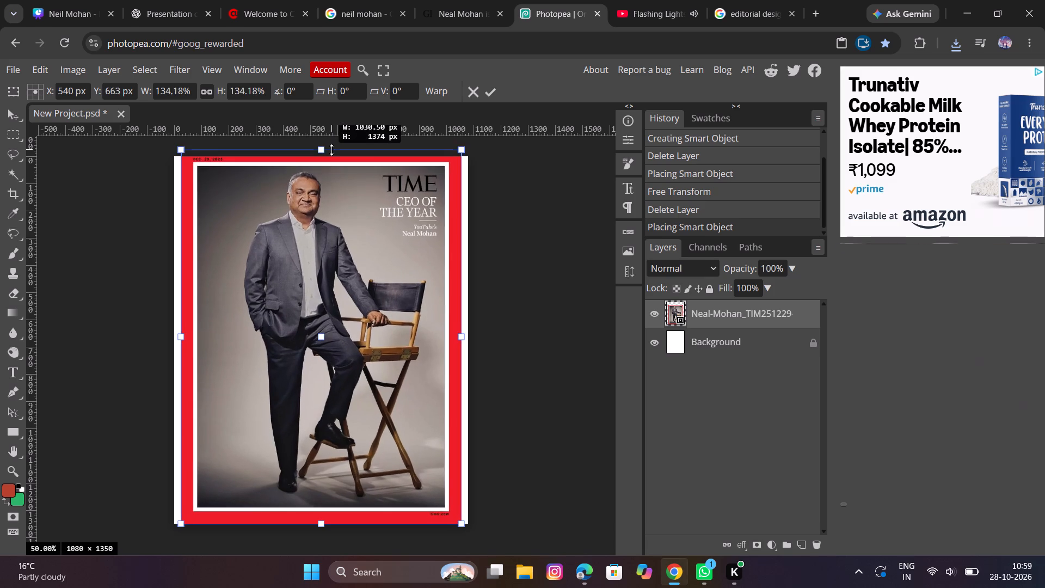
pyautogui.moveTo(331, 150); pyautogui.dragTo(330, 158)
pyautogui.click(10, 169)
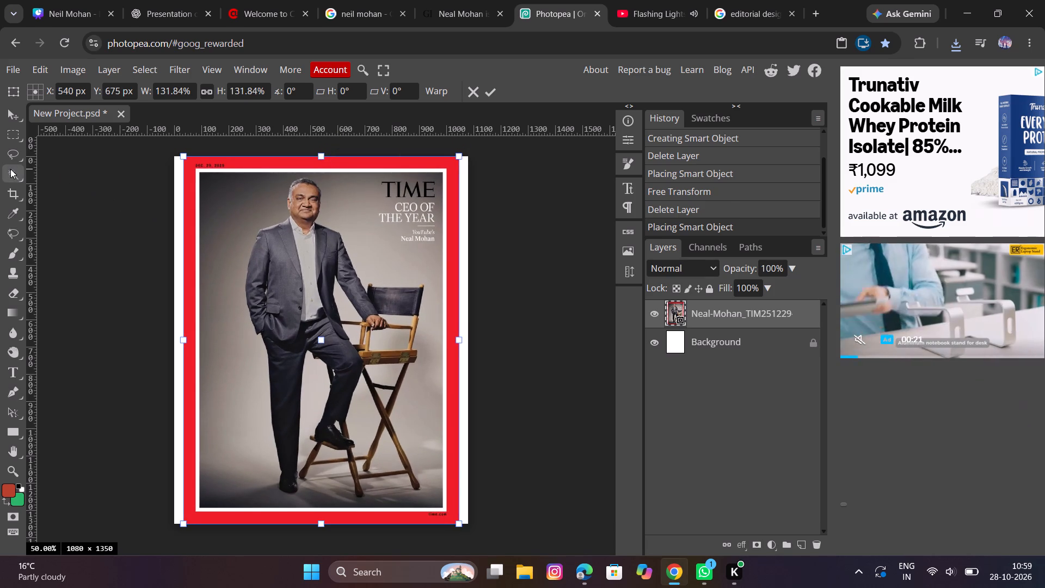
pyautogui.click(290, 87)
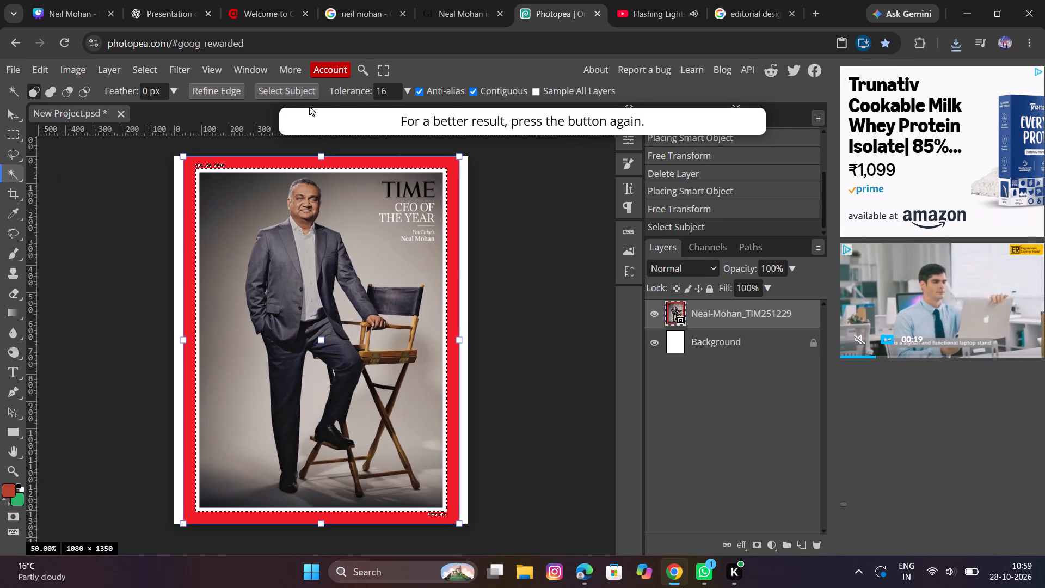
pyautogui.click(284, 88)
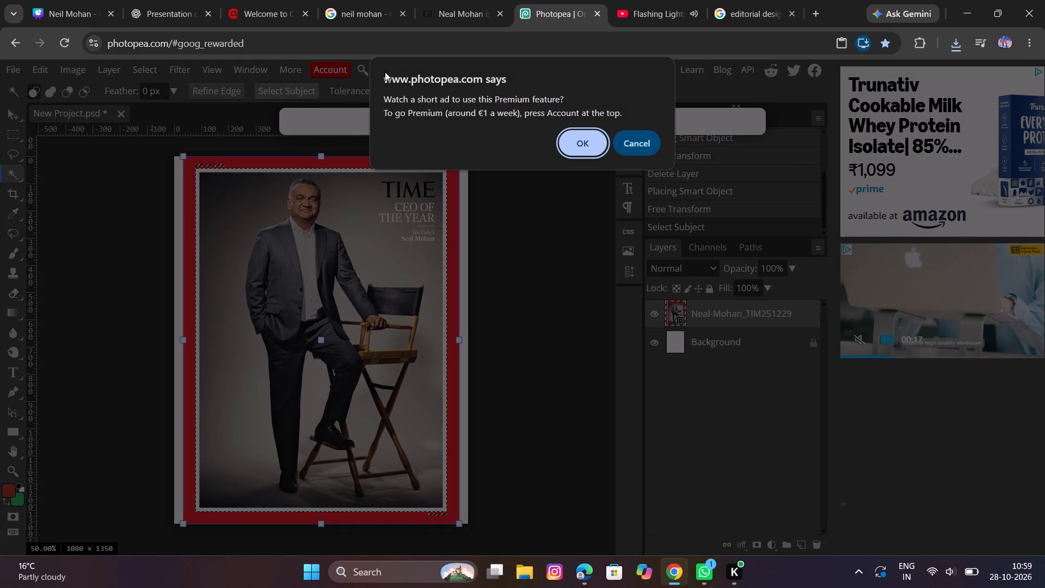
pyautogui.click(569, 137)
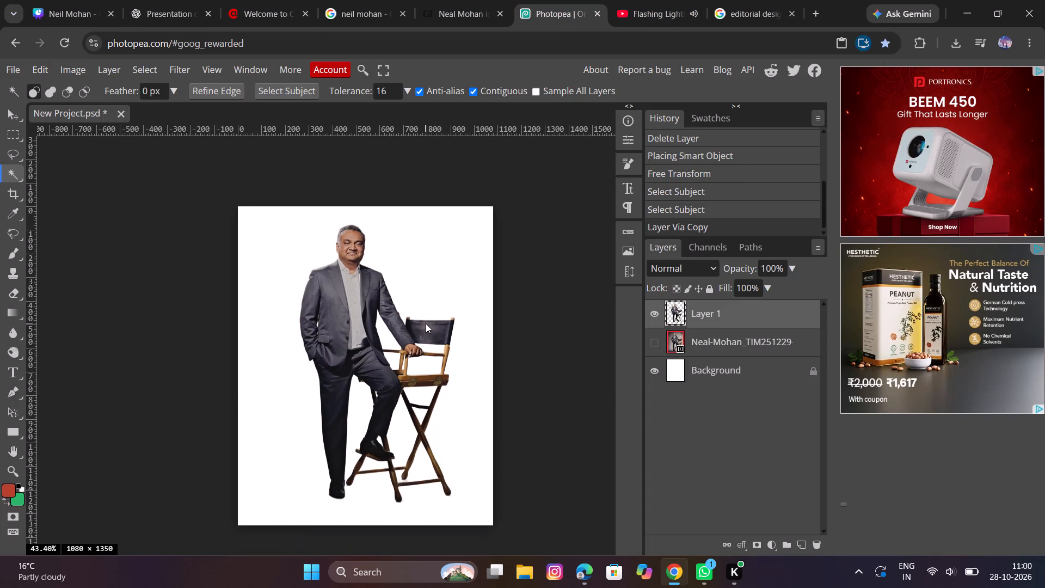
pyautogui.click(722, 336)
pyautogui.press('\\')
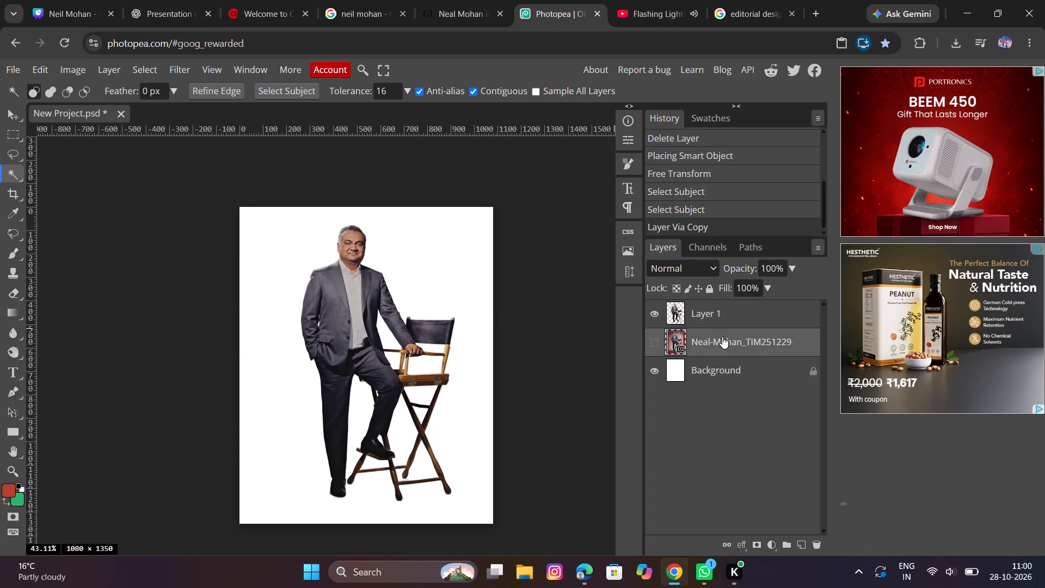
pyautogui.press('BackSpace')
pyautogui.press('BackSpace')
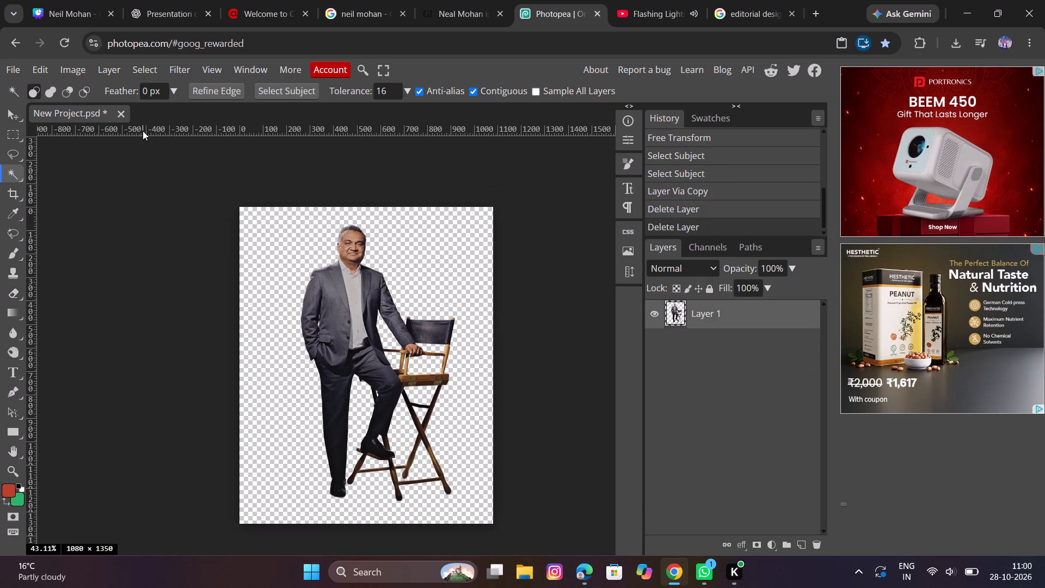
# Export the transparent cutout as a PNG named "Mohan editrial".
pyautogui.click(11, 77)
pyautogui.click(69, 264)
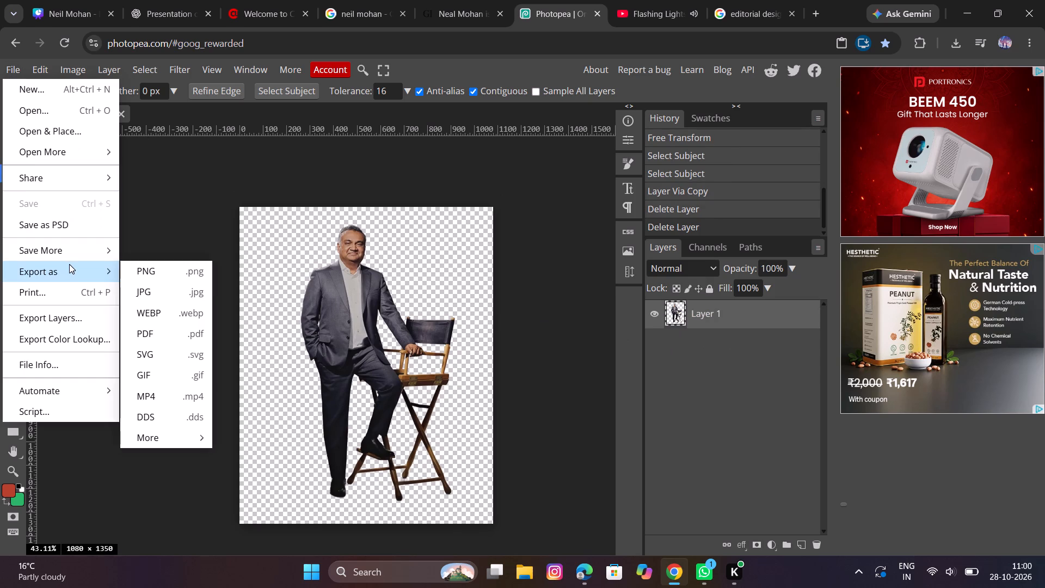
pyautogui.click(163, 272)
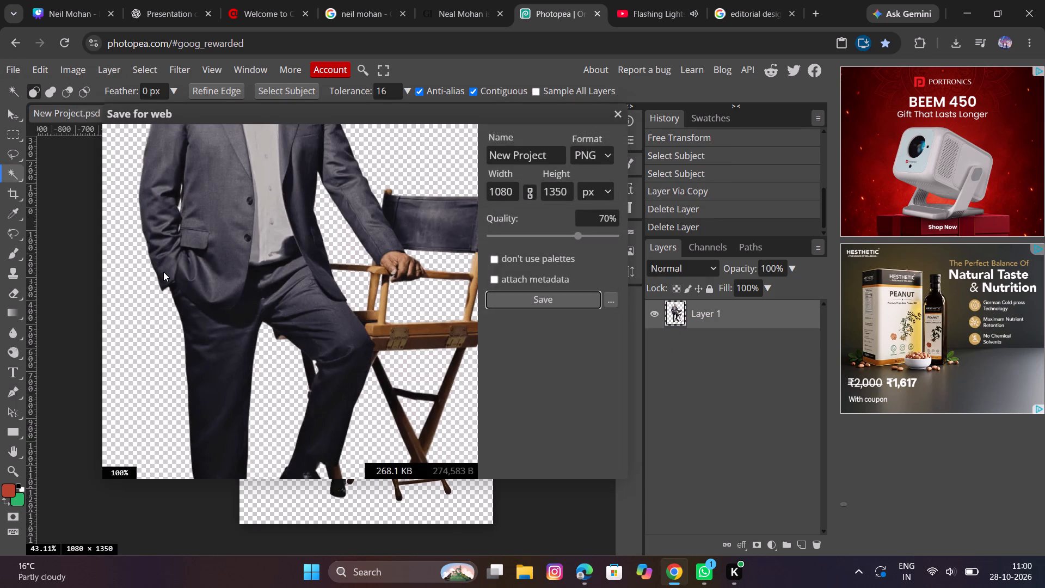
pyautogui.moveTo(553, 156); pyautogui.dragTo(478, 145)
pyautogui.press('BackSpace')
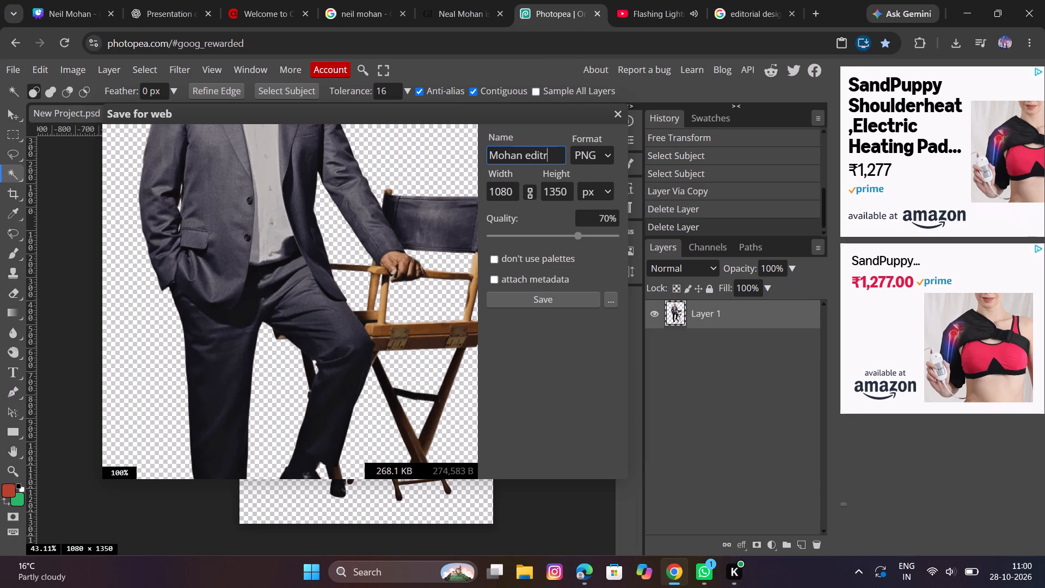
pyautogui.click(534, 298)
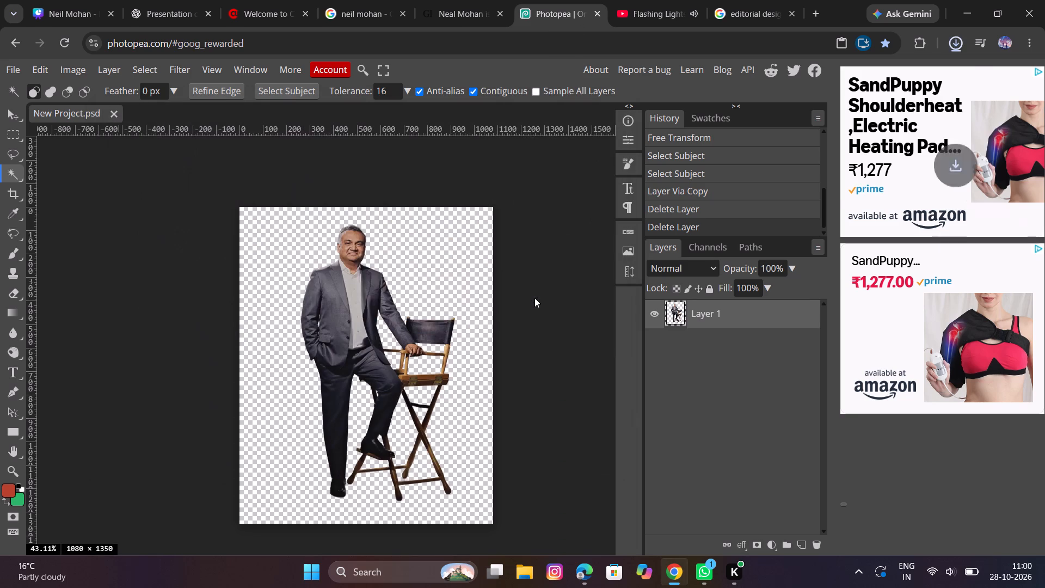
# Switch to the Neil Mohan presentation in Canva and upload Mohan editrial.png from Downloads.
pyautogui.click(69, 0)
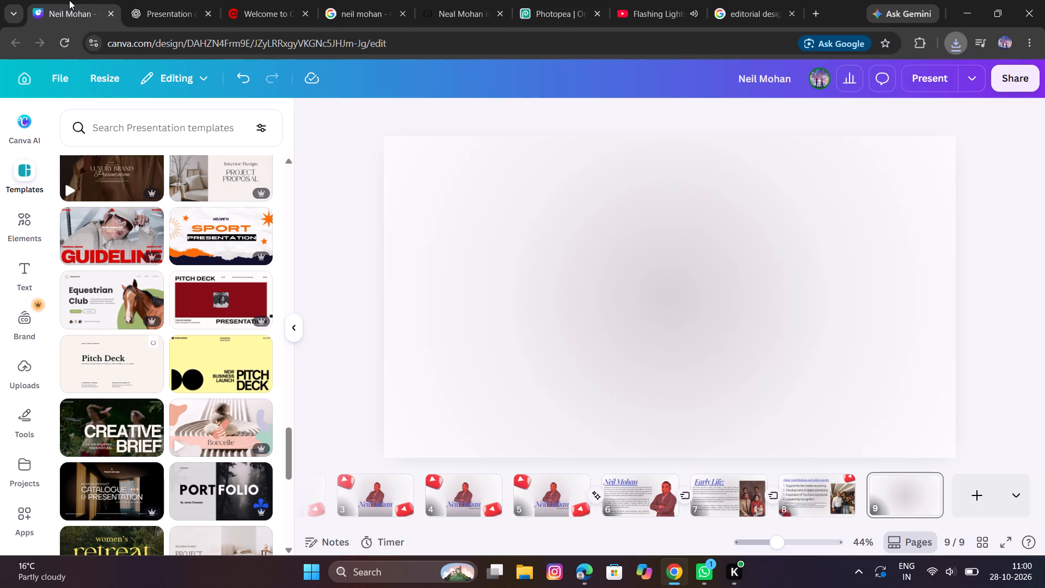
pyautogui.click(15, 376)
pyautogui.click(152, 166)
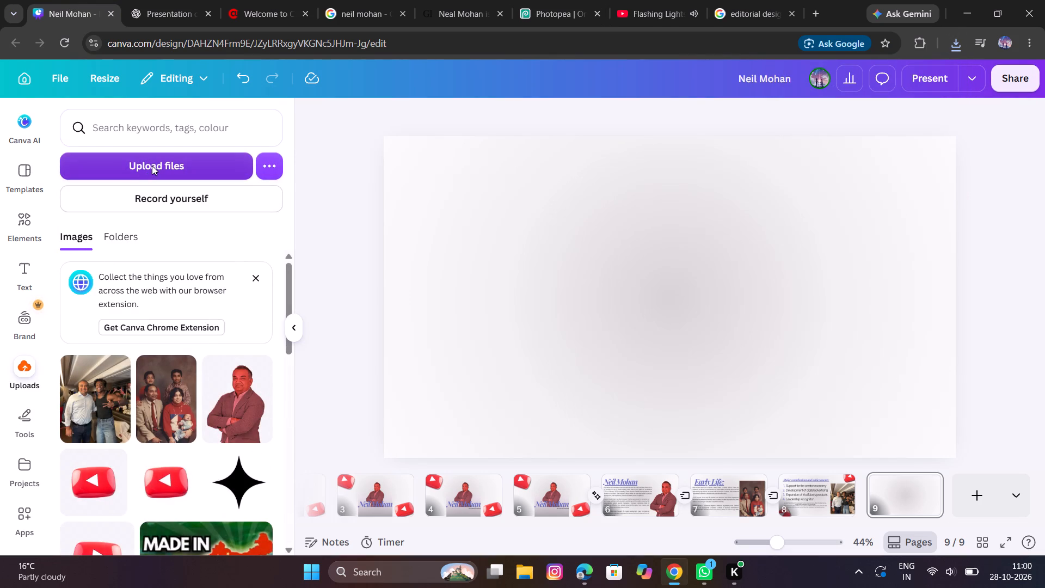
pyautogui.click(152, 166)
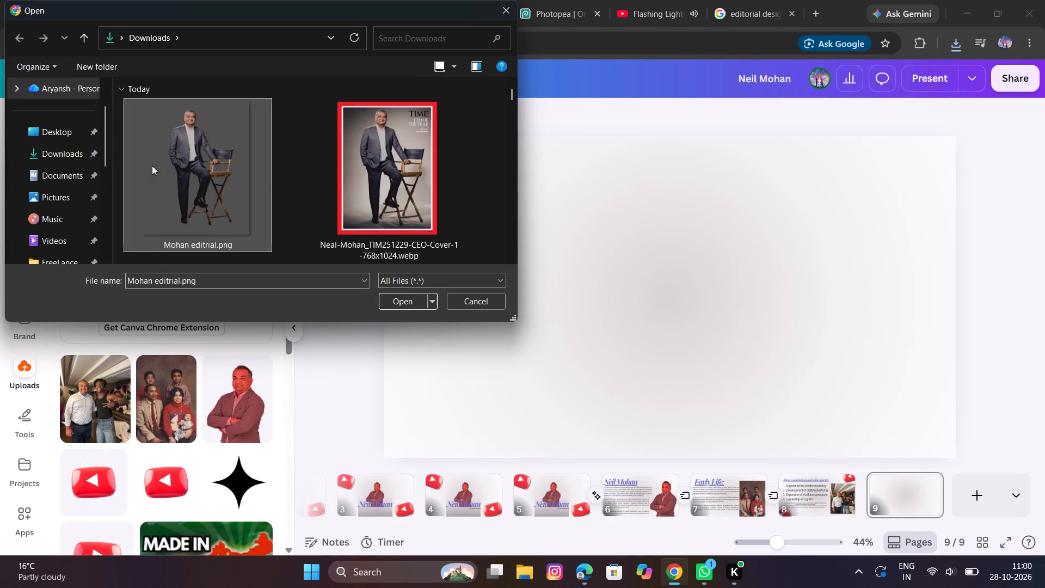
pyautogui.click(389, 297)
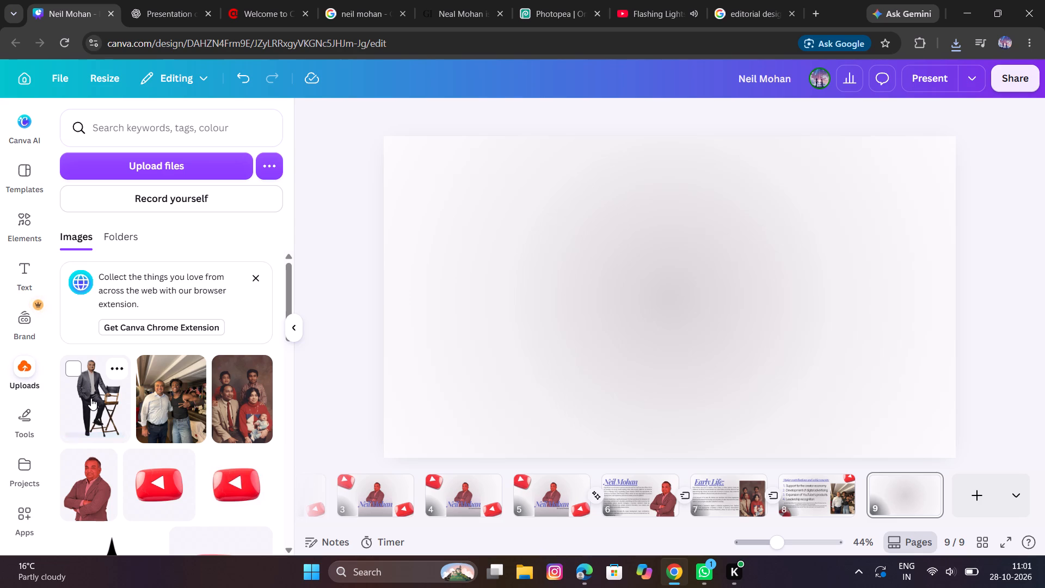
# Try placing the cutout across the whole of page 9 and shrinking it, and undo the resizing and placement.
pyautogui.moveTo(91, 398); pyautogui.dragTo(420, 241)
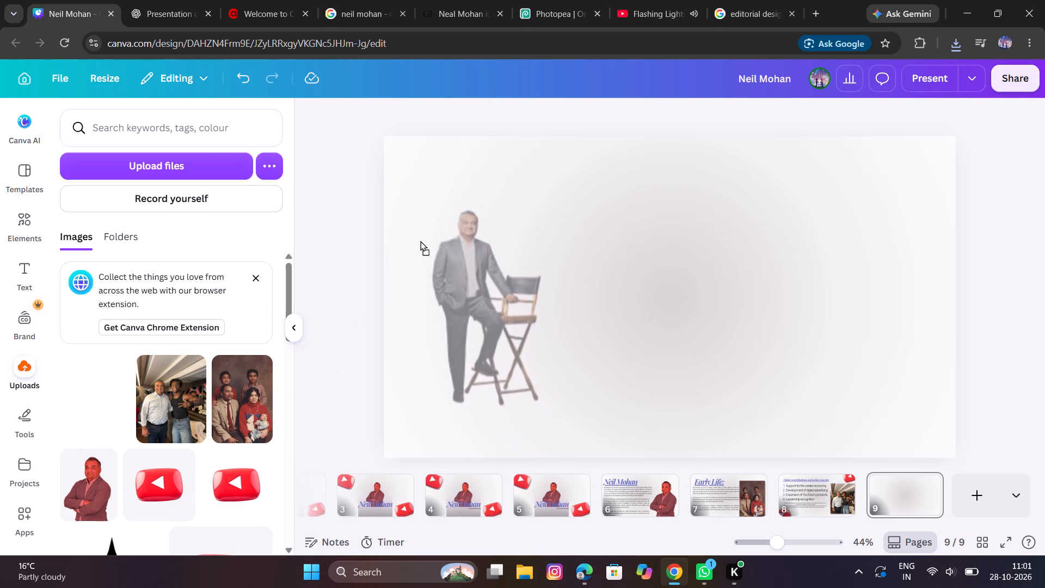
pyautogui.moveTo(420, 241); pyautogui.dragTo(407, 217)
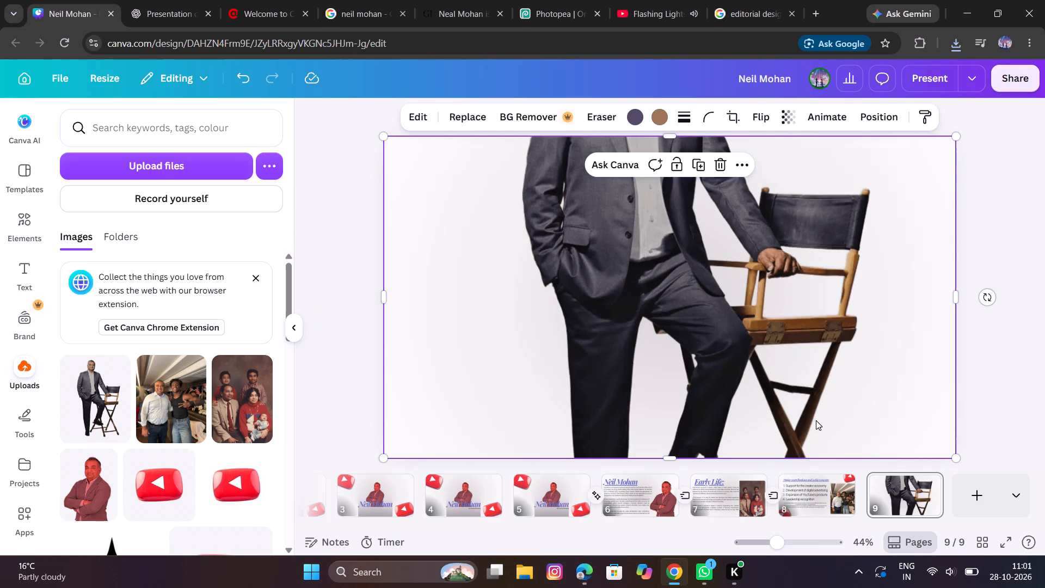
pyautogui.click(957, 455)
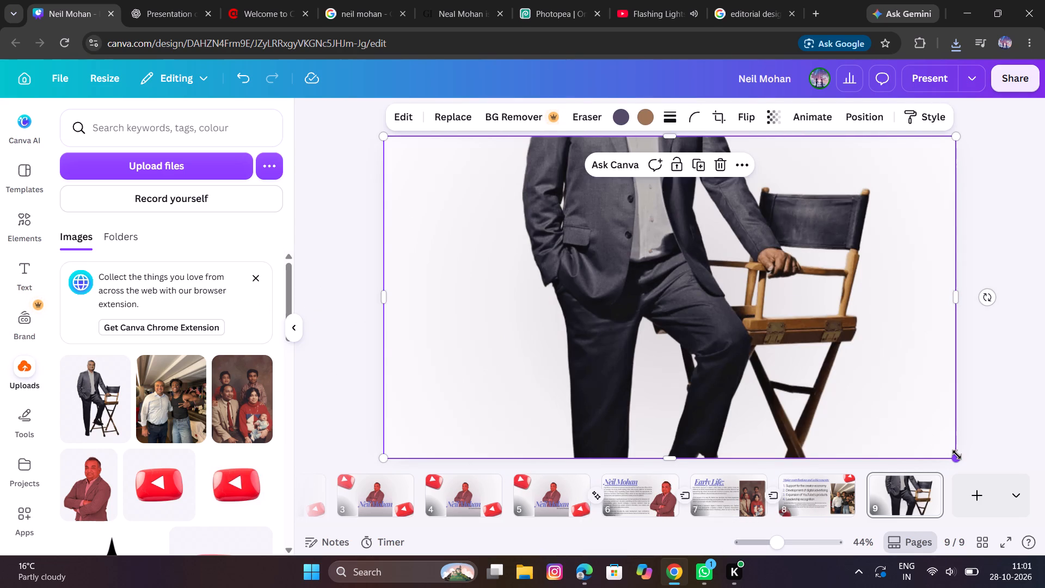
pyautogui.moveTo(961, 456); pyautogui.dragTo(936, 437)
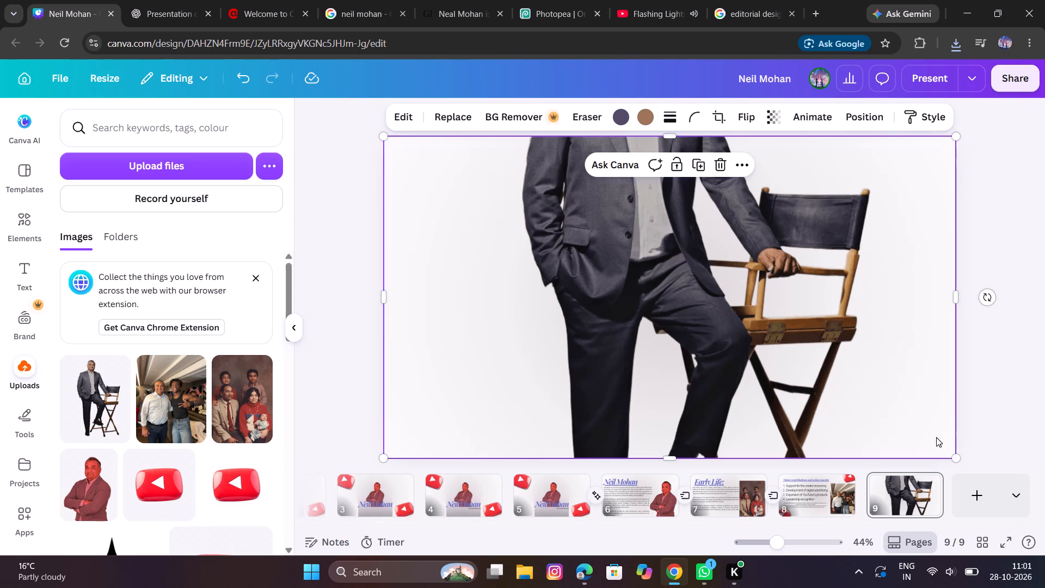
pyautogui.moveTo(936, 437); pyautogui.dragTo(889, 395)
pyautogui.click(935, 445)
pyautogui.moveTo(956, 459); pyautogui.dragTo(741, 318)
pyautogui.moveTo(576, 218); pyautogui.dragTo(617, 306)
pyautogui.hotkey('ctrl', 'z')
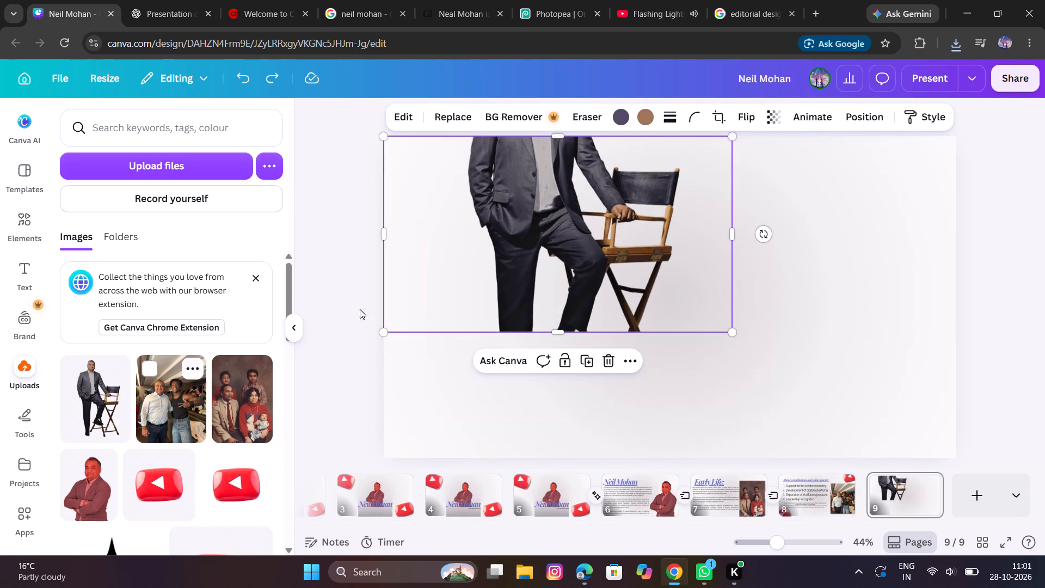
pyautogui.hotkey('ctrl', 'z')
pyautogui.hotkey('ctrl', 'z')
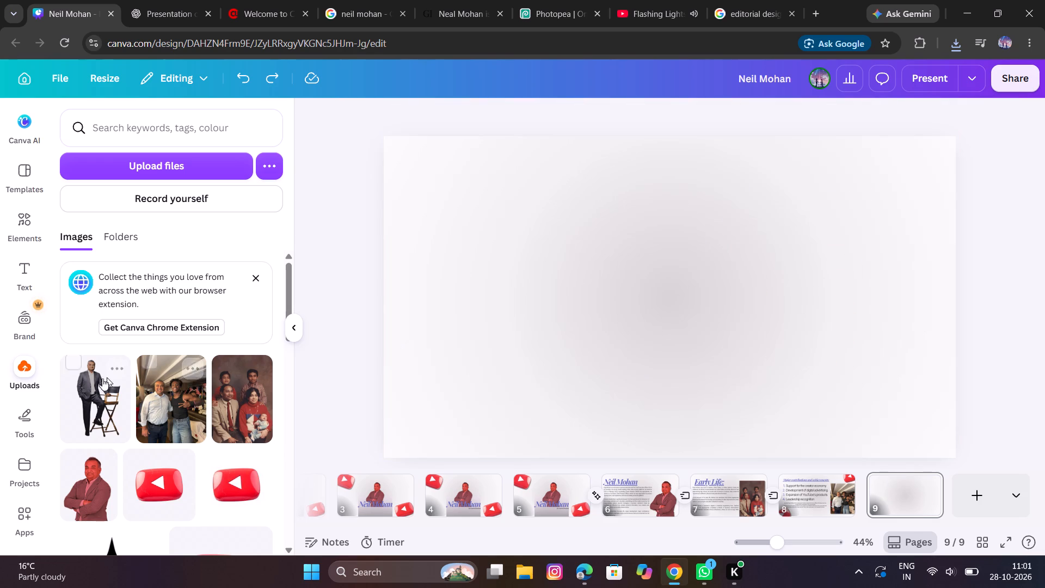
# Place the uncropped cutout of the man and chair on page 9, flush with the page's left edge.
pyautogui.moveTo(83, 385); pyautogui.dragTo(475, 276)
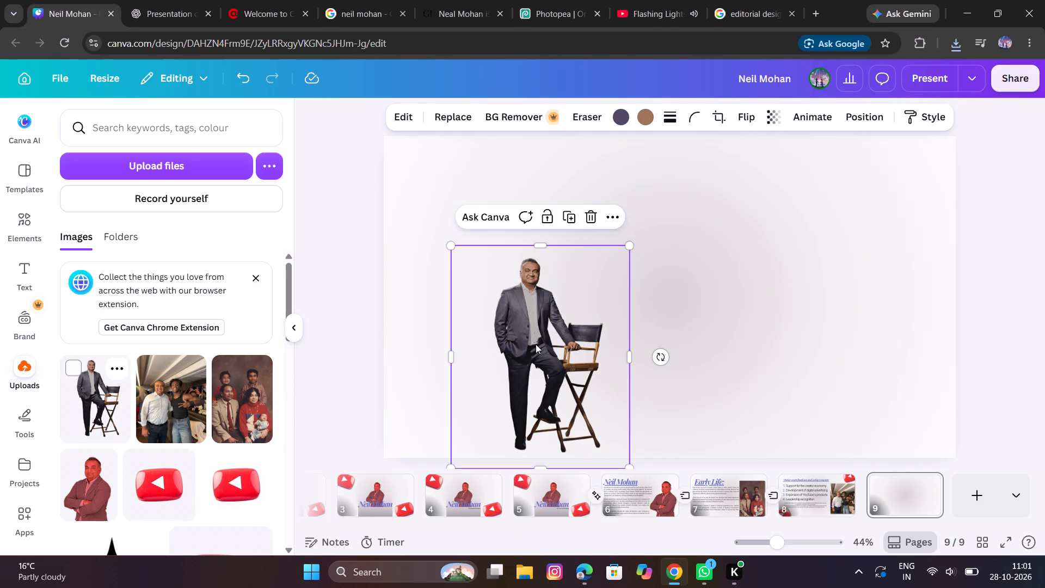
pyautogui.moveTo(542, 381); pyautogui.dragTo(458, 305)
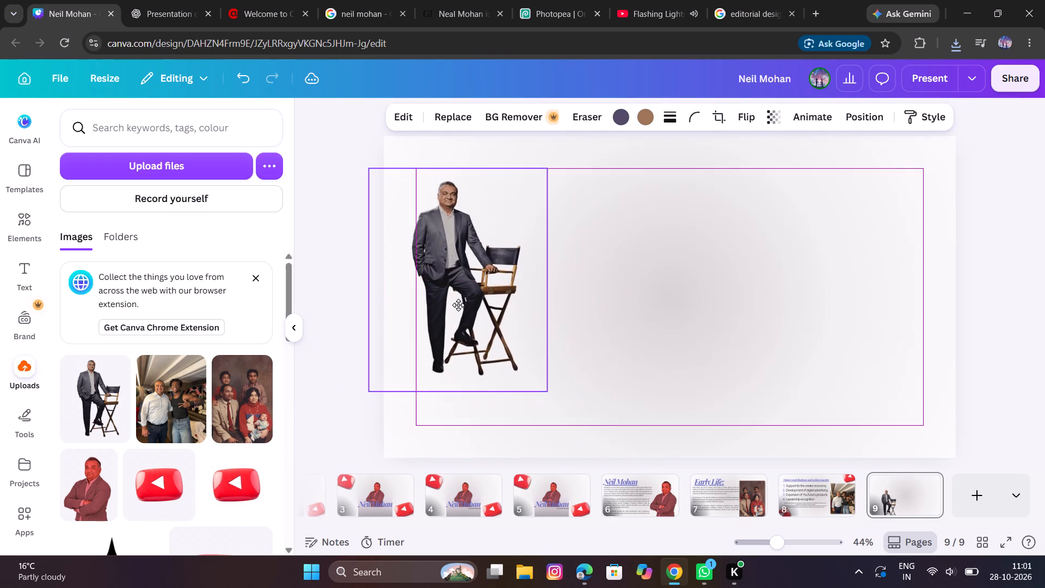
pyautogui.moveTo(458, 305); pyautogui.dragTo(472, 311)
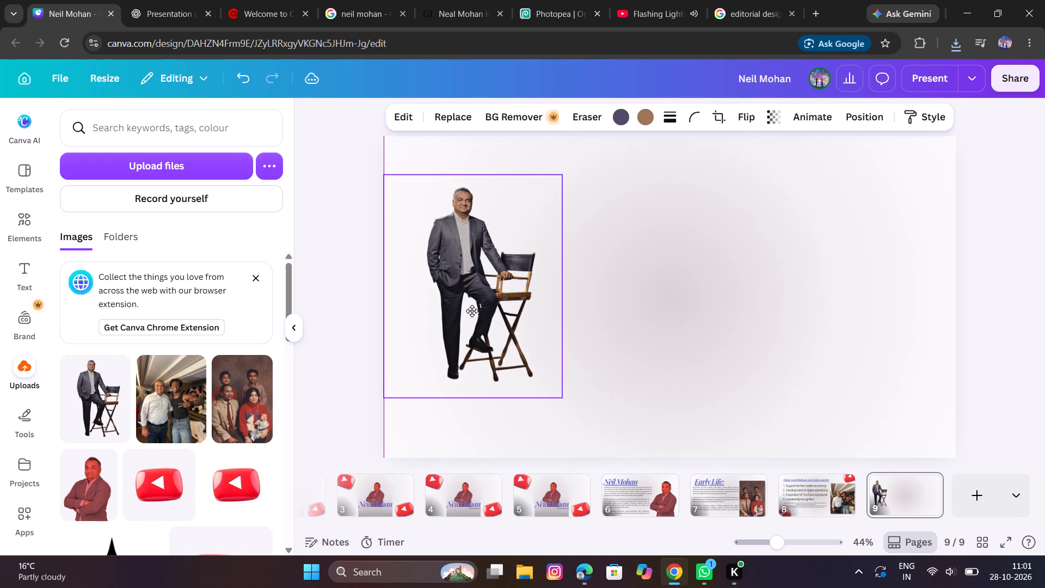
pyautogui.moveTo(472, 311); pyautogui.dragTo(470, 313)
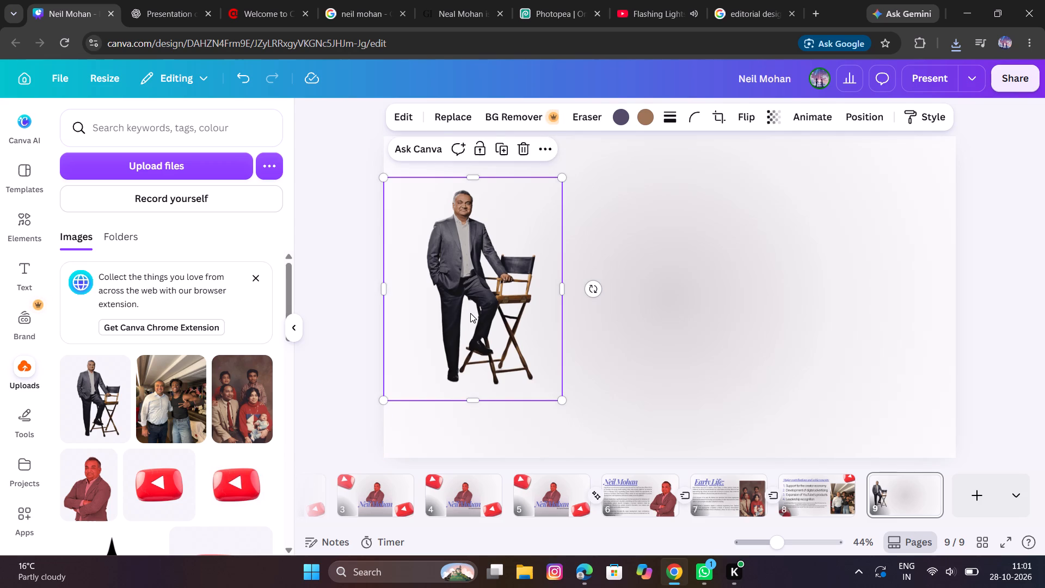
# Look at the editorial page-layout reference in the Google image results.
pyautogui.click(726, 4)
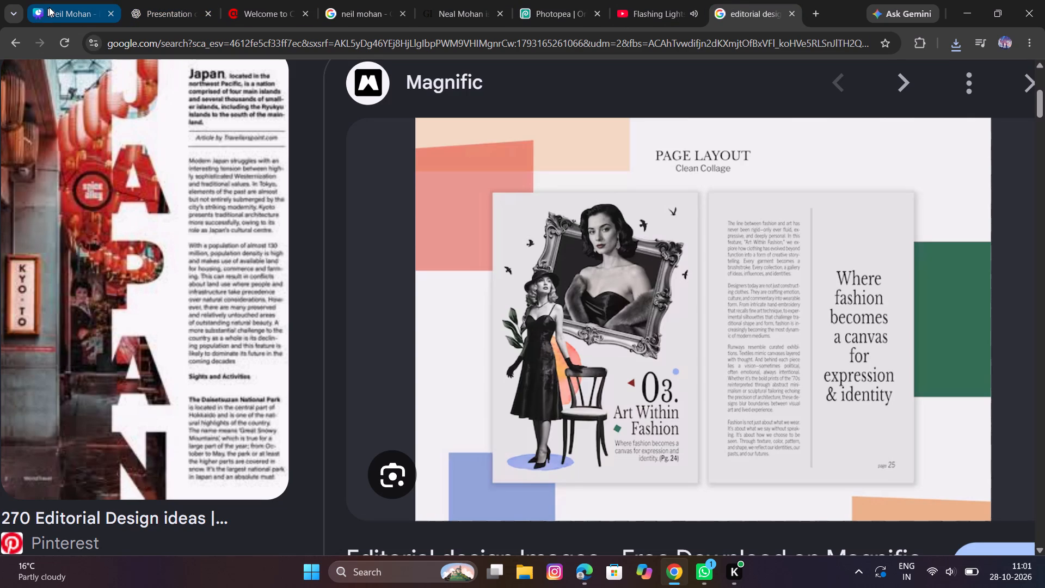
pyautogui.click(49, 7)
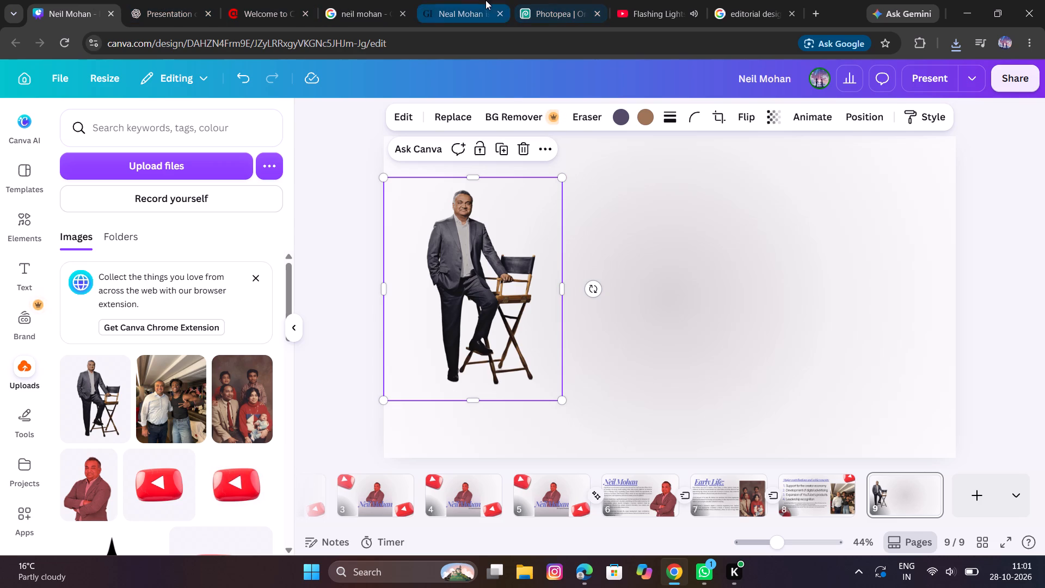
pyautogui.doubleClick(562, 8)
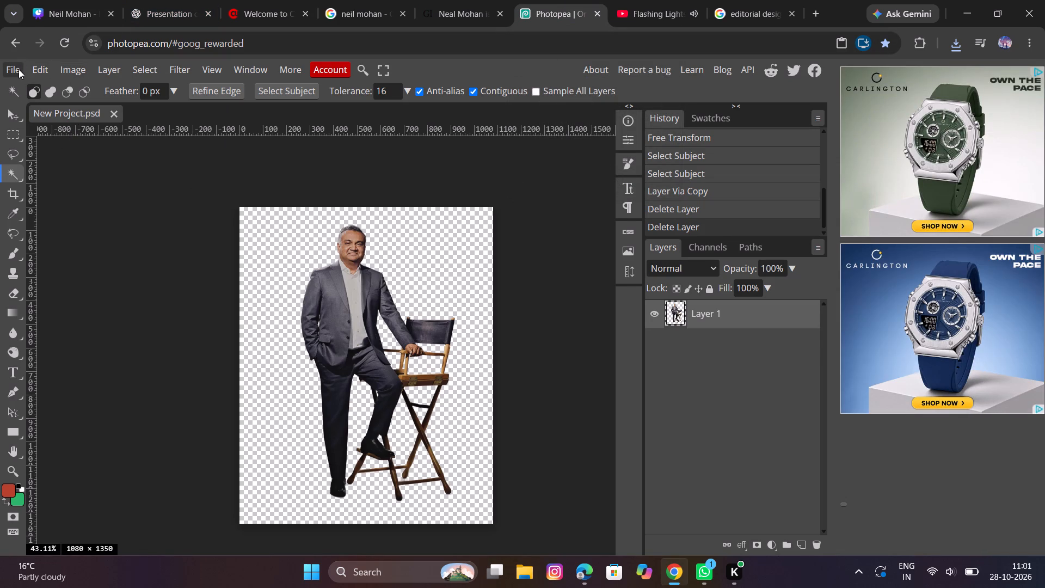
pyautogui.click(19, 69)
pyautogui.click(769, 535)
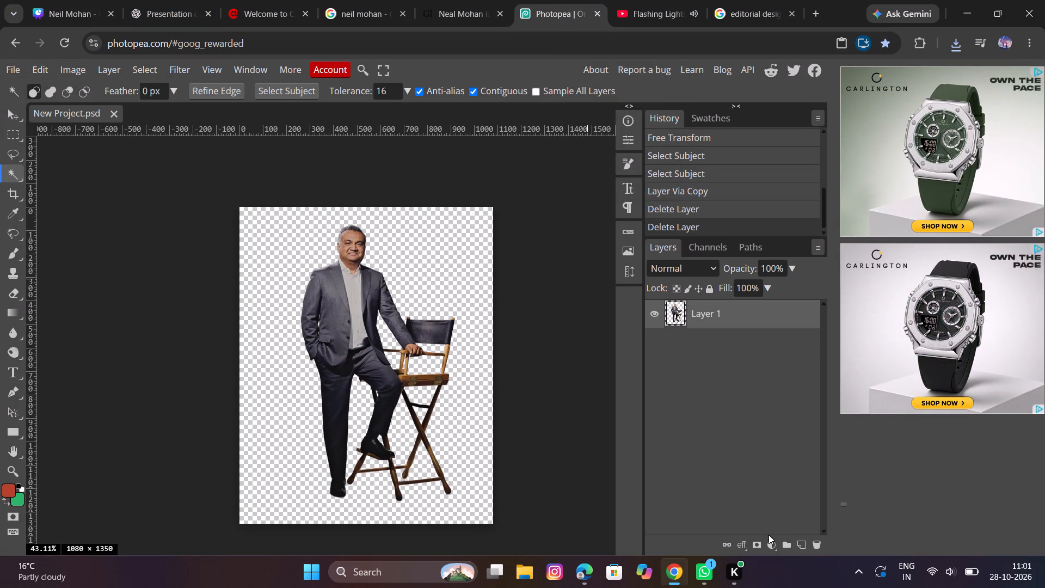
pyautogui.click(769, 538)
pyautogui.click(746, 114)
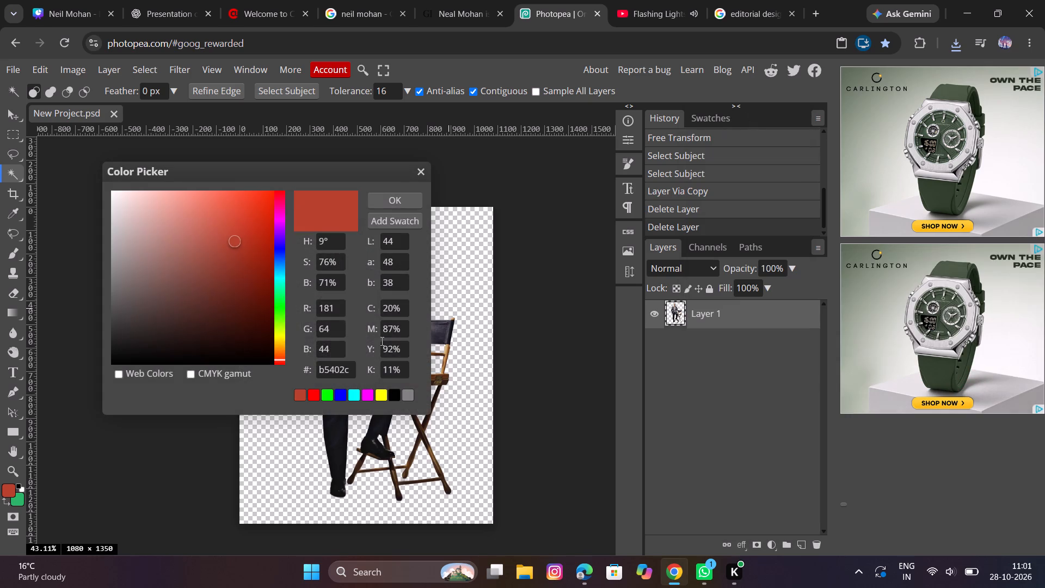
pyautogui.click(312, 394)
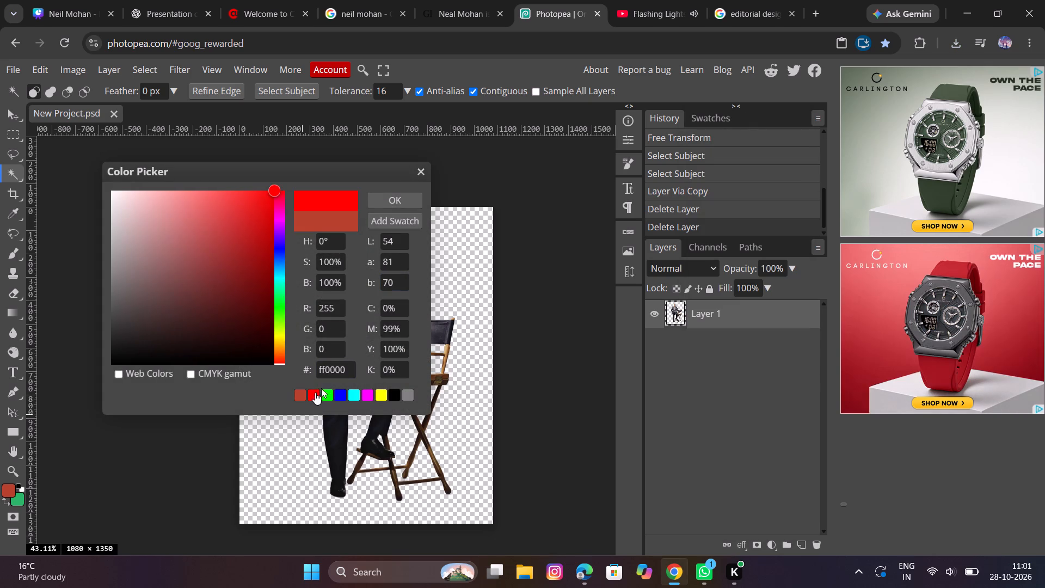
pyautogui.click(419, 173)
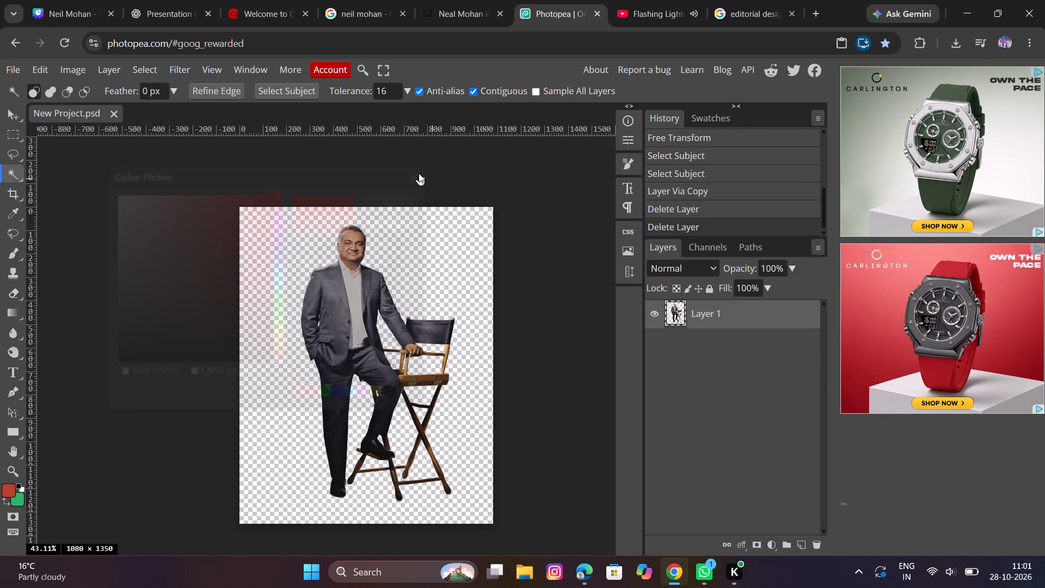
# Switch to the Canva presentation, add the red YouTube play-button image to page 9 and open its colour options.
pyautogui.click(82, 6)
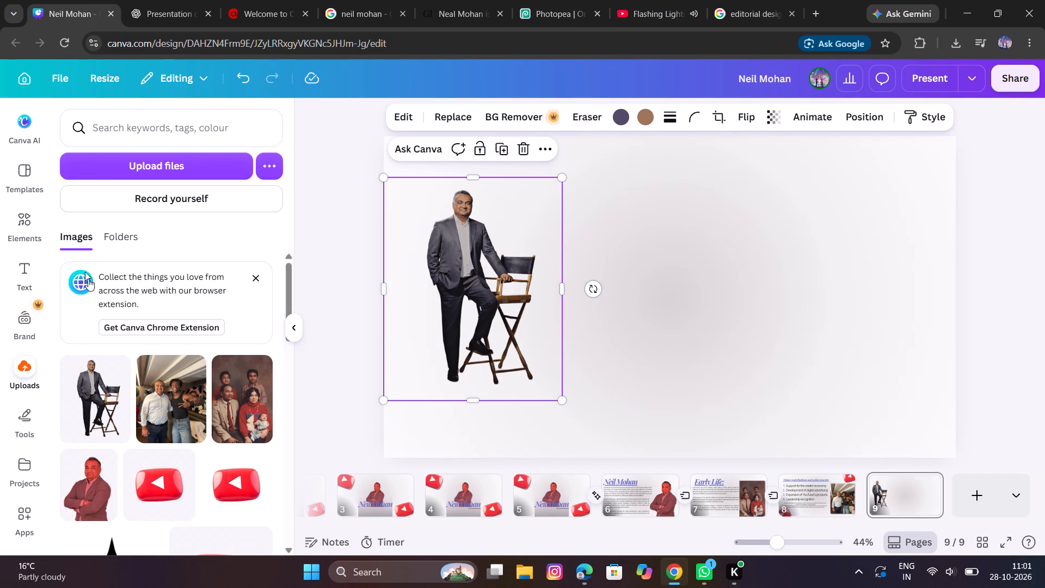
pyautogui.scroll(3, 163, 480)
pyautogui.click(163, 482)
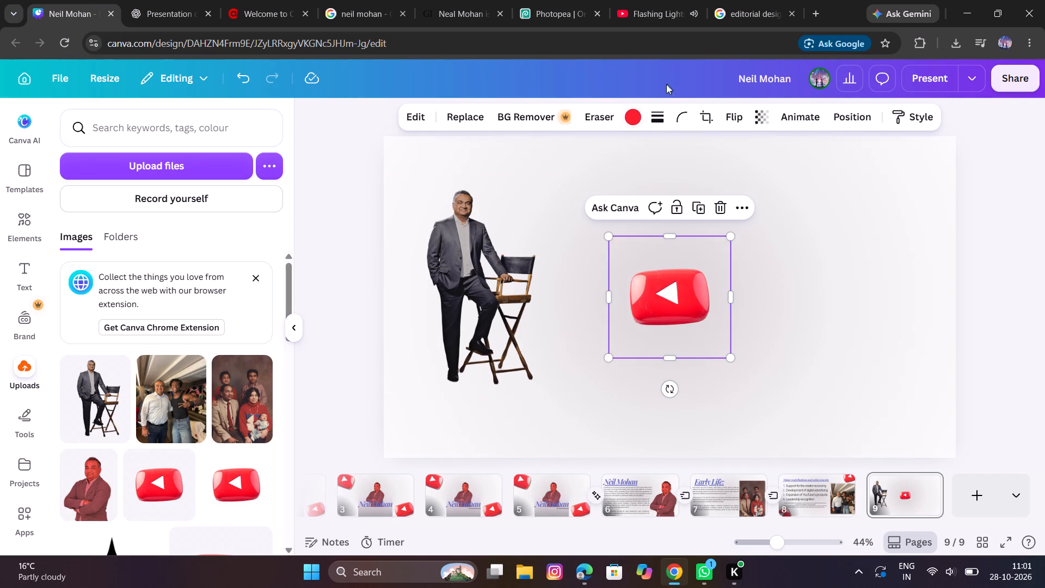
pyautogui.click(635, 115)
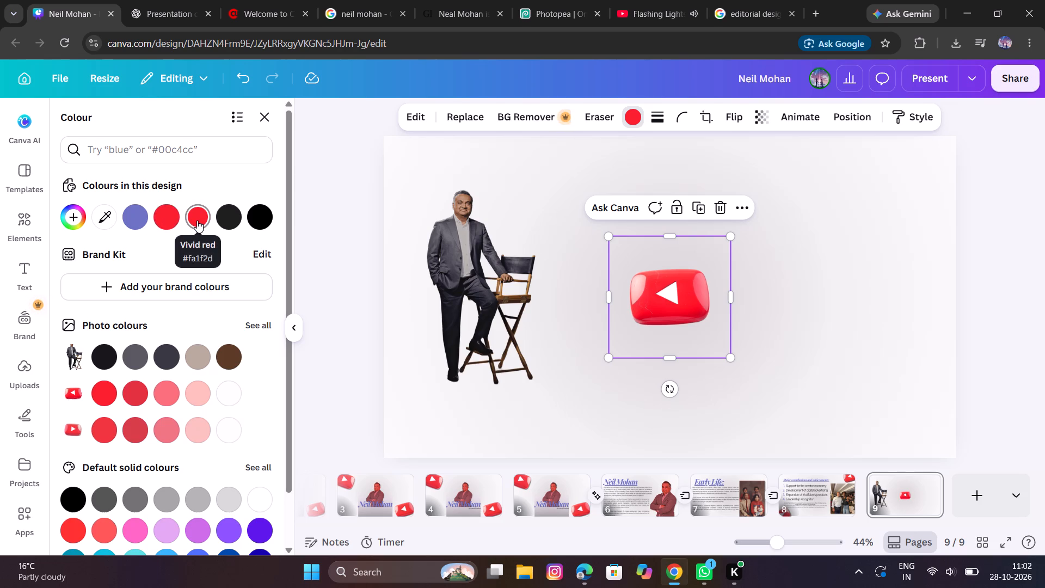
# Switch to Photopea and add a Color Fill layer in red fa1f2d above the man-and-chair cutout.
pyautogui.click(560, 5)
pyautogui.click(776, 547)
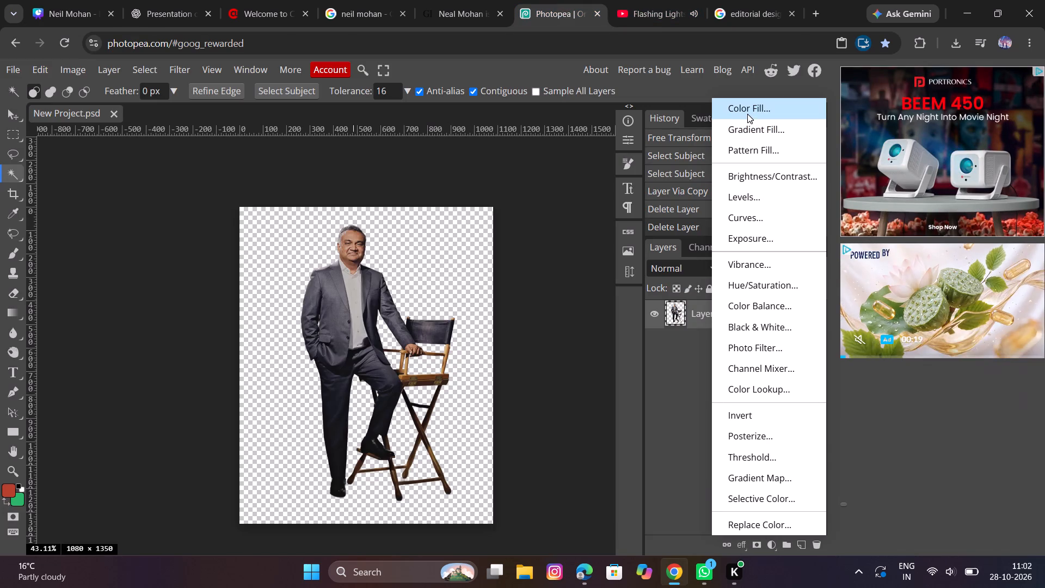
pyautogui.click(747, 114)
pyautogui.doubleClick(344, 371)
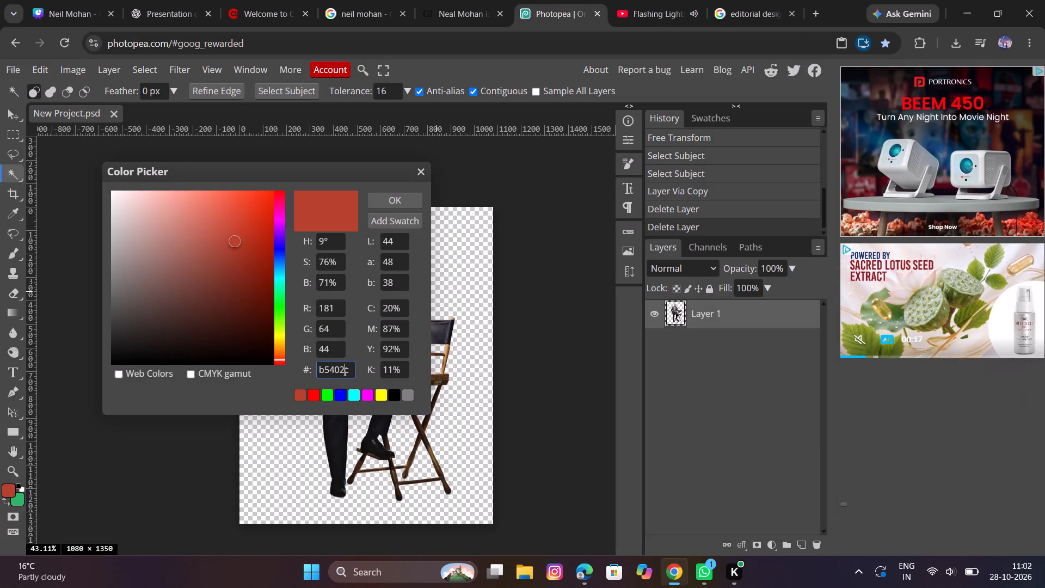
pyautogui.press('BackSpace')
pyautogui.write('fa1f2d')
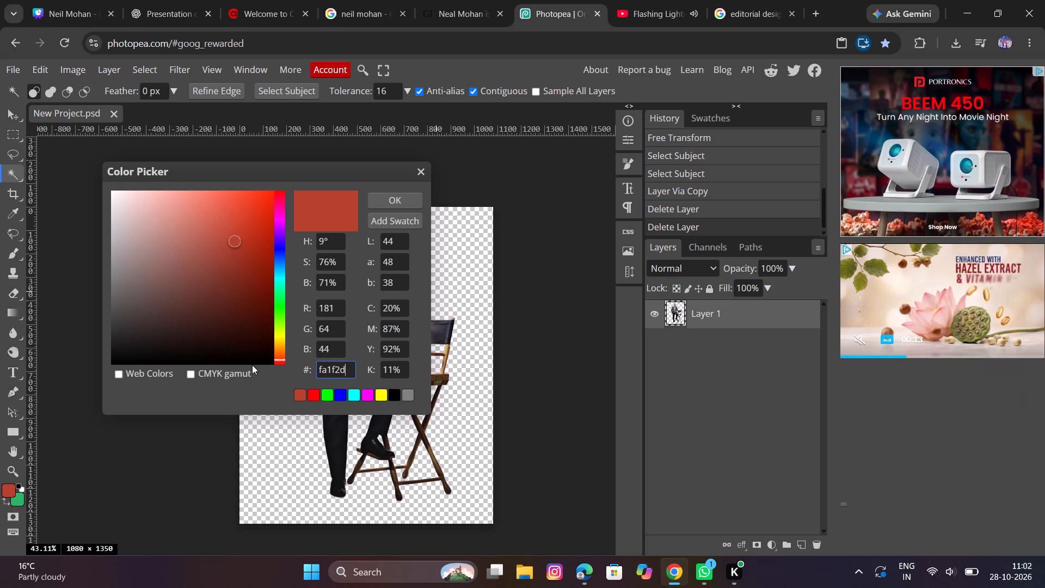
pyautogui.click(267, 387)
pyautogui.click(409, 202)
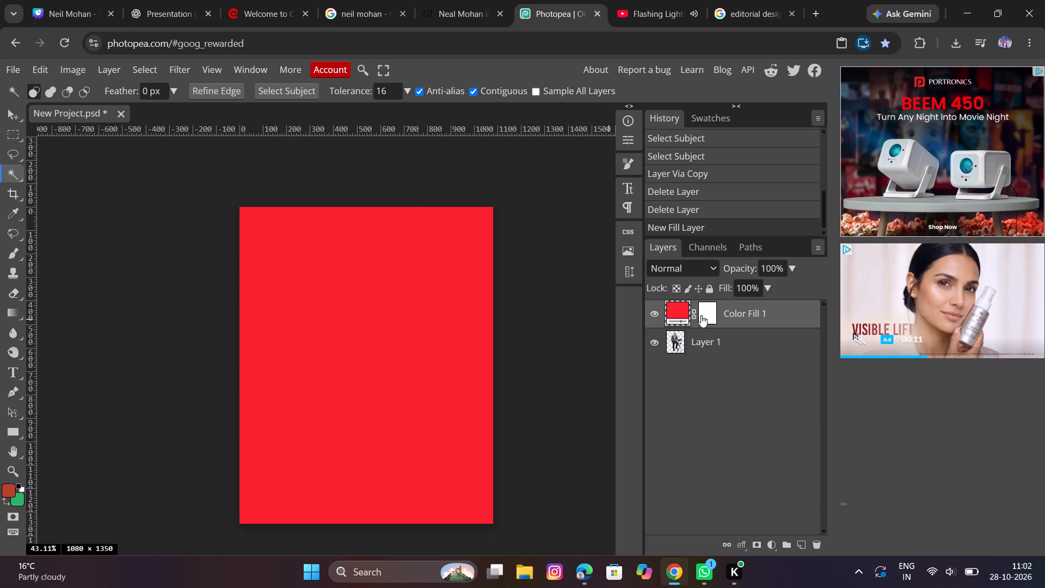
# Apply the red fill layer as a clipping mask on the man-and-chair cutout.
pyautogui.click(756, 291)
pyautogui.rightClick(749, 311)
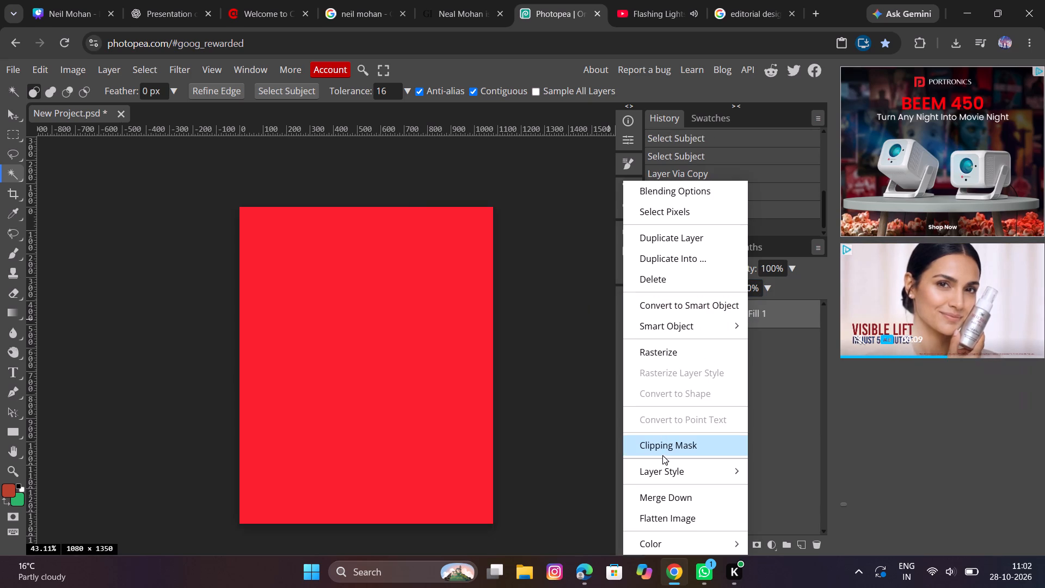
pyautogui.click(662, 454)
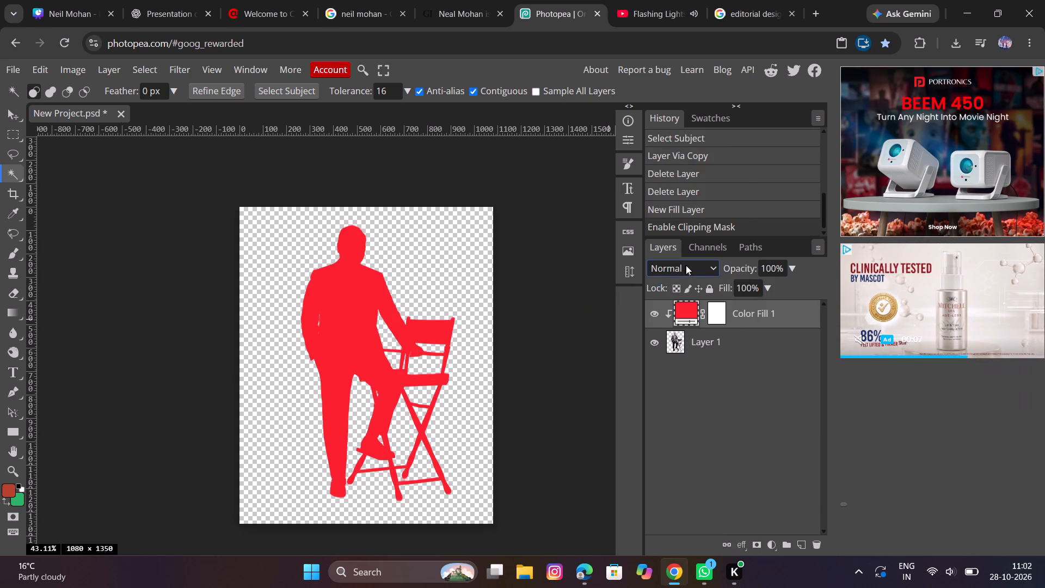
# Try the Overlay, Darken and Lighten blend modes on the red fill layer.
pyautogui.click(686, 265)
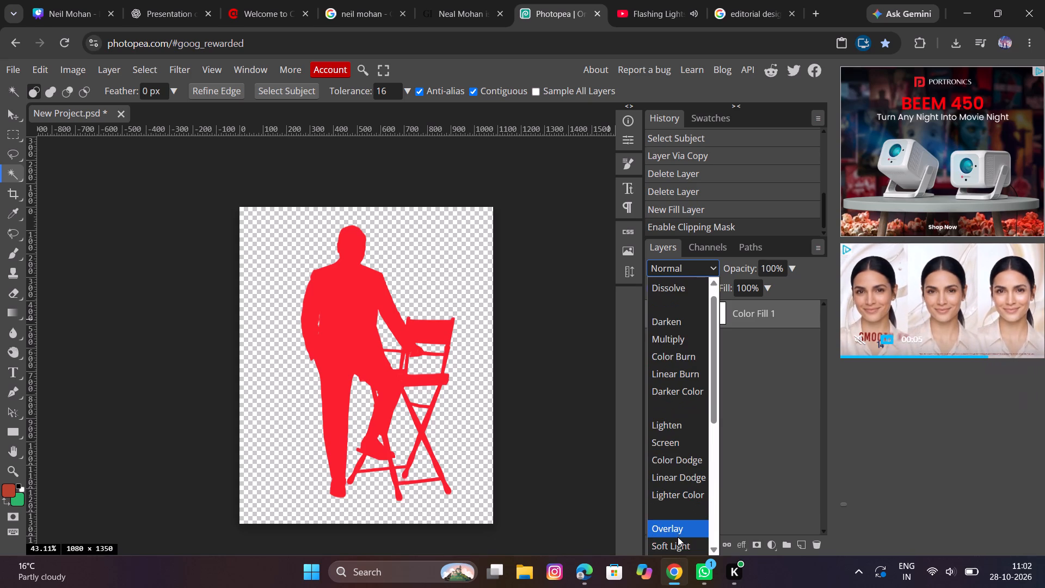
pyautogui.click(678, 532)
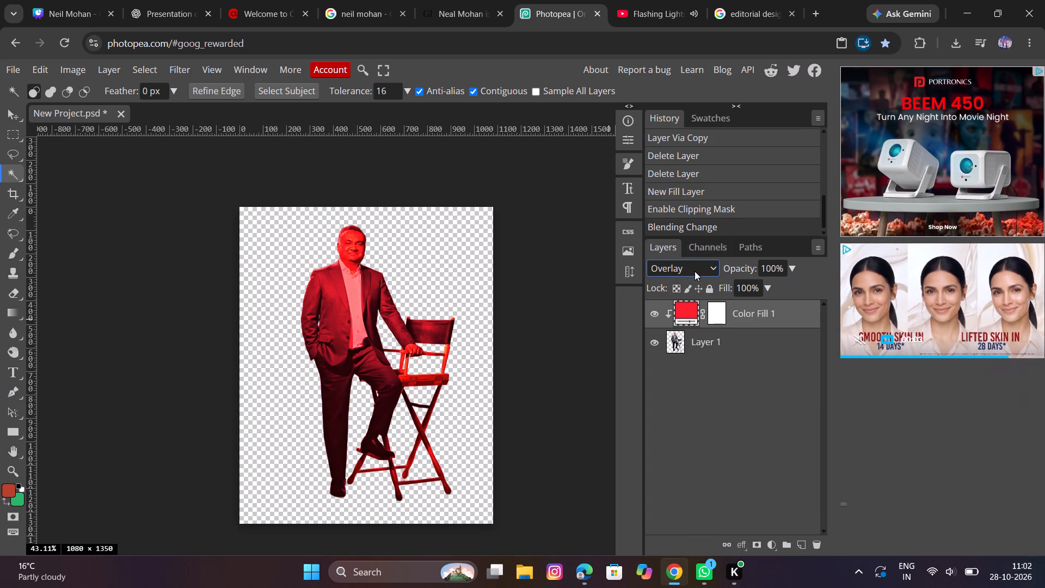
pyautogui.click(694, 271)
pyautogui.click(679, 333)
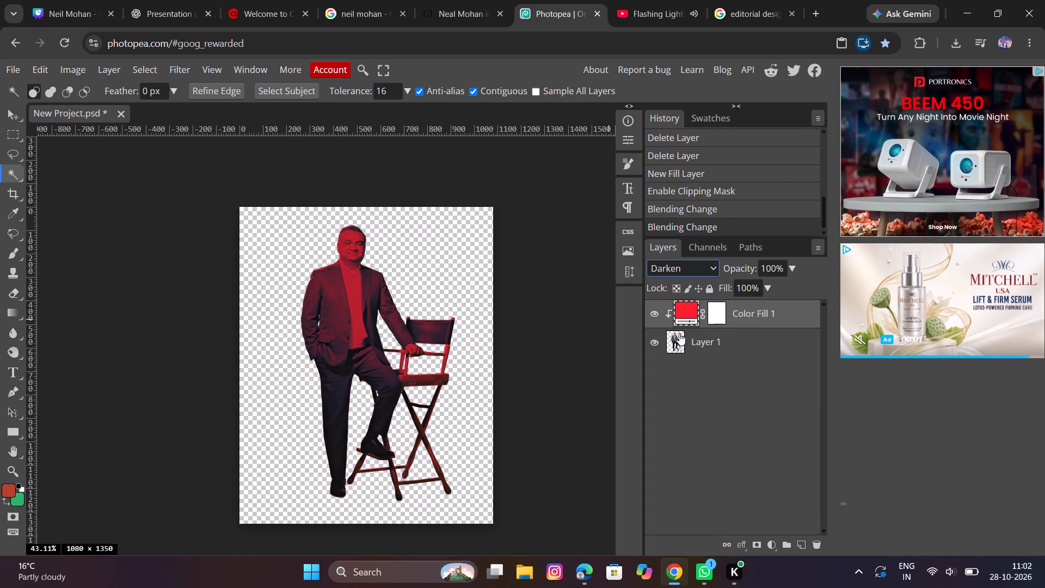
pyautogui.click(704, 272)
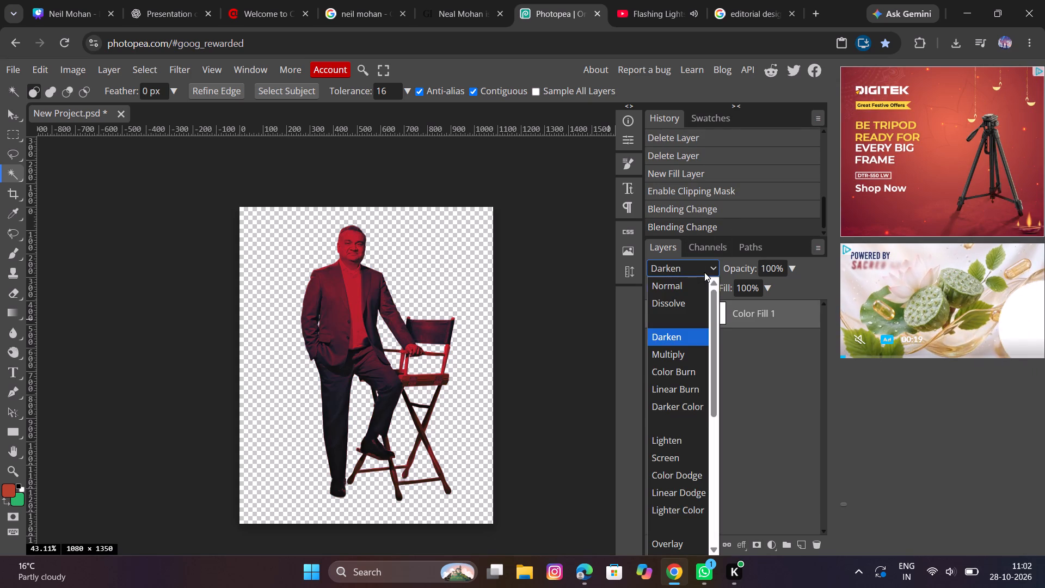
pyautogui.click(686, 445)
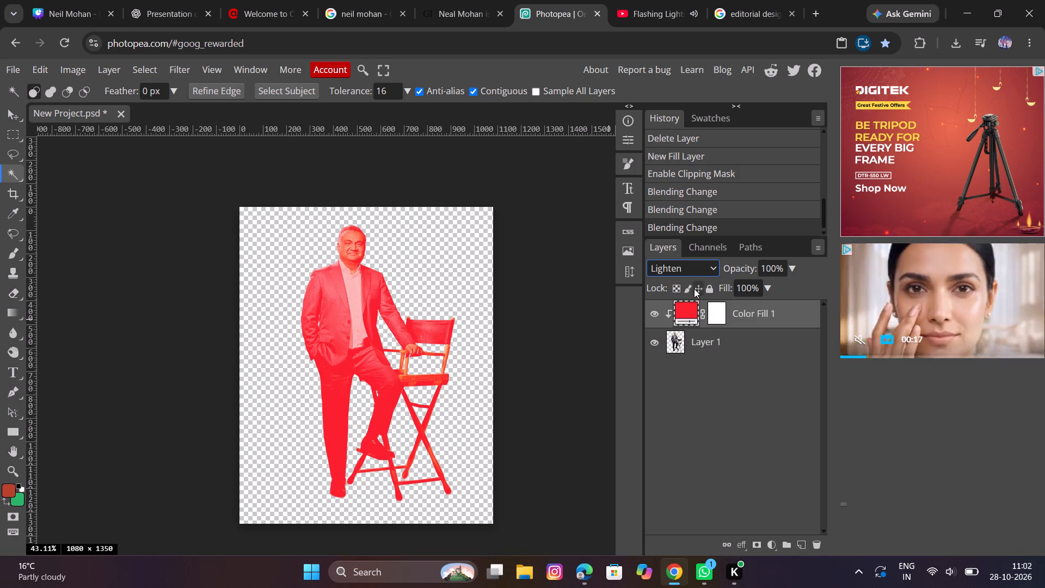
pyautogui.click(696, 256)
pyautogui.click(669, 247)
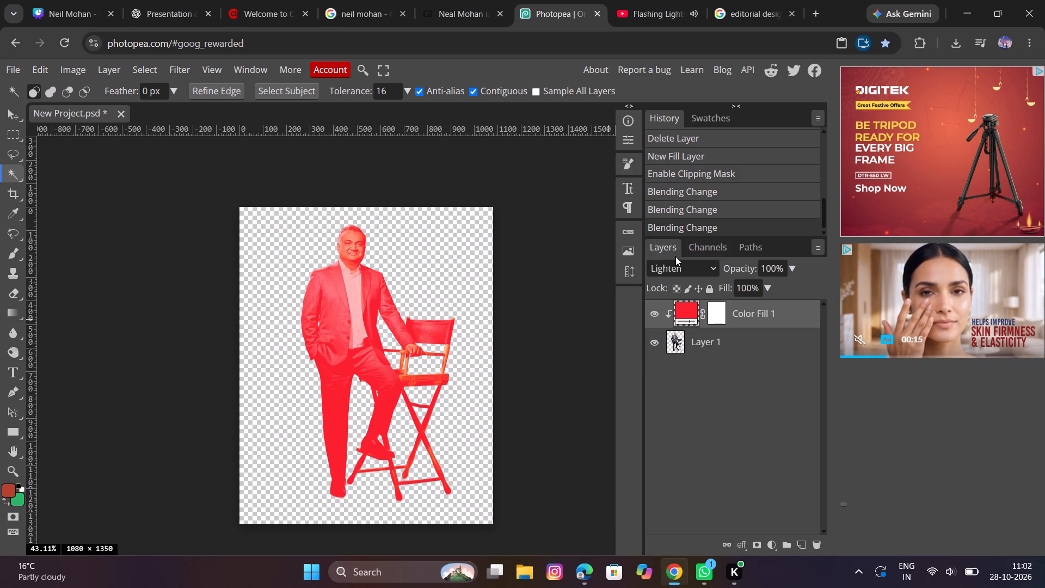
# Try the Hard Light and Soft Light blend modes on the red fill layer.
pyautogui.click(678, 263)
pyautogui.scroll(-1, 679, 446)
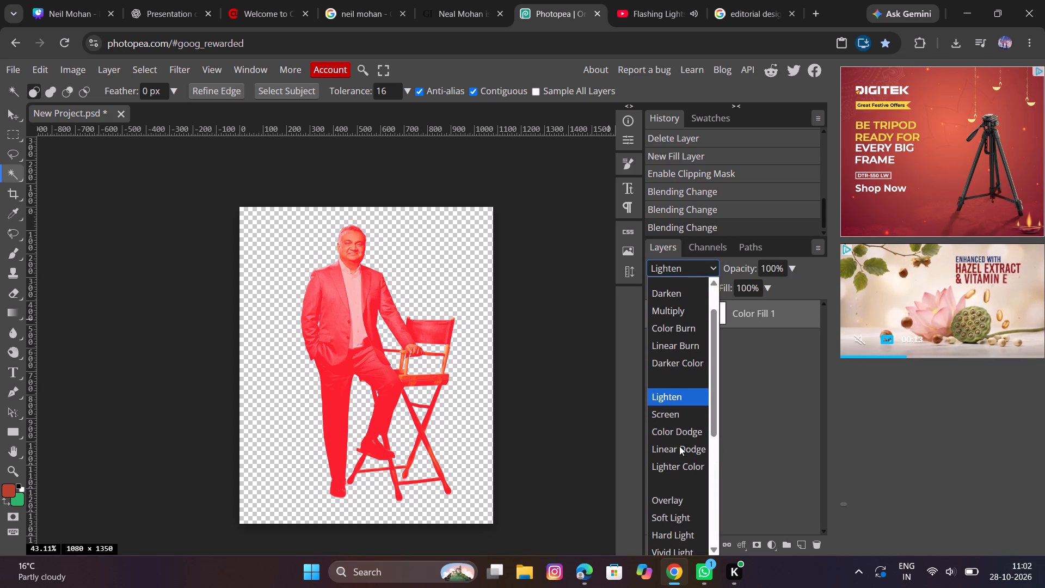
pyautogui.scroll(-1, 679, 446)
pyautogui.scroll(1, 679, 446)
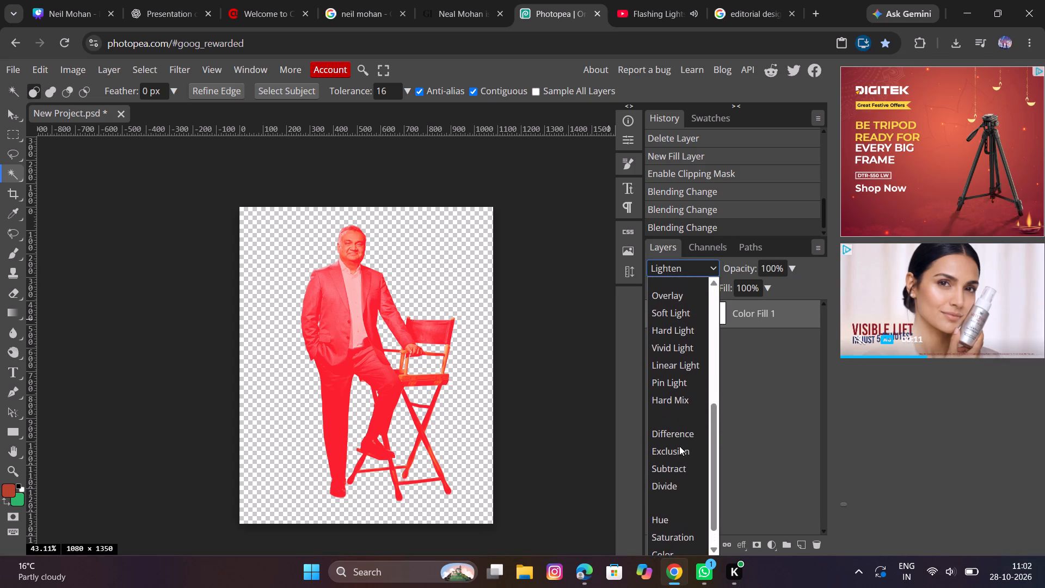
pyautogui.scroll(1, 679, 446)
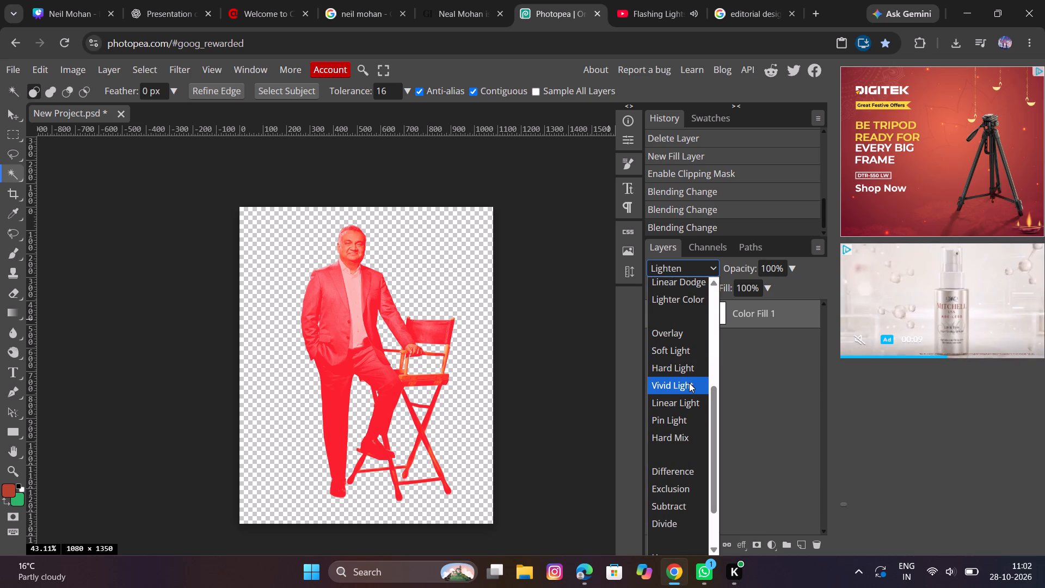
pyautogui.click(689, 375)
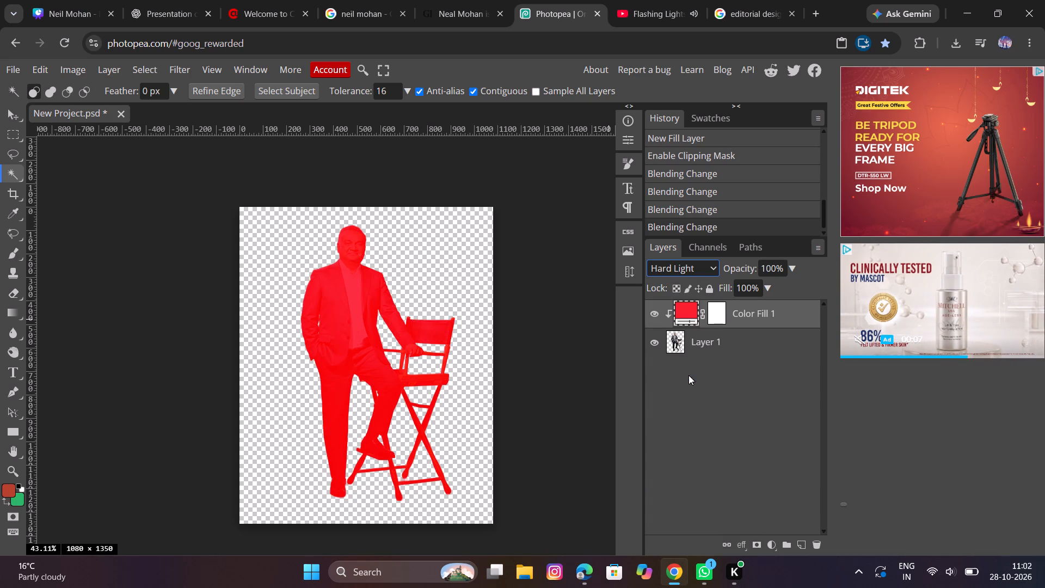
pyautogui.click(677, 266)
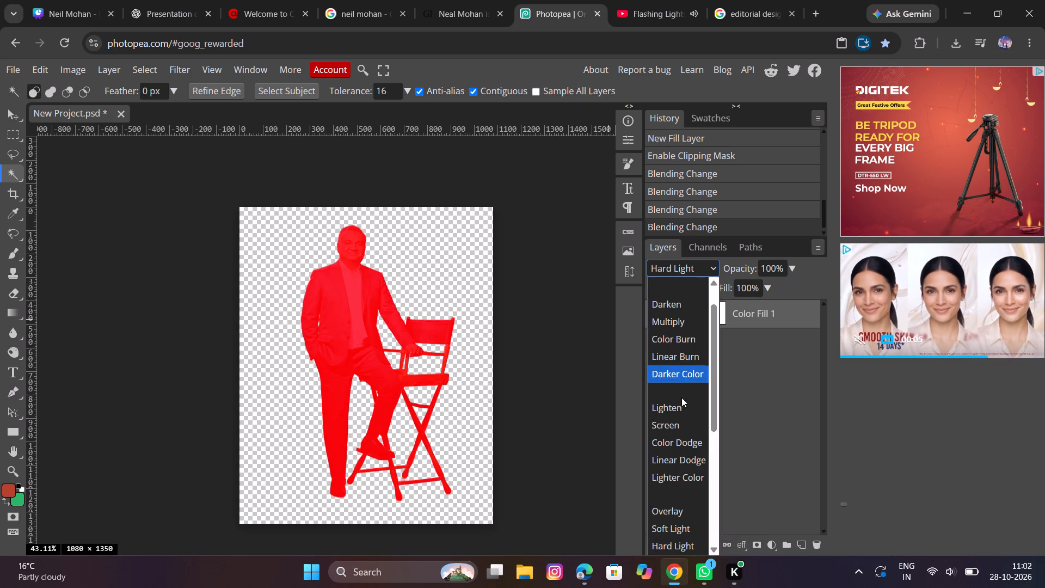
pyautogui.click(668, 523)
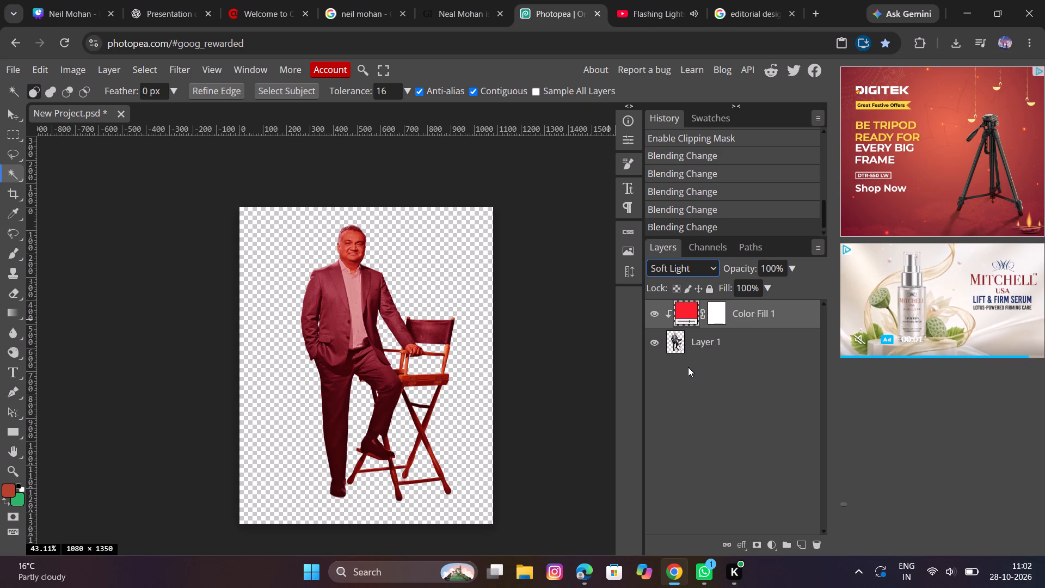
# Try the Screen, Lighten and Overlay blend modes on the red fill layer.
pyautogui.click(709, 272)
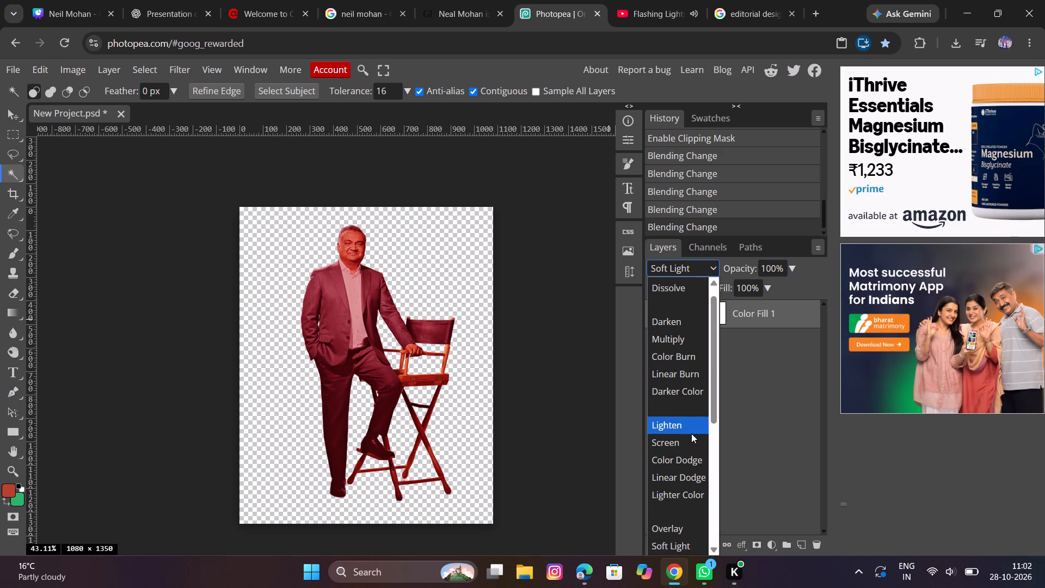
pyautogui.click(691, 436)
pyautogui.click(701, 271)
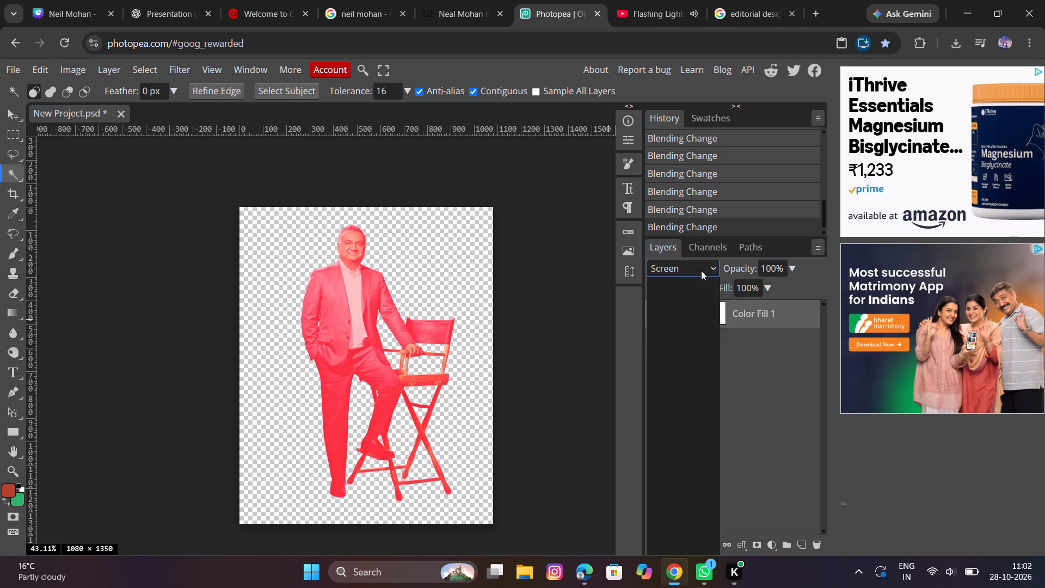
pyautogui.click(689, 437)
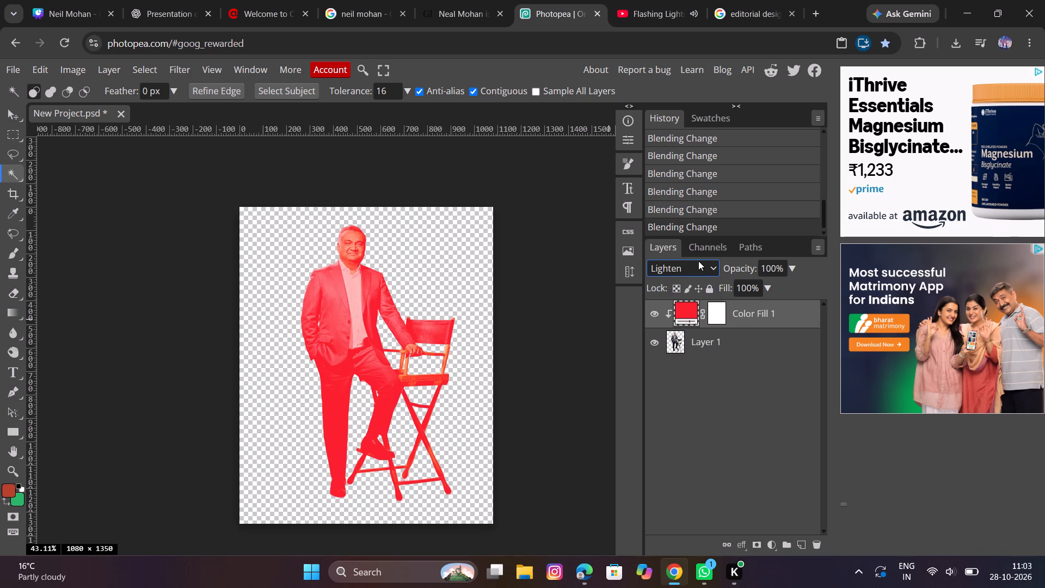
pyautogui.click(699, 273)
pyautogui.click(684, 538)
# Set the red fill layer's blend mode to Soft Light.
pyautogui.click(713, 270)
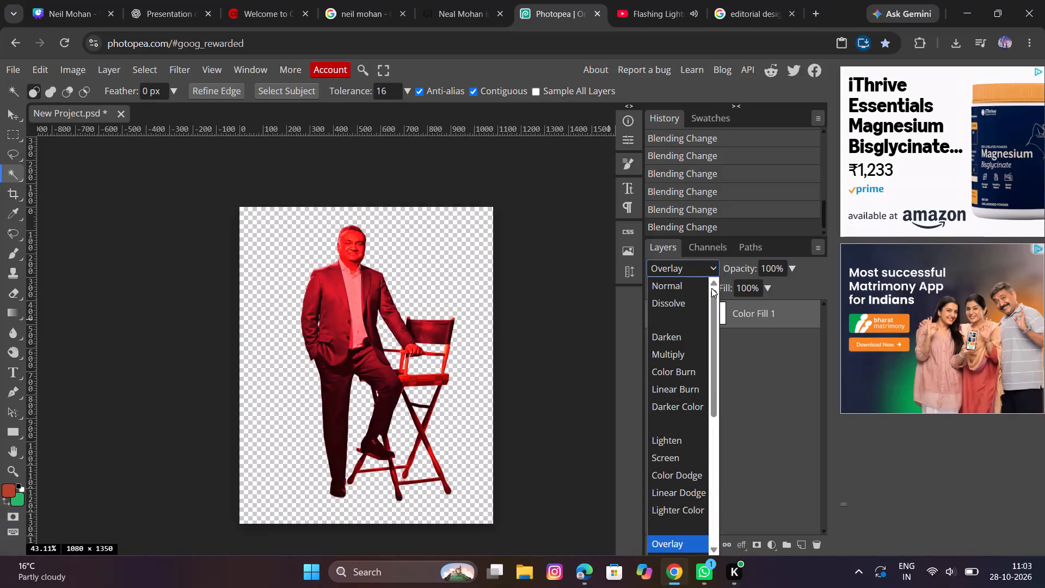
pyautogui.scroll(-1, 708, 467)
pyautogui.click(683, 505)
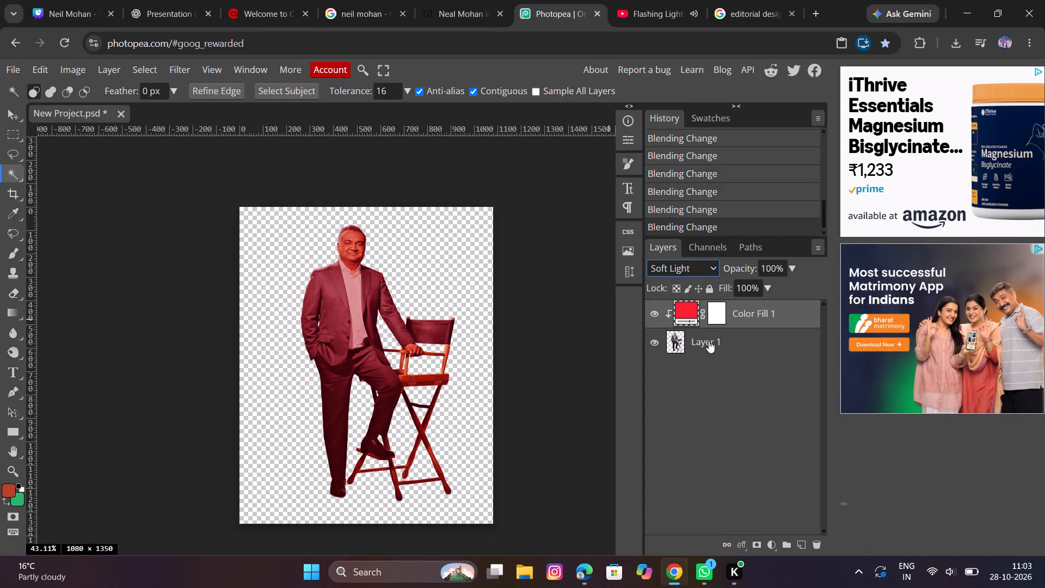
# Switch to YouTube and play Stardust's "Music Sounds Better With You" from the suggested videos.
pyautogui.click(676, 25)
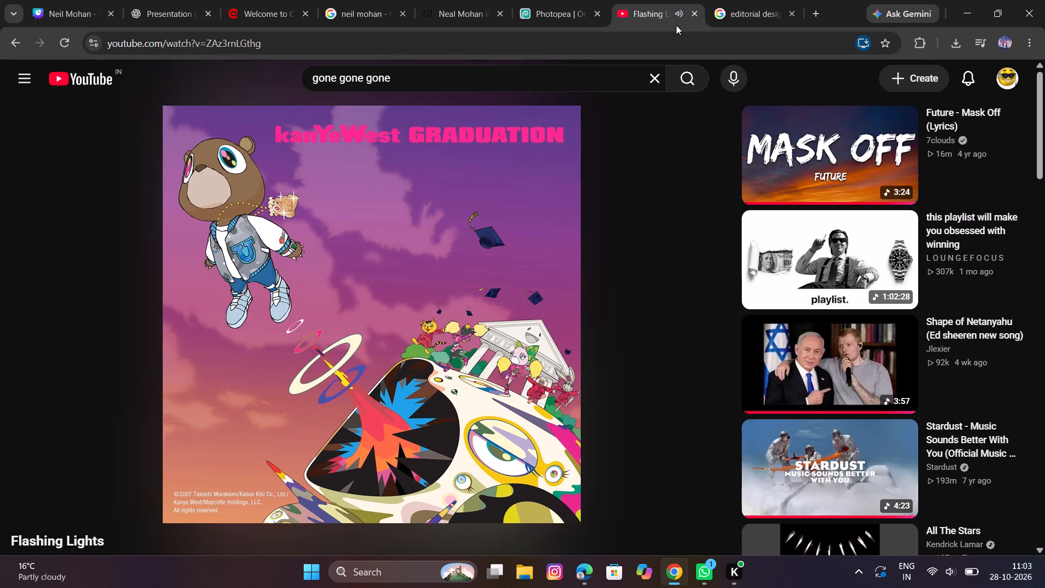
pyautogui.scroll(-2, 679, 303)
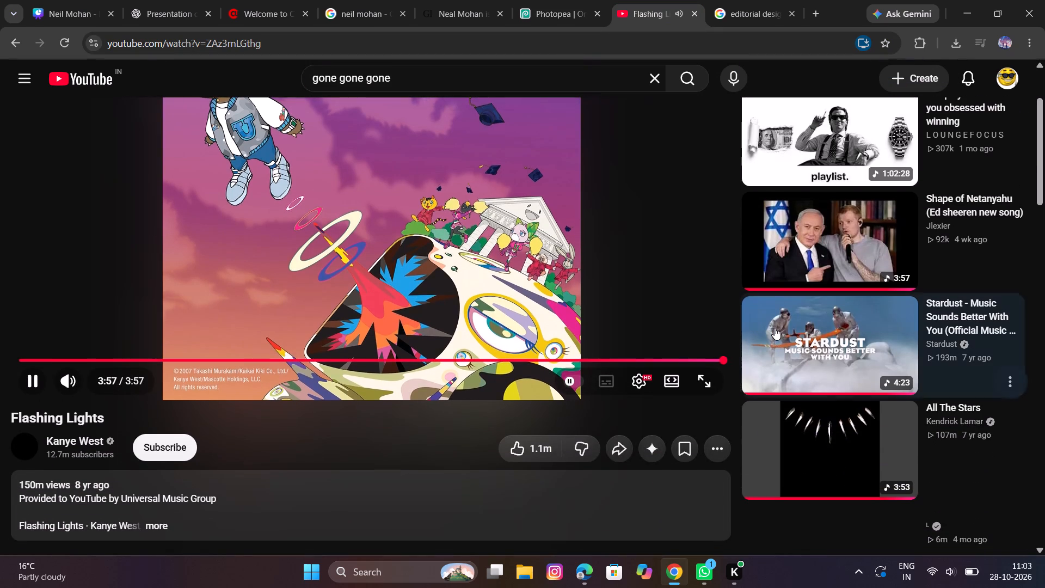
pyautogui.click(774, 328)
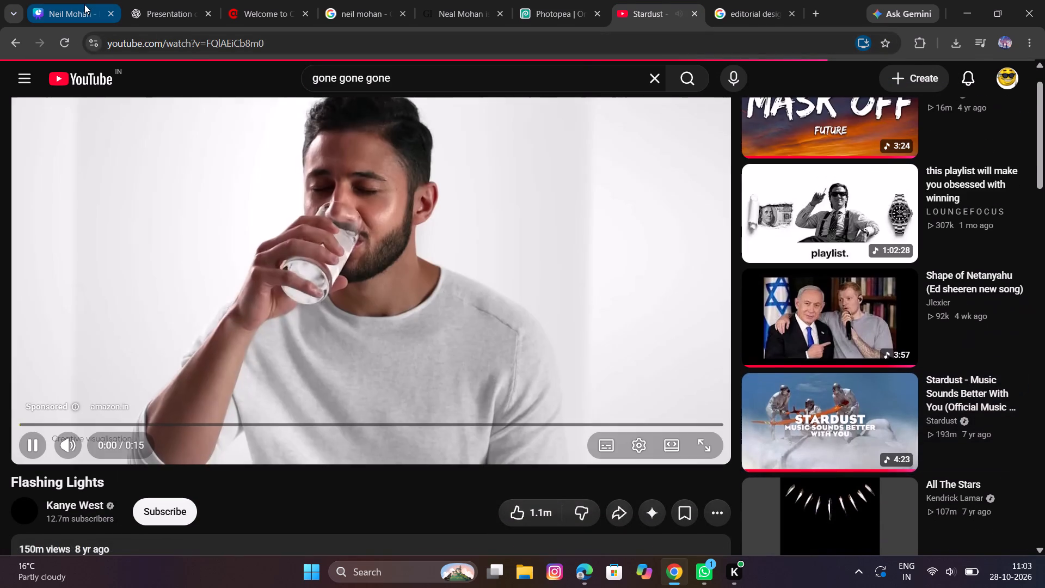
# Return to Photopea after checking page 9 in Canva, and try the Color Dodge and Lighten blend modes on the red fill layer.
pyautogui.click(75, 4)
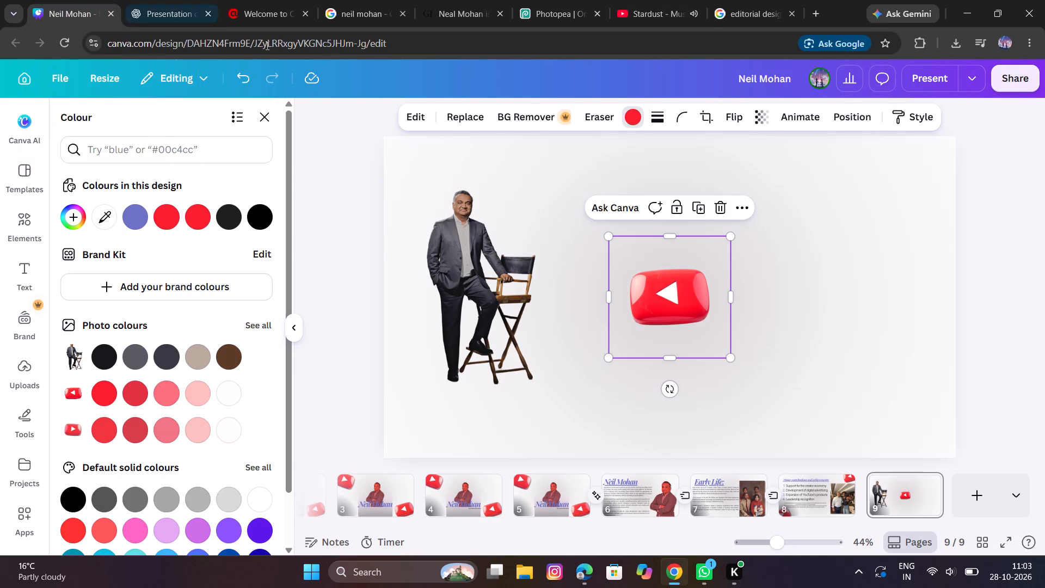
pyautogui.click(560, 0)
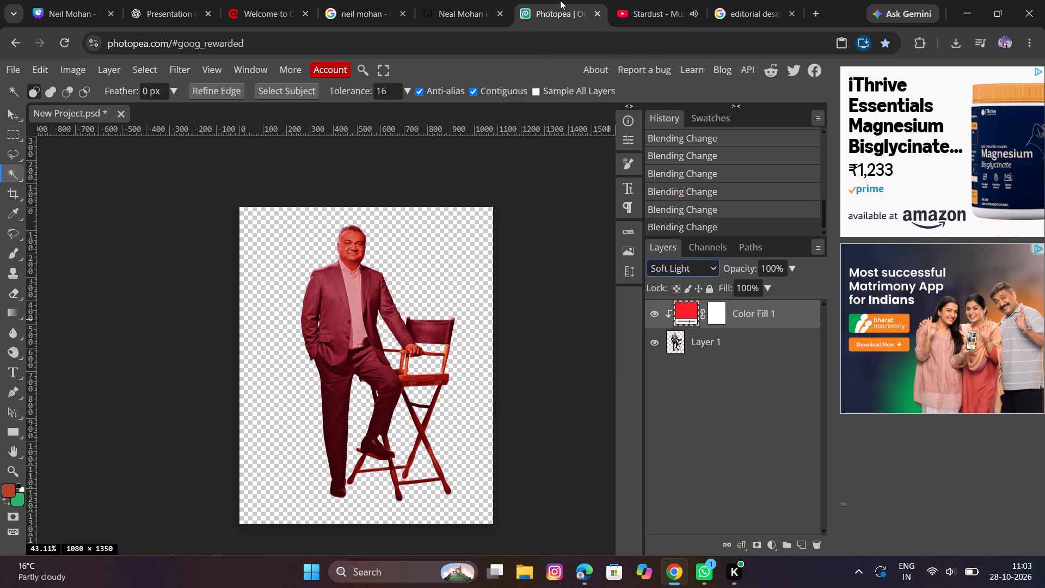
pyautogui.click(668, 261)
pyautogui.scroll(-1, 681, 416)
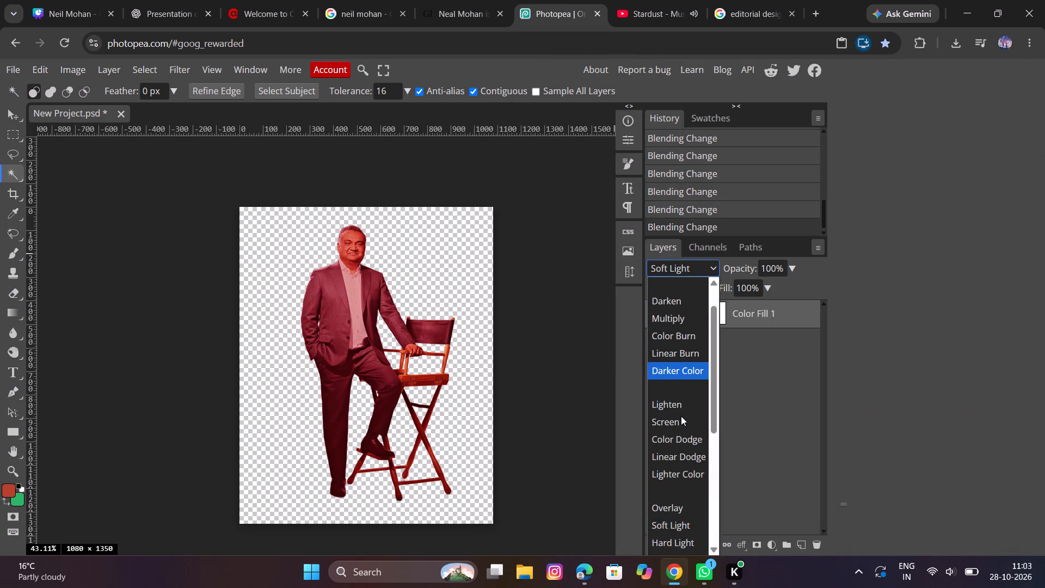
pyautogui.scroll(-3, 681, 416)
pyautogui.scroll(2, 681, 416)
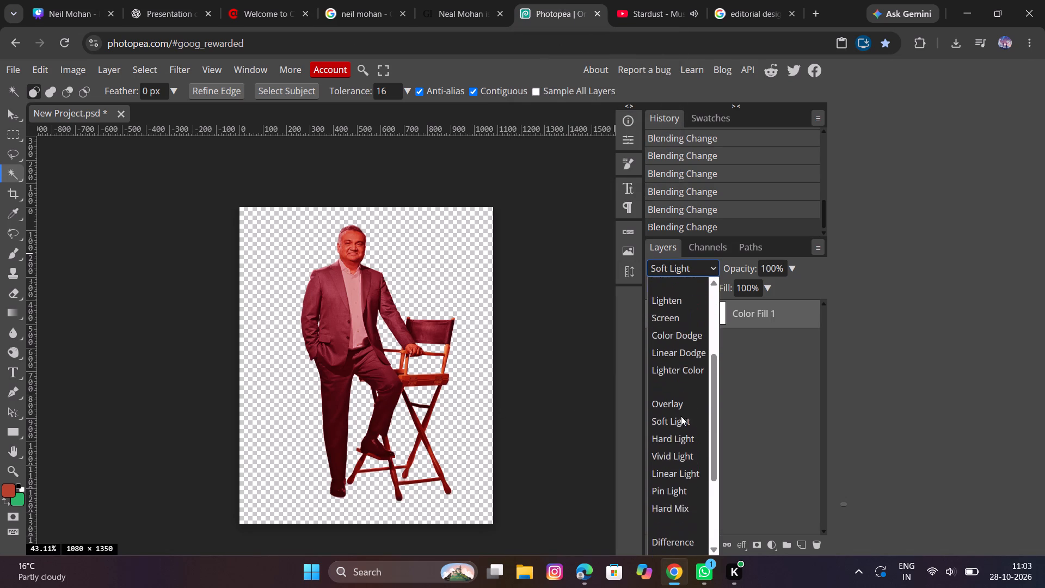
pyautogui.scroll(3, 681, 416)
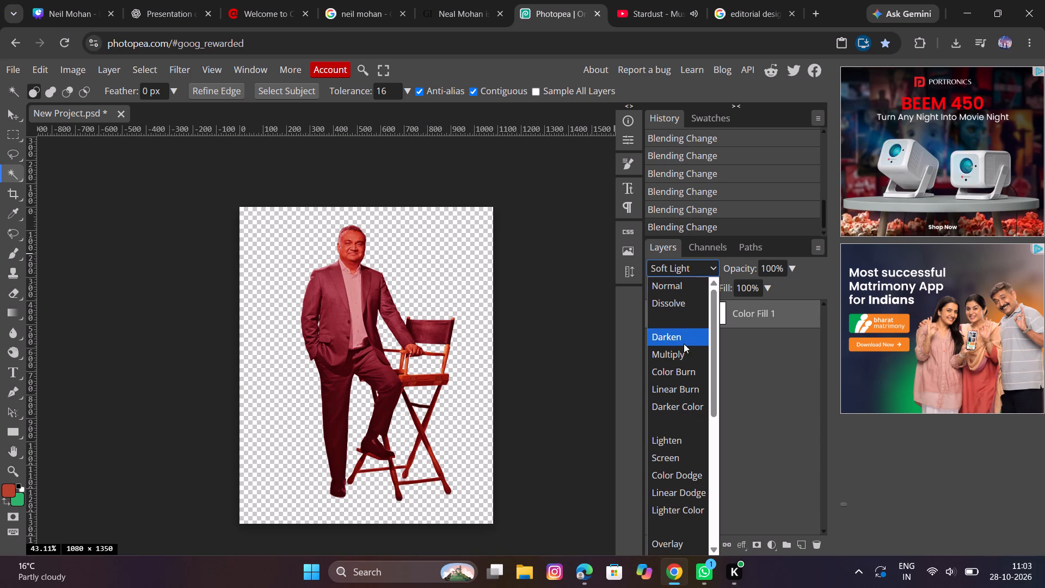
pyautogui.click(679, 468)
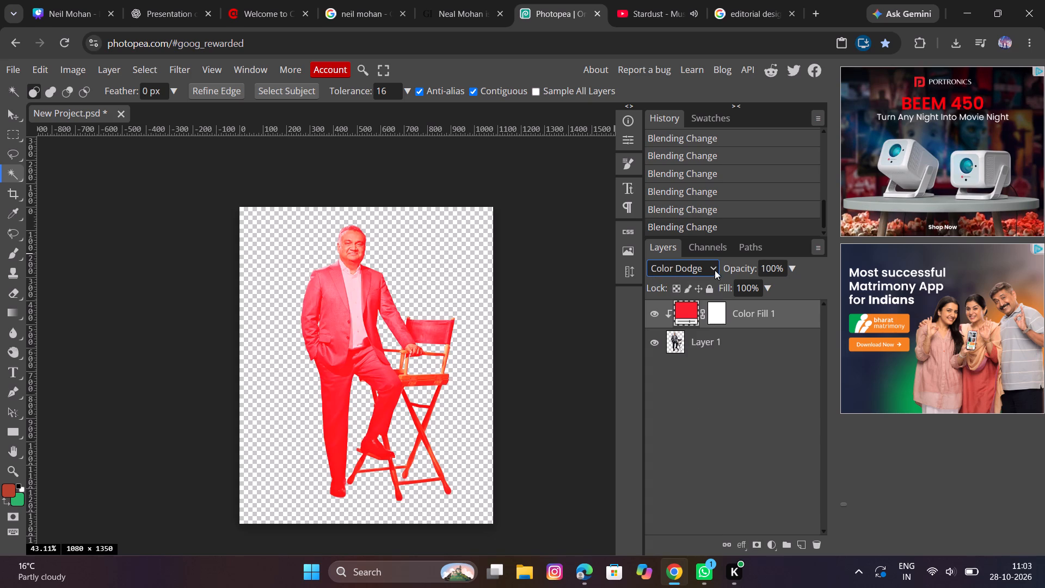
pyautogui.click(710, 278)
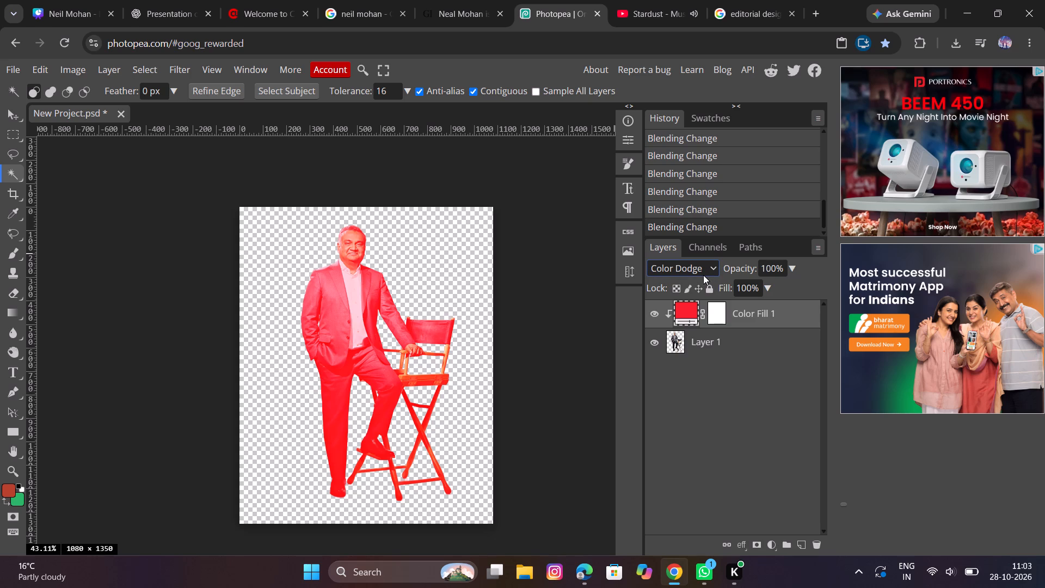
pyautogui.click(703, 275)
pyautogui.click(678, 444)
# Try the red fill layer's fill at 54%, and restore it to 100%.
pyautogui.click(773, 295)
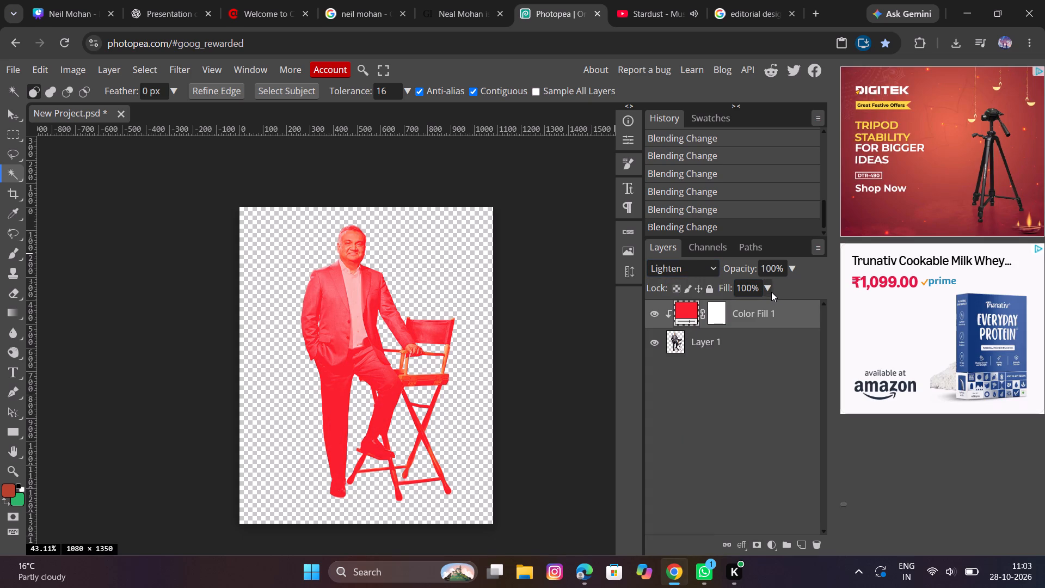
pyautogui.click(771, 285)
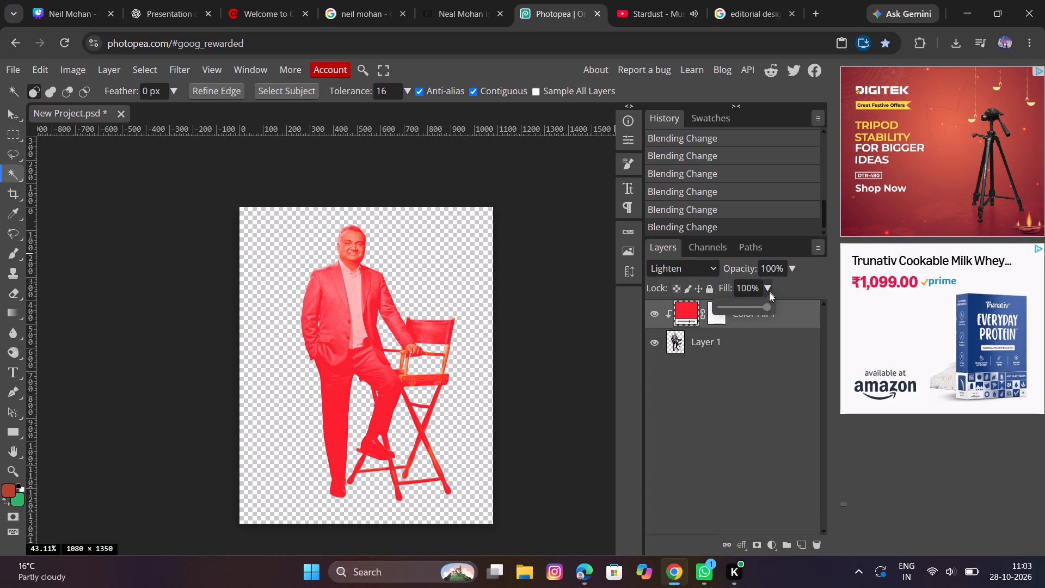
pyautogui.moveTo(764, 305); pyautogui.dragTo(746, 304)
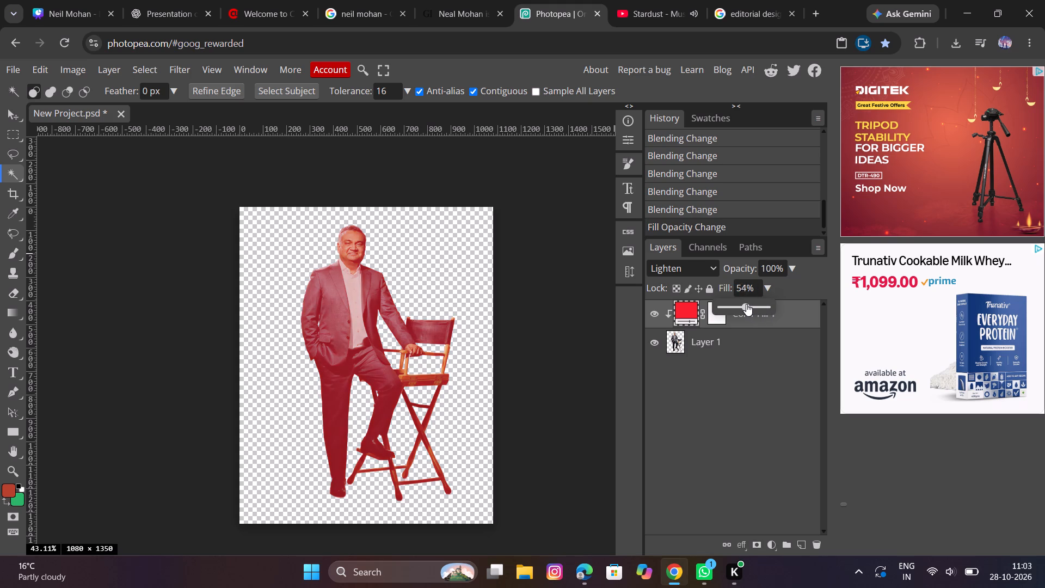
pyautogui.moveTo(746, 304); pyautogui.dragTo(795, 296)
# Set the red fill layer's blend mode to Soft Light.
pyautogui.click(712, 265)
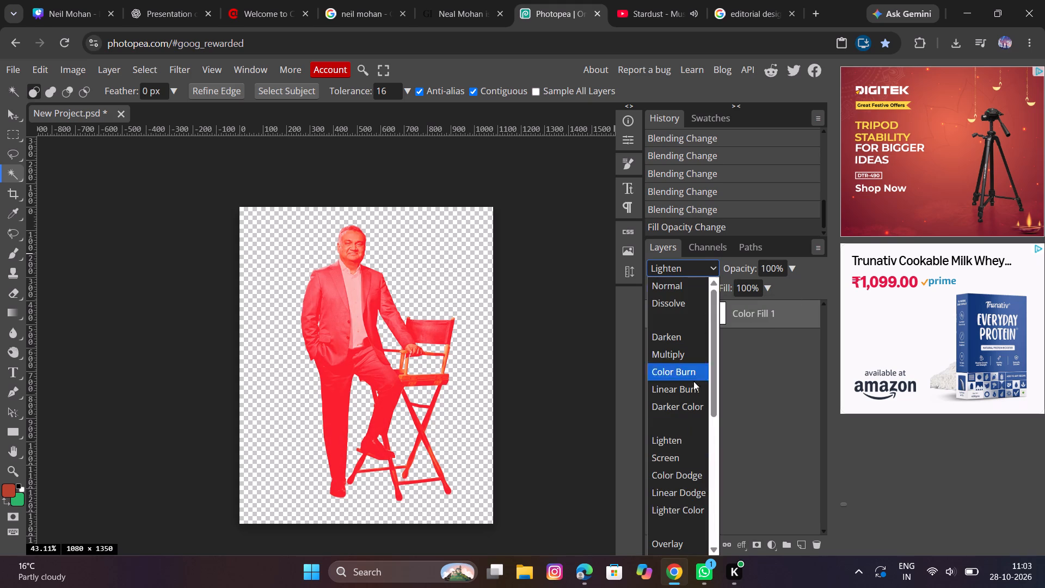
pyautogui.scroll(-1, 676, 534)
pyautogui.click(680, 529)
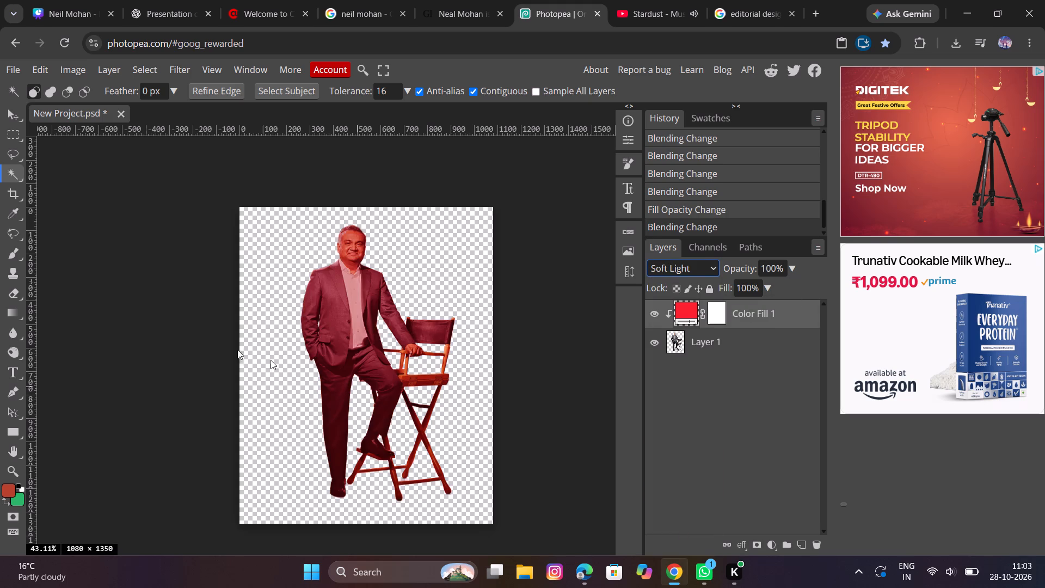
# Export the red-tinted cutout as a 1080 × 1350 px PNG named "Mohan bhai".
pyautogui.click(13, 70)
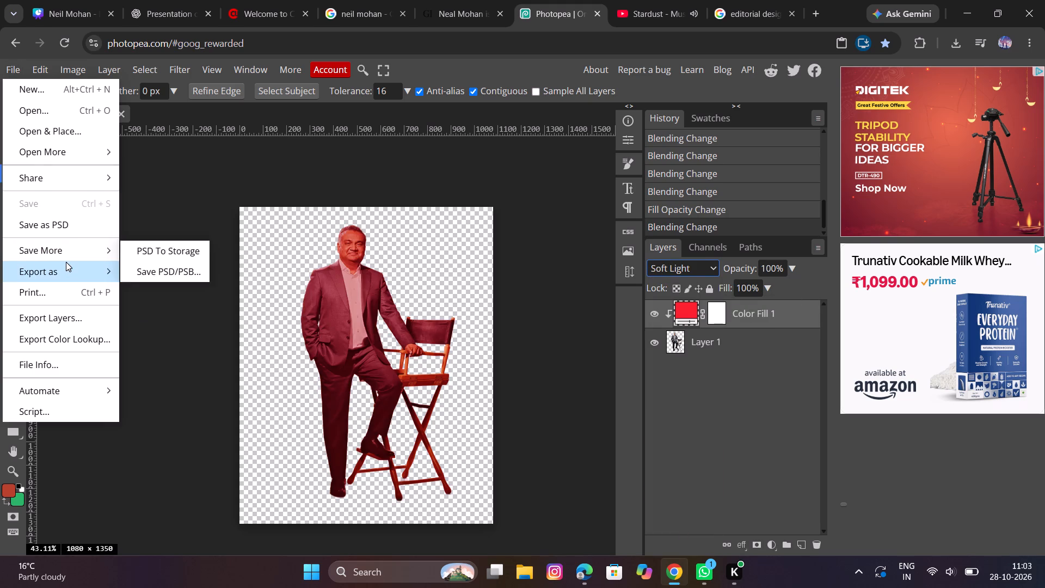
pyautogui.click(175, 270)
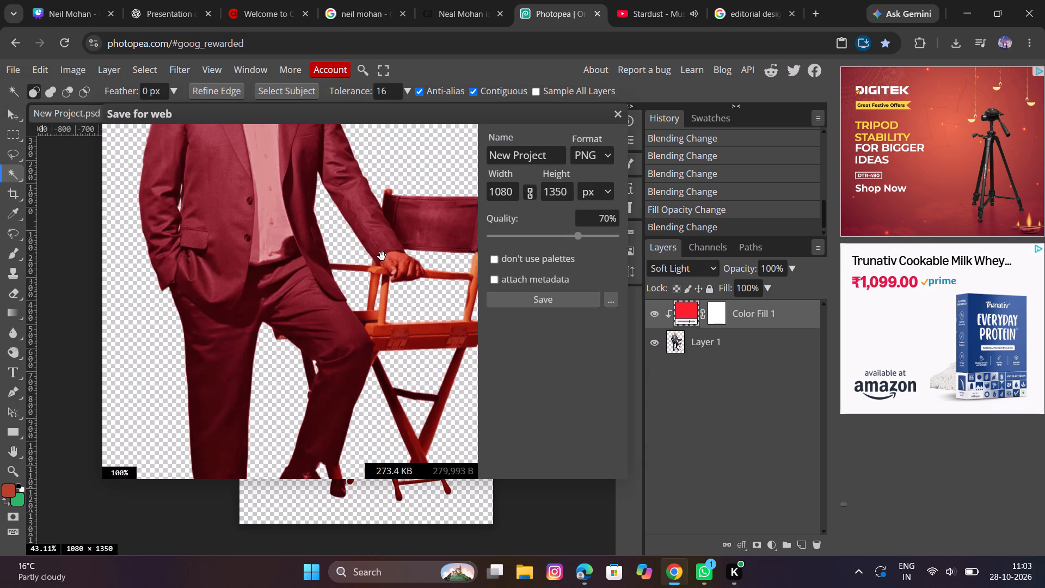
pyautogui.doubleClick(555, 155)
pyautogui.press('BackSpace')
pyautogui.press('BackSpace')
pyautogui.press('BackSpace')
pyautogui.press('BackSpace')
pyautogui.press('BackSpace')
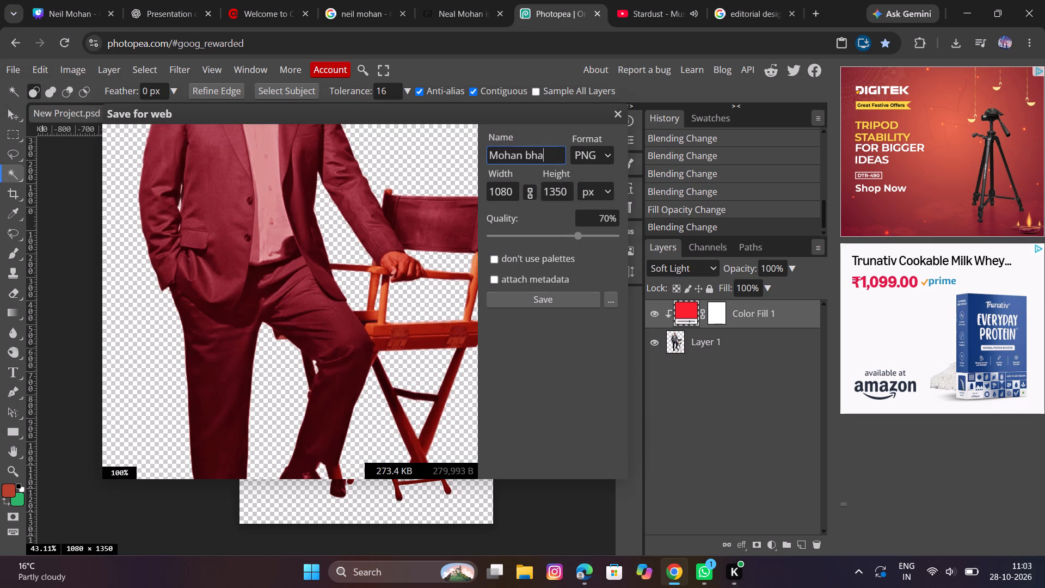
pyautogui.click(564, 297)
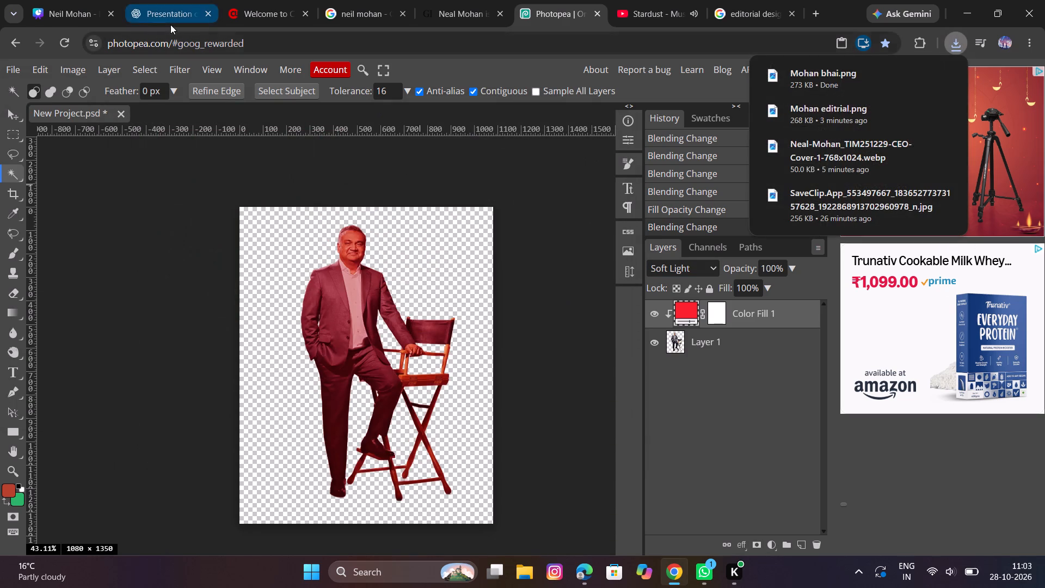
# In Canva, delete the untinted Neil Mohan cutout and the YouTube play-button graphic from page 9.
pyautogui.click(76, 9)
pyautogui.click(462, 246)
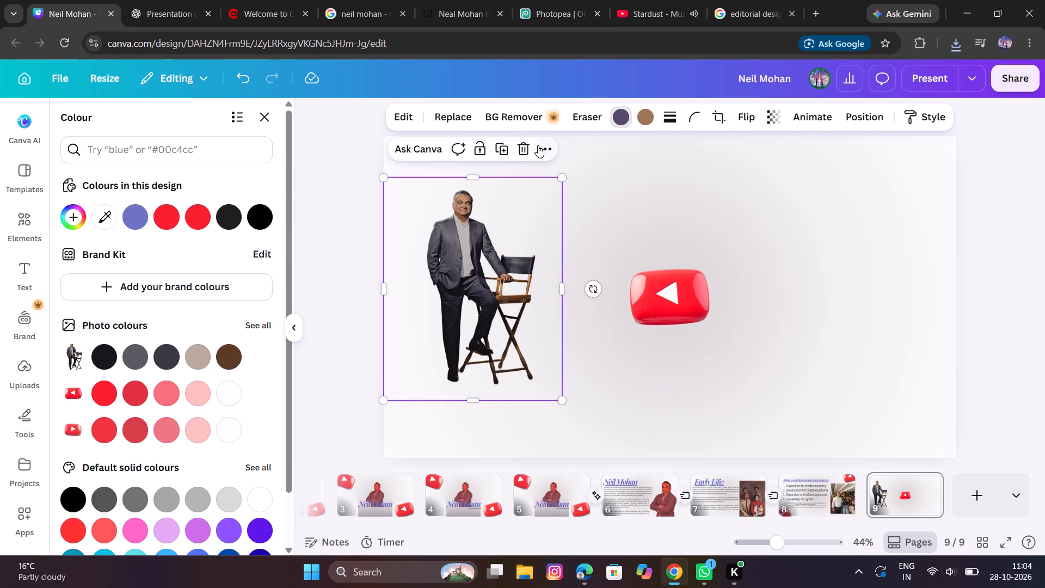
pyautogui.click(526, 150)
pyautogui.click(669, 284)
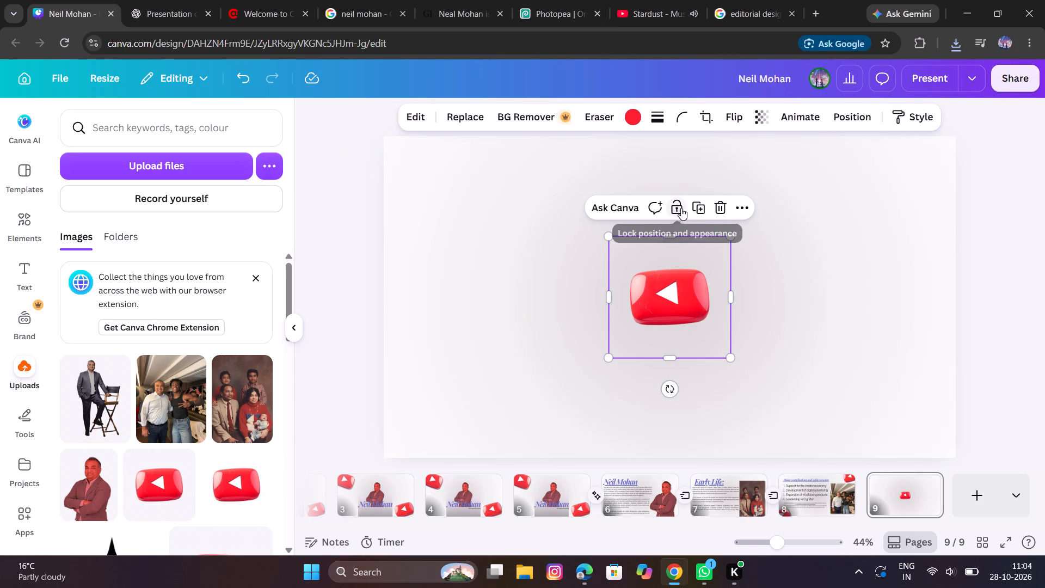
pyautogui.click(715, 210)
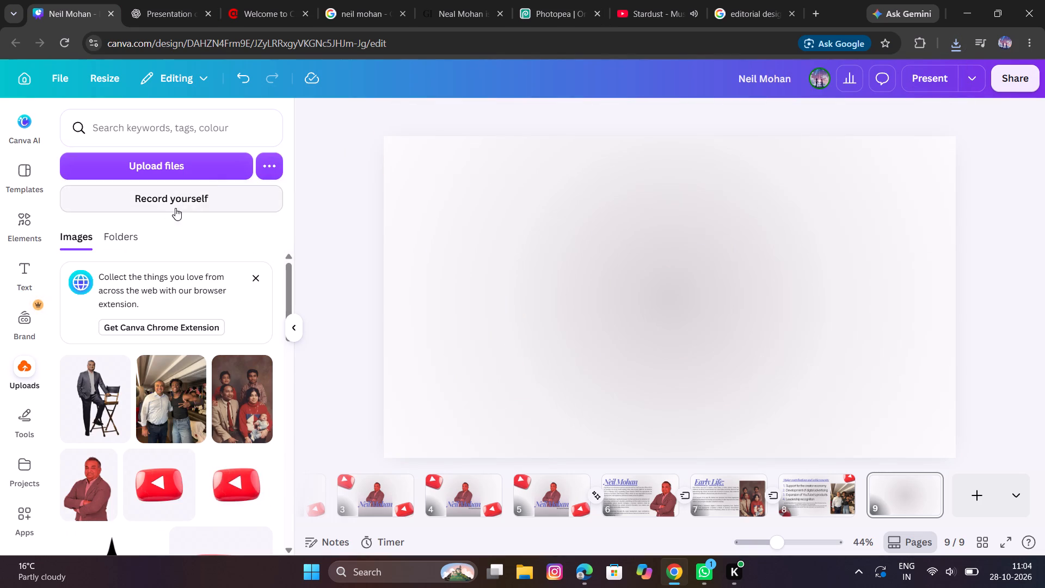
# Upload "Mohan bhai.png" from Downloads to the Canva uploads.
pyautogui.click(213, 169)
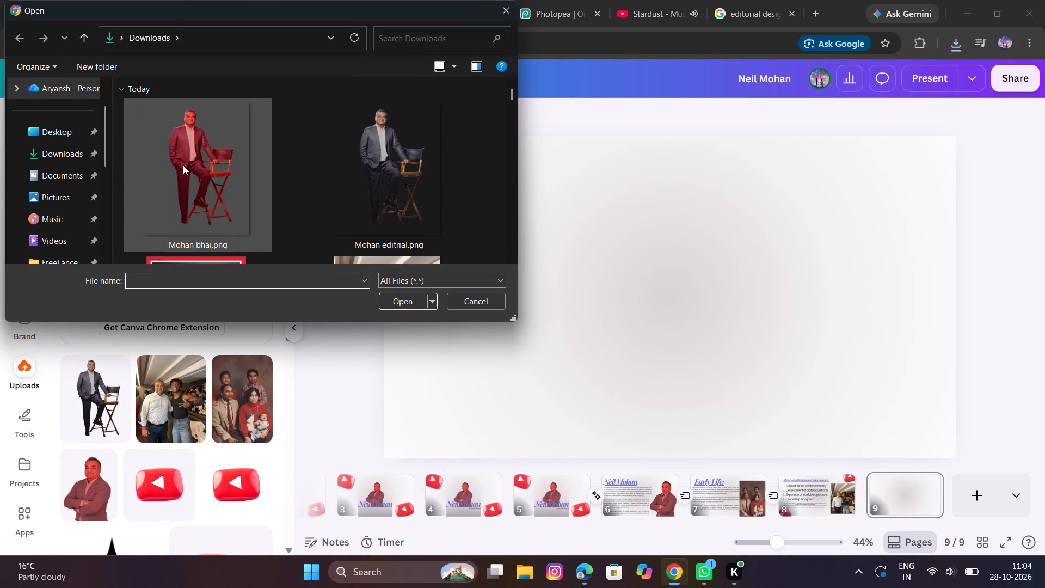
pyautogui.click(182, 165)
pyautogui.click(403, 301)
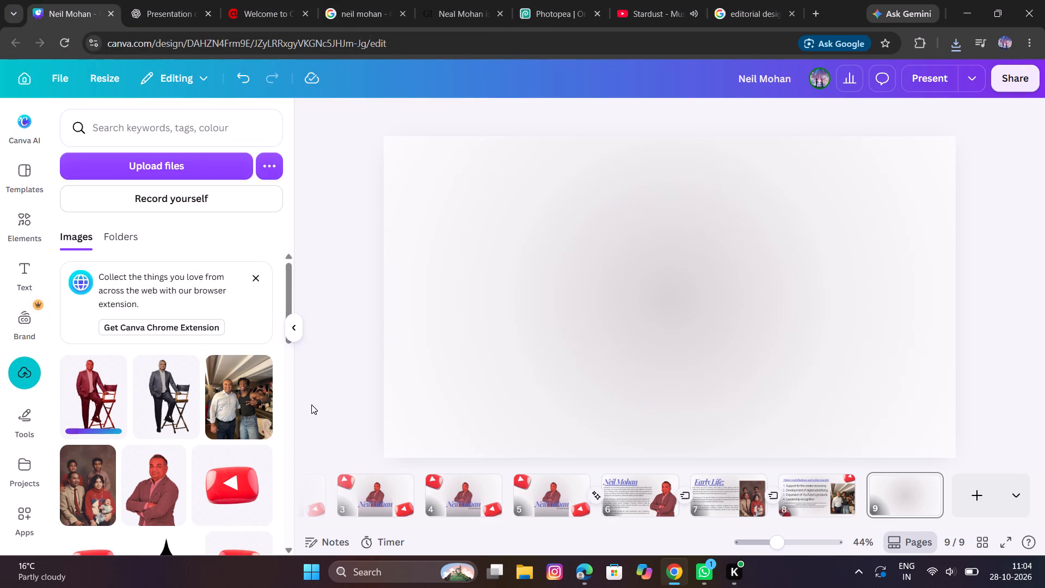
# Place the red-tinted cutout on the left half of page 9, scale it down slightly and centre it vertically.
pyautogui.moveTo(93, 400); pyautogui.dragTo(425, 284)
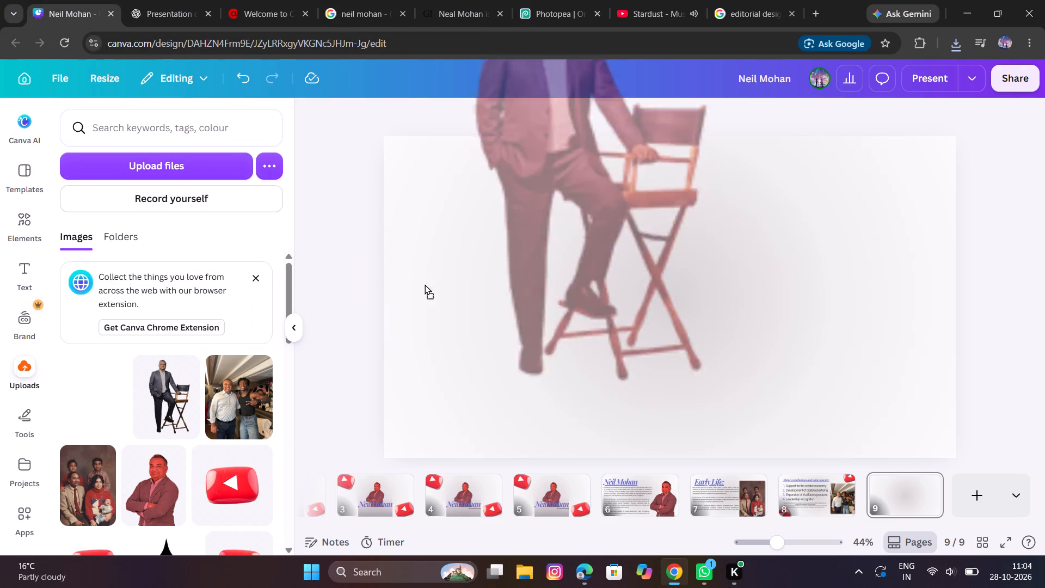
pyautogui.moveTo(425, 284); pyautogui.dragTo(421, 237)
pyautogui.moveTo(562, 416); pyautogui.dragTo(535, 381)
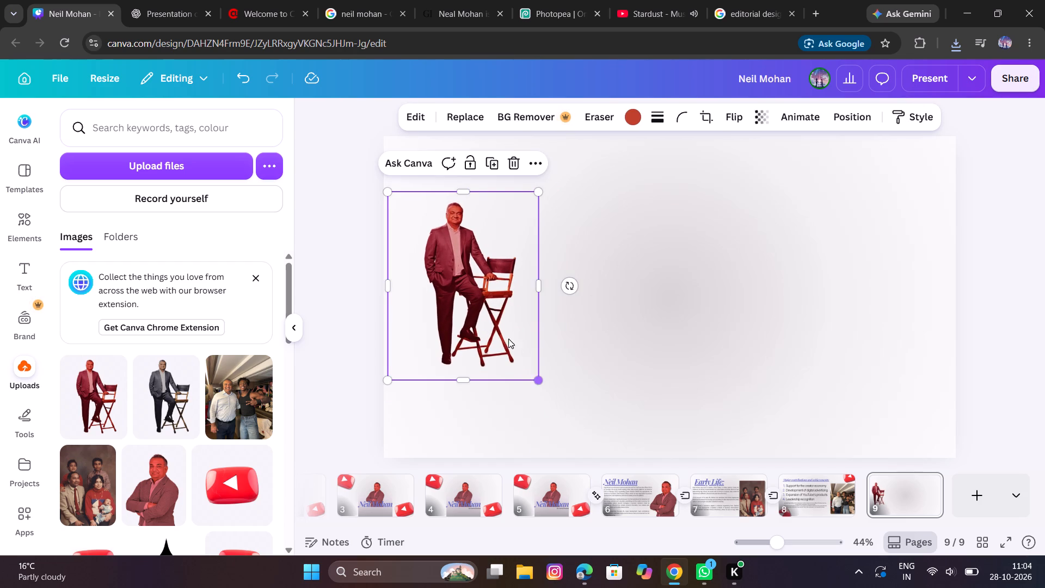
pyautogui.moveTo(473, 301); pyautogui.dragTo(493, 310)
# Review the Magnific "Page Layout Clean Collage" reference in the editorial design image results and return to the Canva presentation.
pyautogui.click(720, 18)
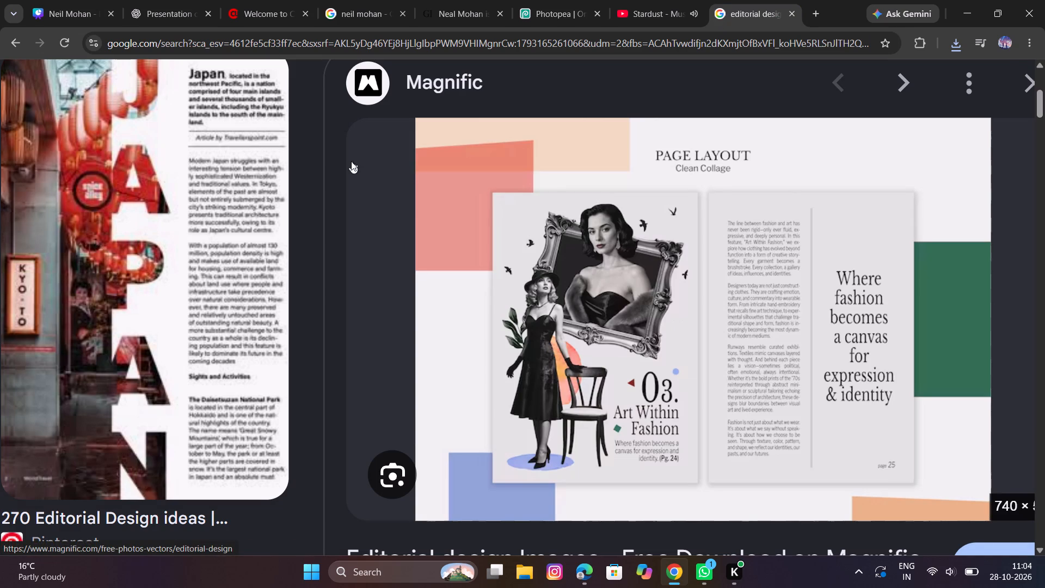
pyautogui.click(76, 19)
# Search Canva's elements for "photo frame" and show all the matching graphics.
pyautogui.click(27, 237)
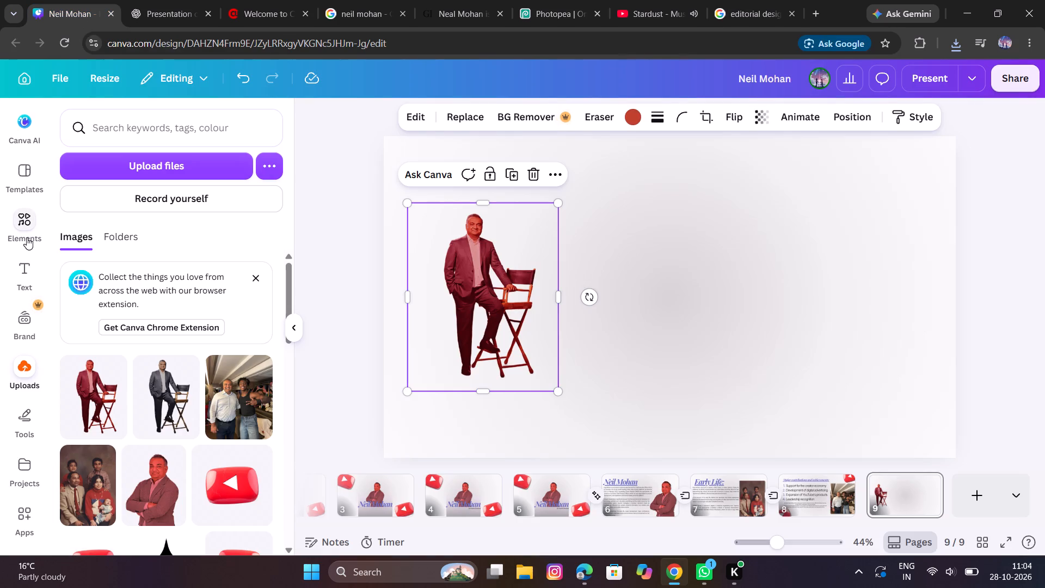
pyautogui.click(185, 127)
pyautogui.write('photo frame')
pyautogui.press('Return')
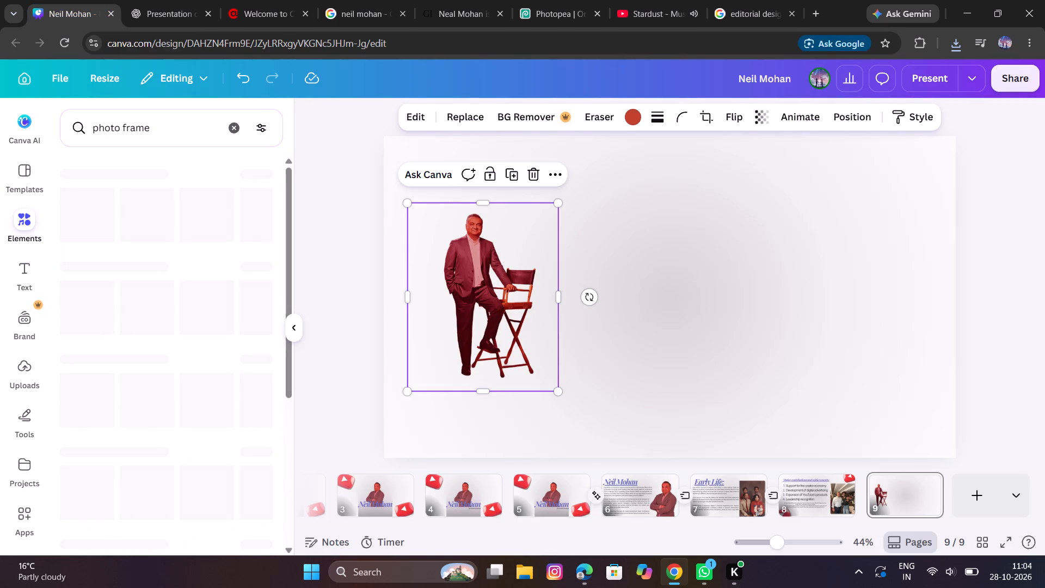
pyautogui.scroll(-1, 109, 274)
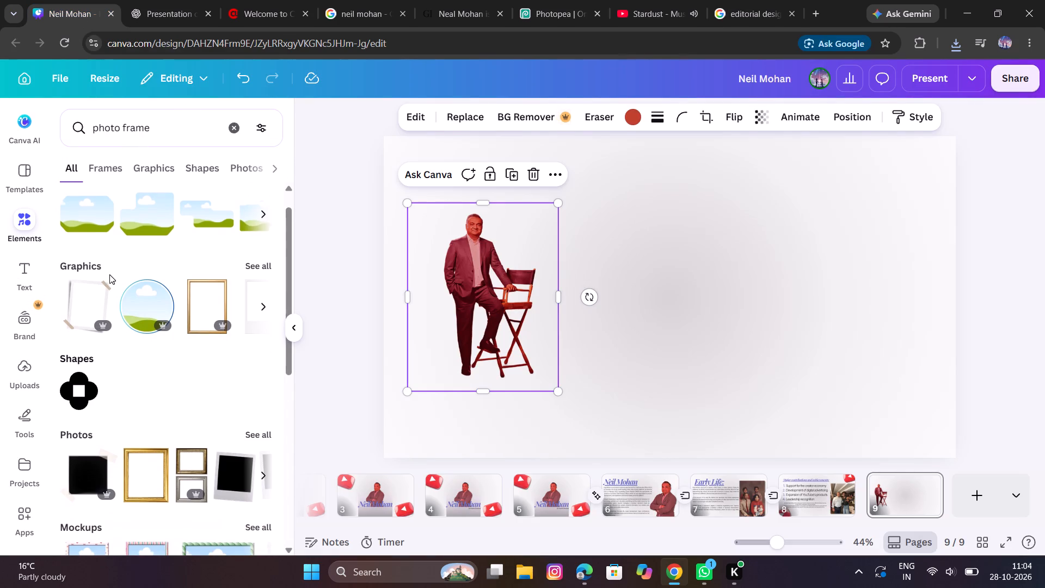
pyautogui.scroll(-1, 109, 274)
pyautogui.scroll(-1, 130, 358)
pyautogui.hscroll(-1, 213, 254)
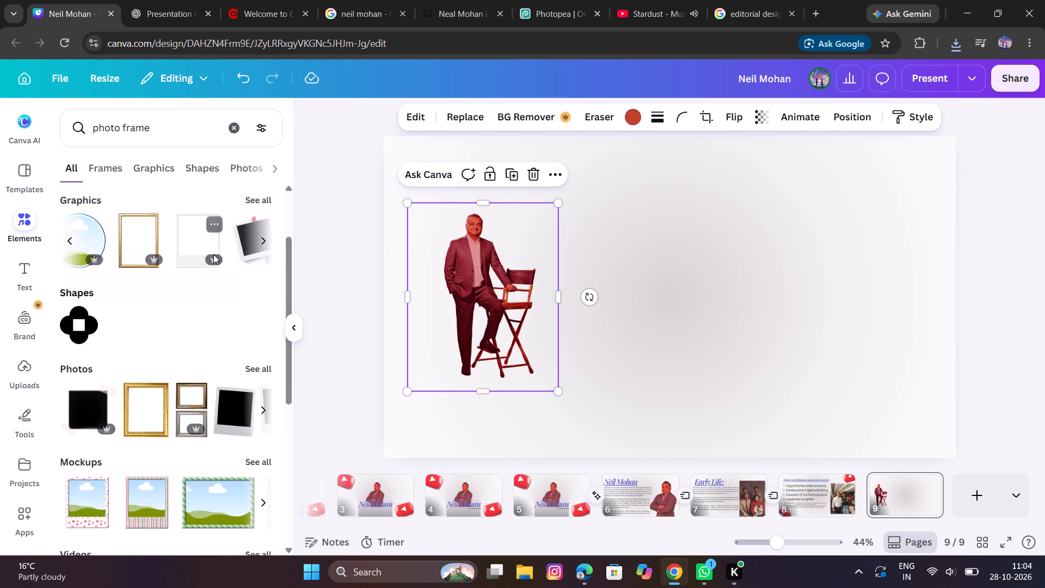
pyautogui.hscroll(-2, 213, 254)
pyautogui.click(259, 203)
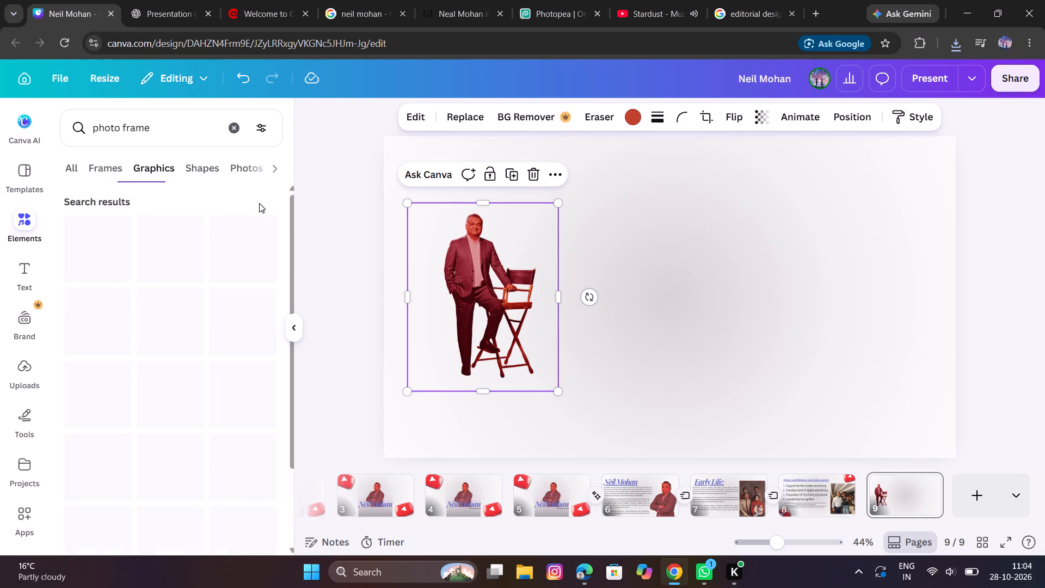
# Examine the photo frame graphics for one that suits the editorial collage on page 9.
pyautogui.scroll(-1, 224, 288)
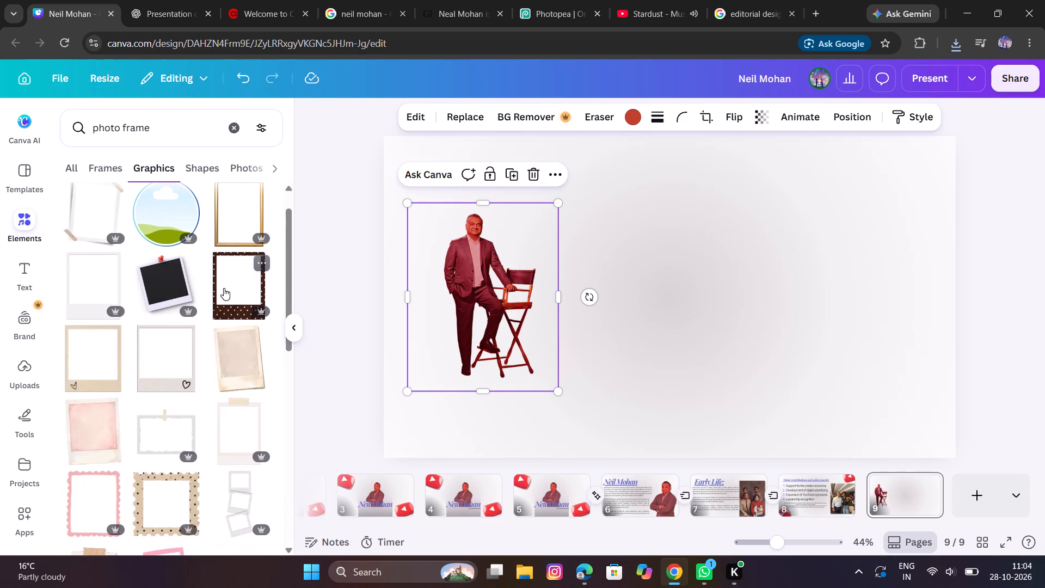
pyautogui.scroll(-3, 224, 288)
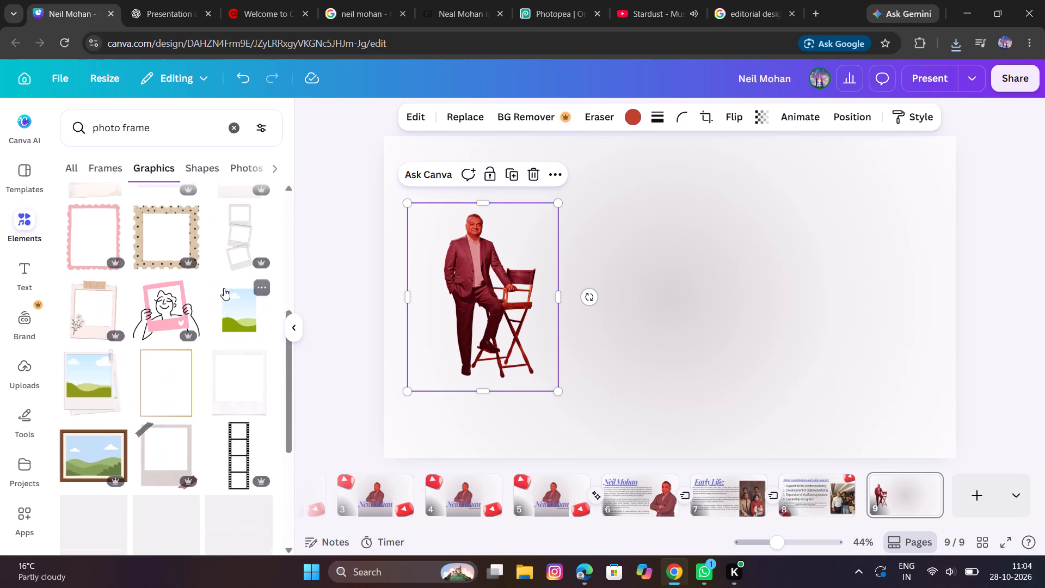
pyautogui.scroll(-2, 224, 288)
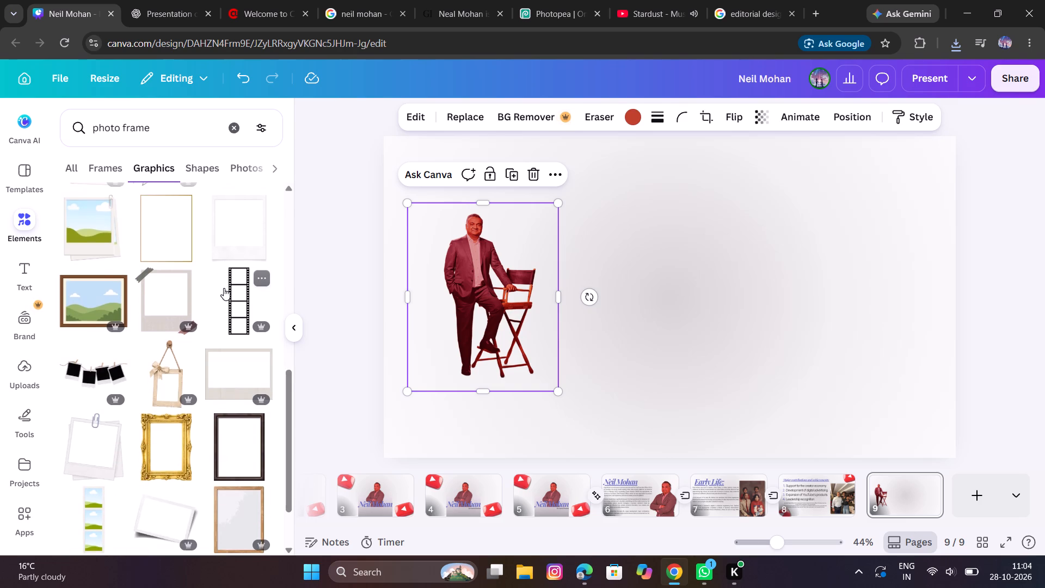
pyautogui.scroll(-2, 224, 288)
pyautogui.scroll(5, 224, 288)
pyautogui.scroll(-2, 224, 288)
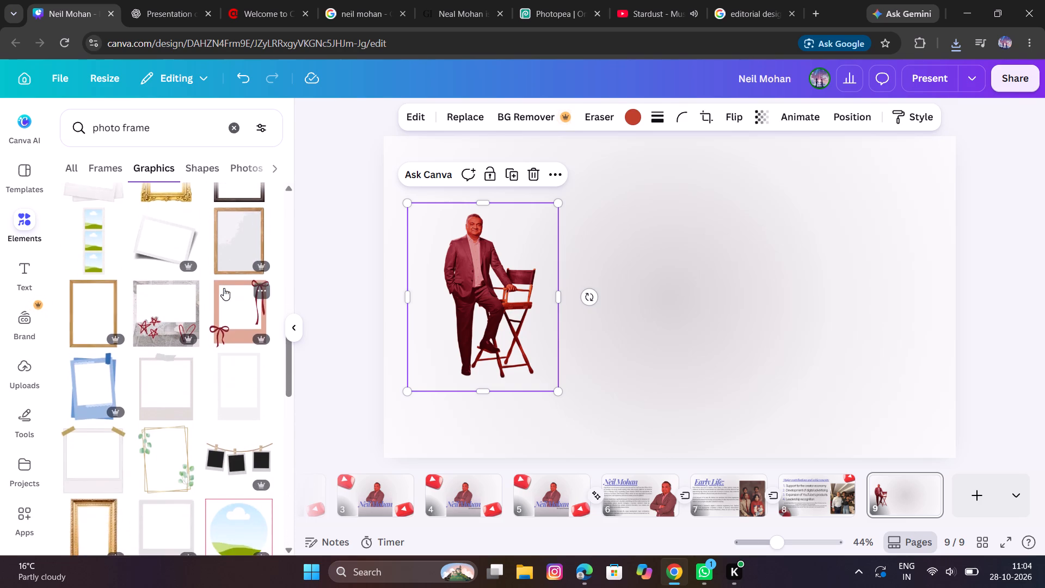
pyautogui.scroll(-3, 224, 288)
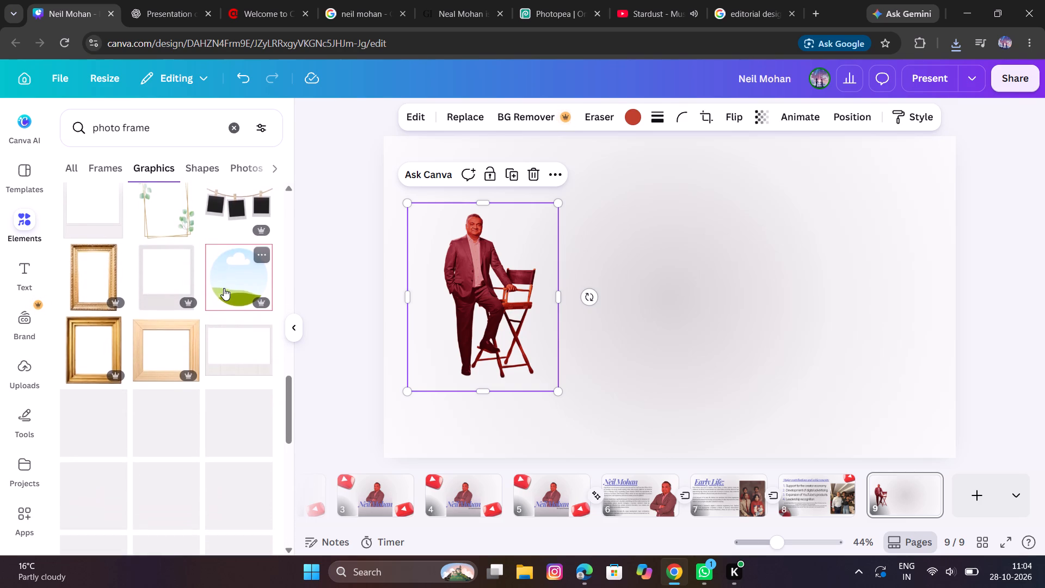
pyautogui.scroll(-1, 224, 288)
pyautogui.scroll(1, 224, 288)
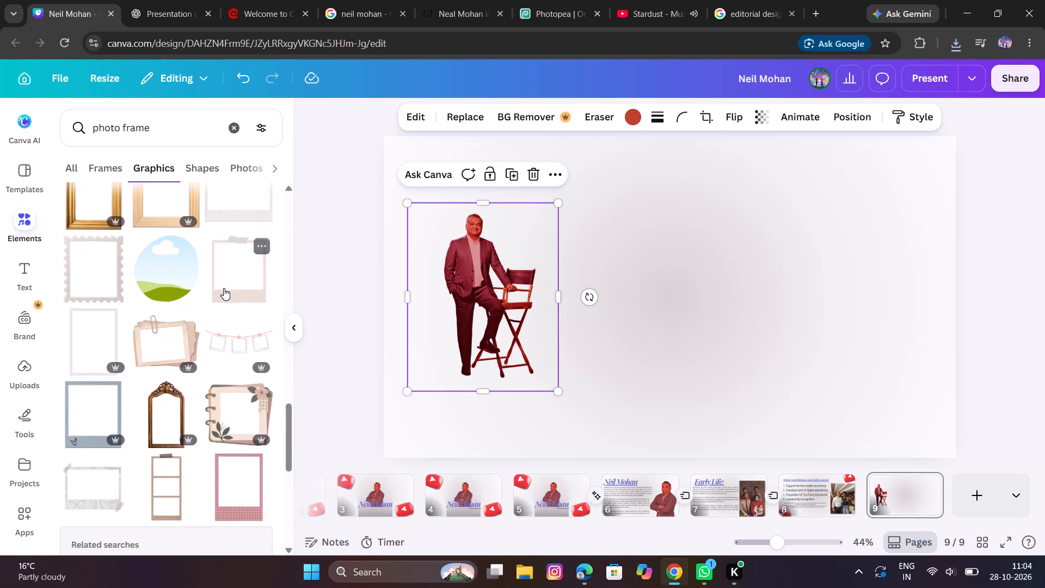
pyautogui.scroll(2, 224, 288)
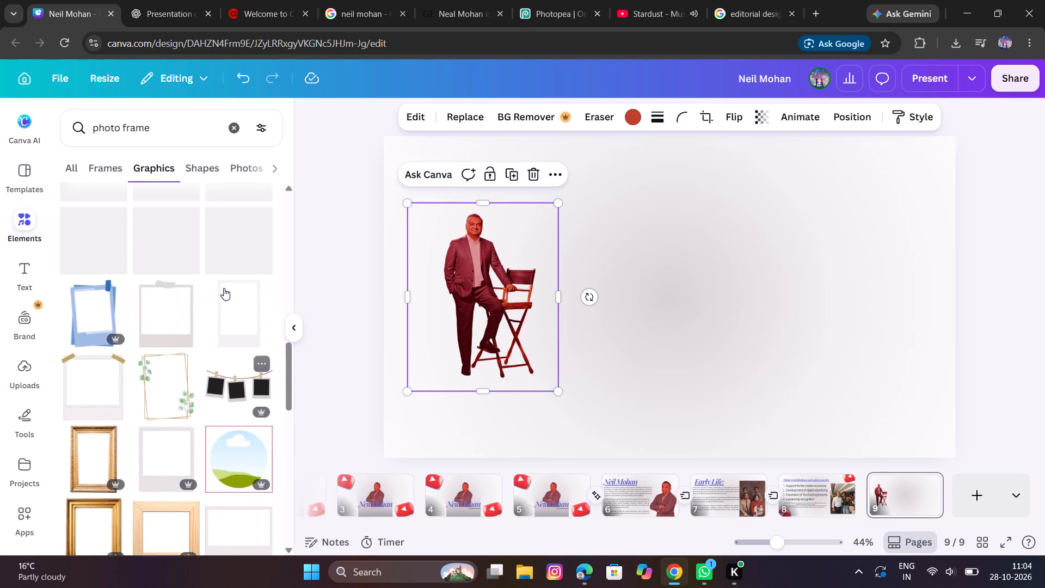
pyautogui.scroll(2, 224, 288)
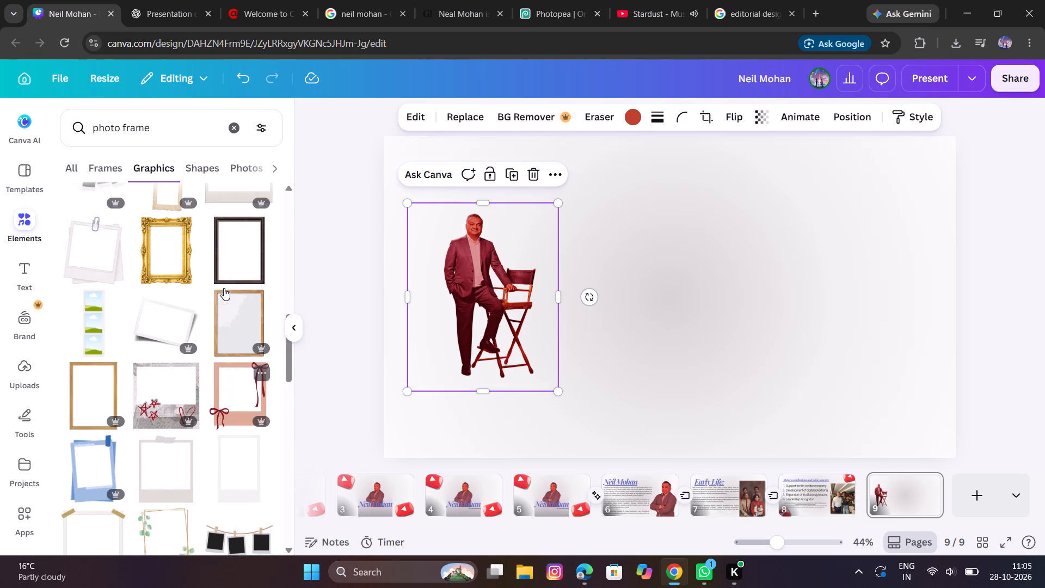
pyautogui.scroll(3, 224, 288)
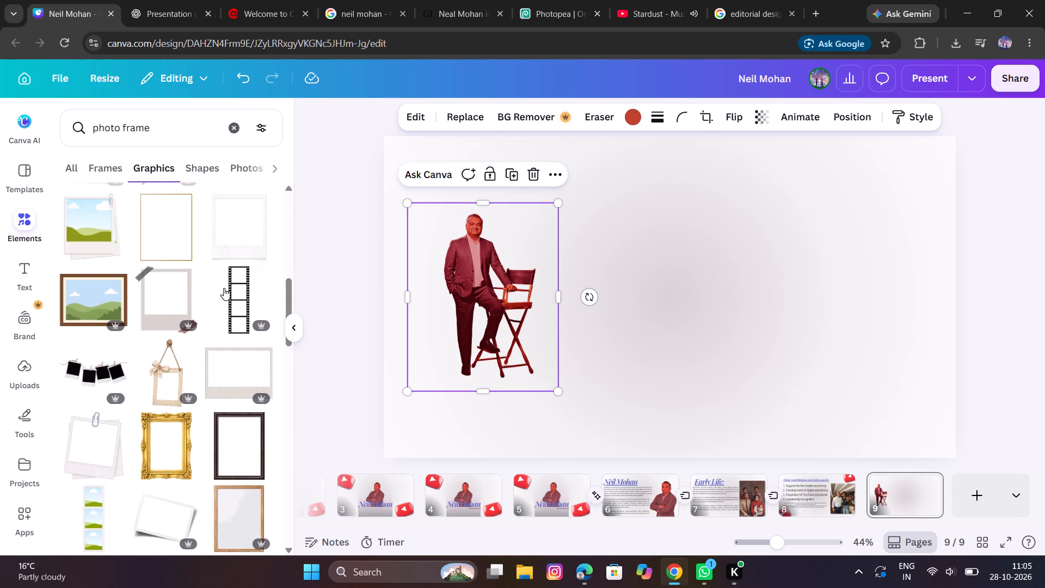
pyautogui.scroll(3, 224, 288)
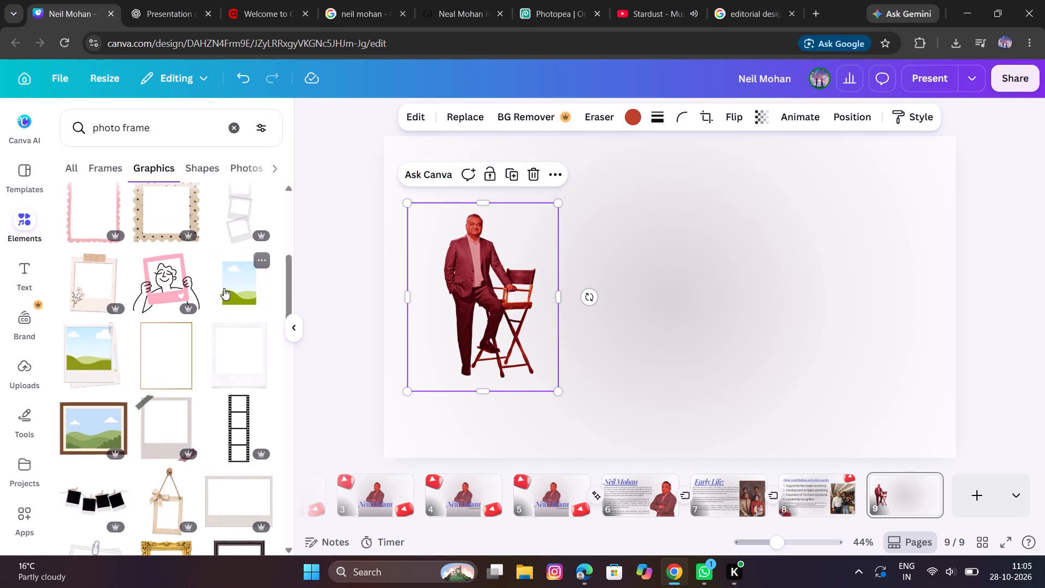
pyautogui.scroll(2, 224, 288)
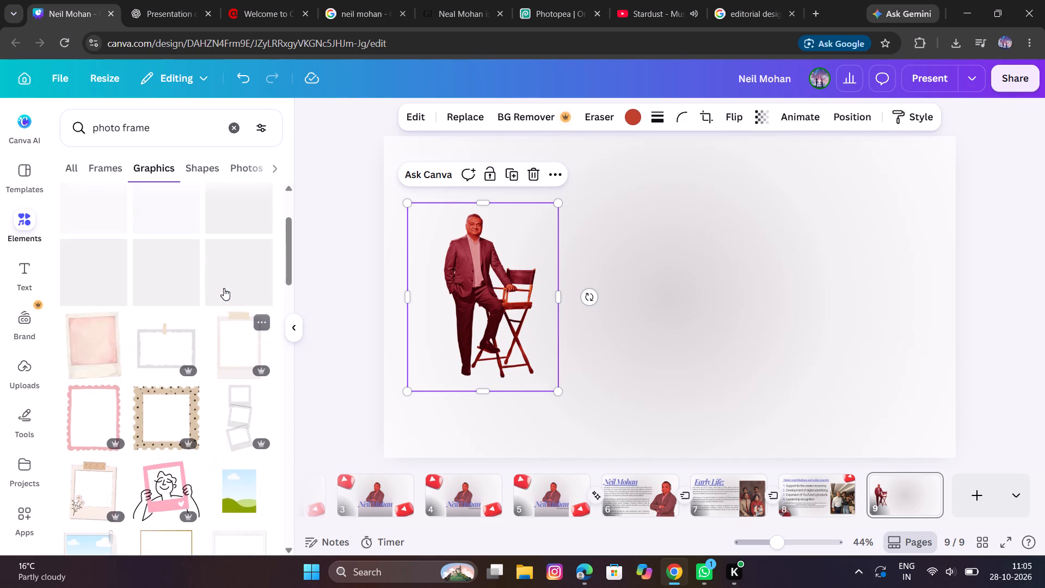
pyautogui.scroll(2, 224, 288)
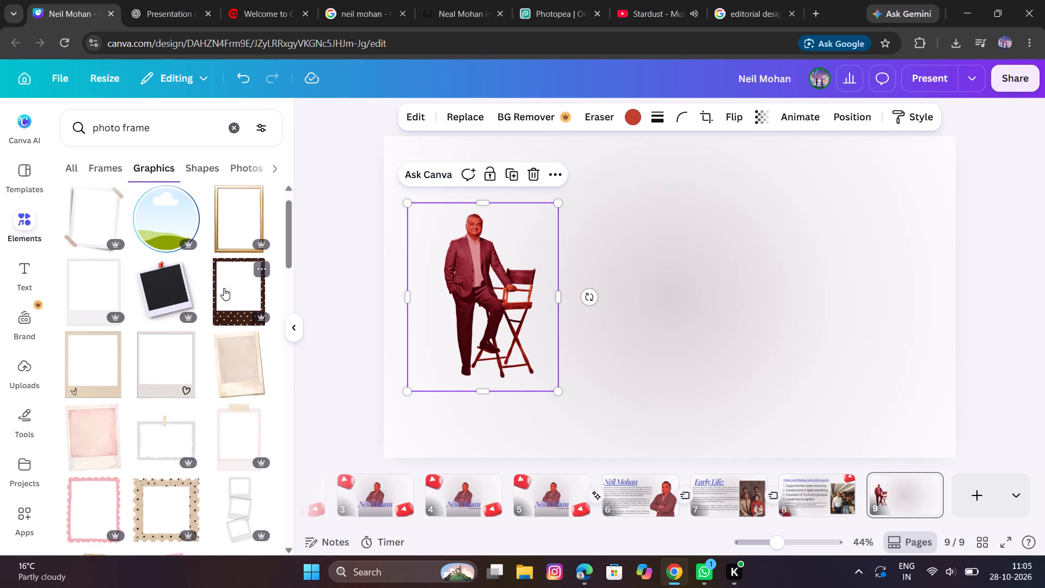
pyautogui.scroll(1, 224, 288)
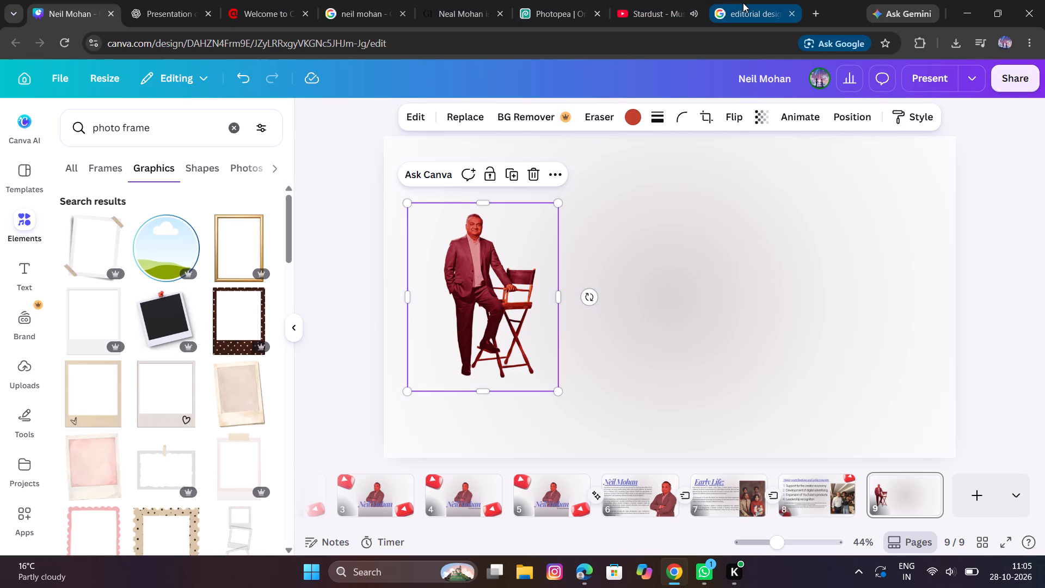
# Look through the Google Images results for "neil mohan" for another portrait to use in the collage.
pyautogui.click(448, 16)
pyautogui.click(360, 15)
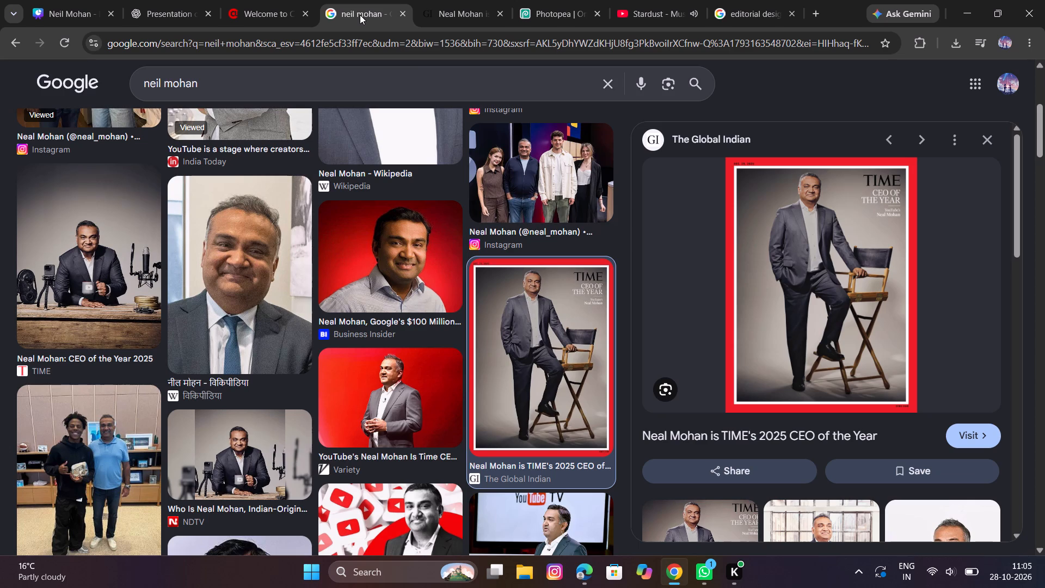
pyautogui.scroll(7, 425, 290)
pyautogui.scroll(-2, 262, 368)
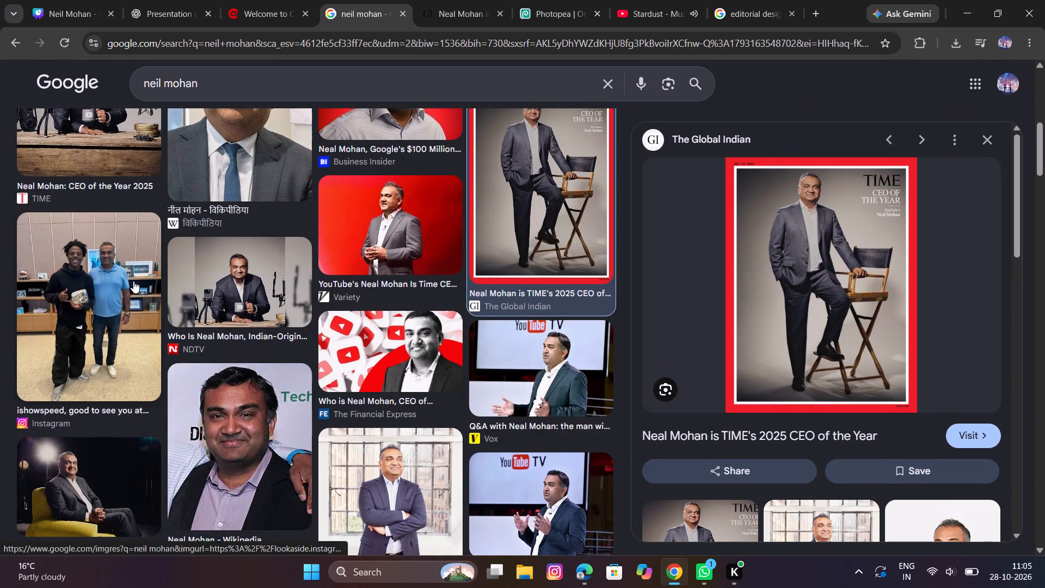
pyautogui.scroll(1, 133, 281)
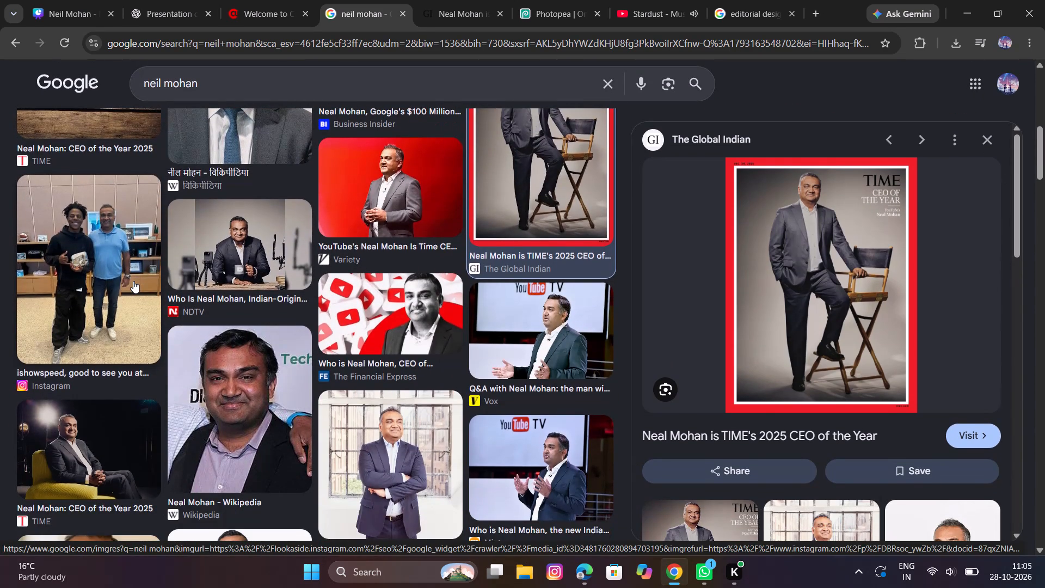
pyautogui.scroll(3, 133, 281)
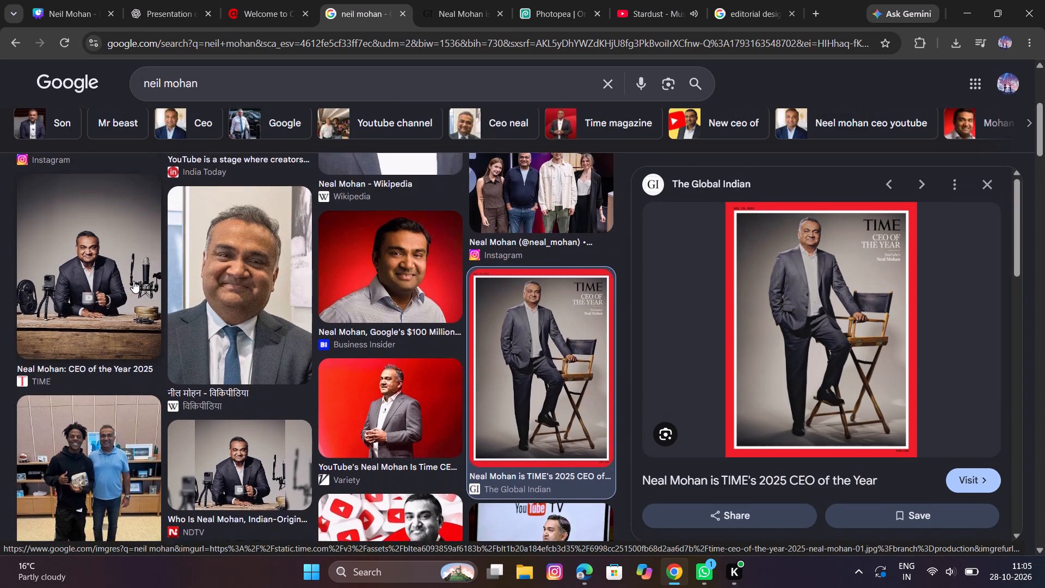
pyautogui.scroll(4, 133, 281)
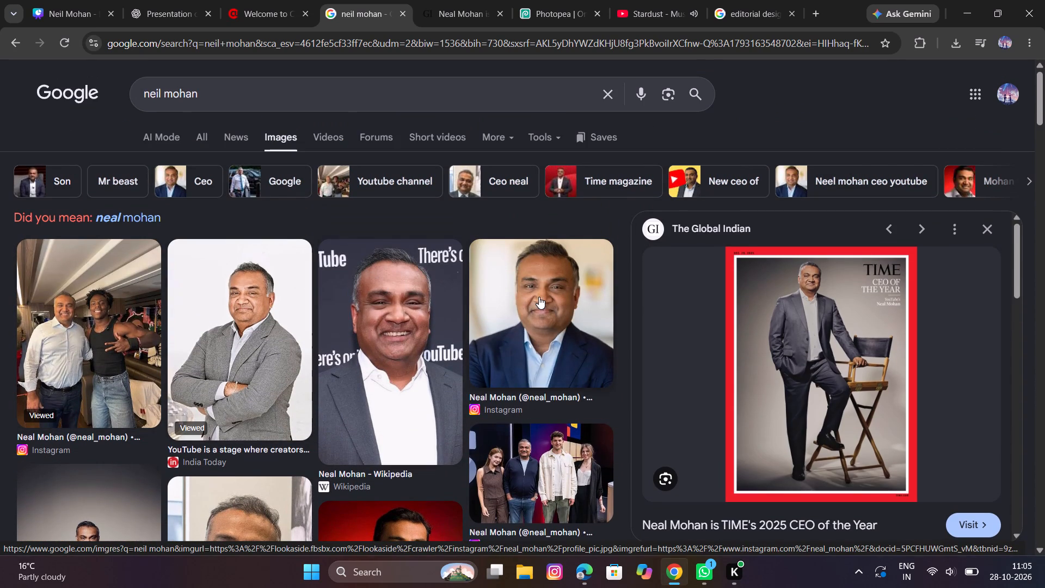
pyautogui.scroll(-2, 407, 311)
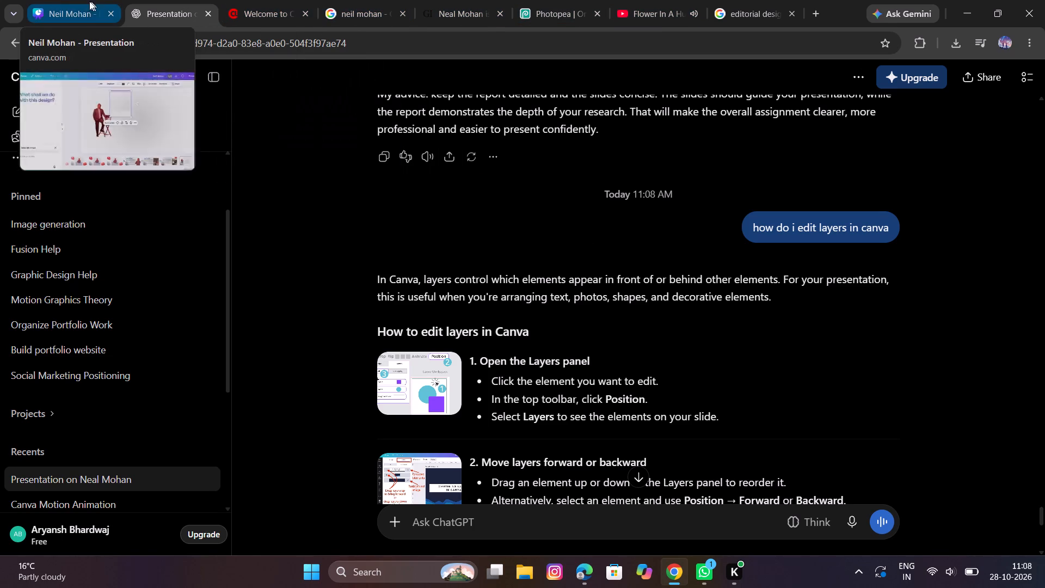
# In Canva's layer order for page 9, move the polaroid frame beneath the standing Neil Mohan cutout.
pyautogui.click(74, 4)
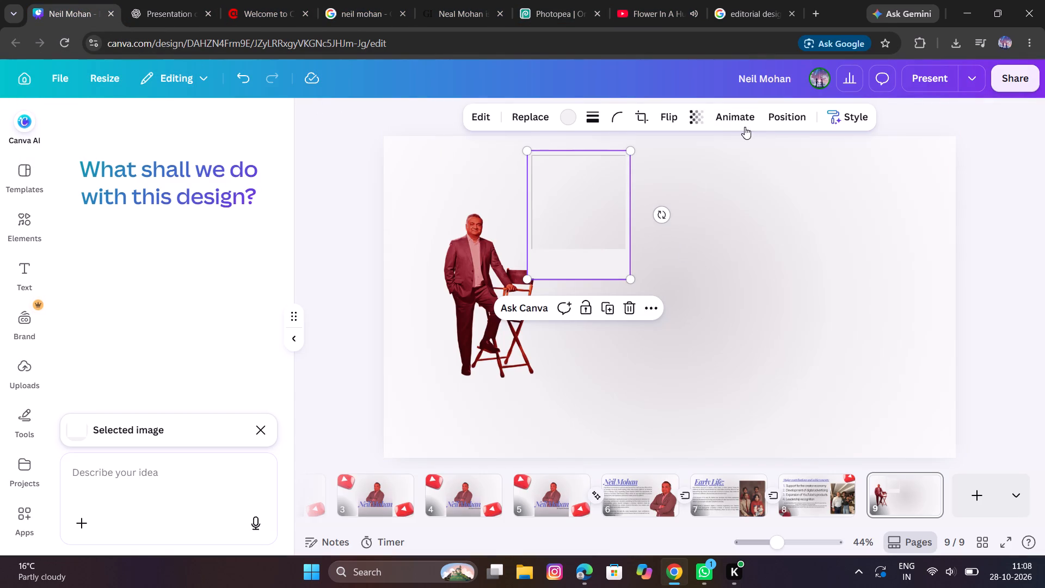
pyautogui.click(779, 125)
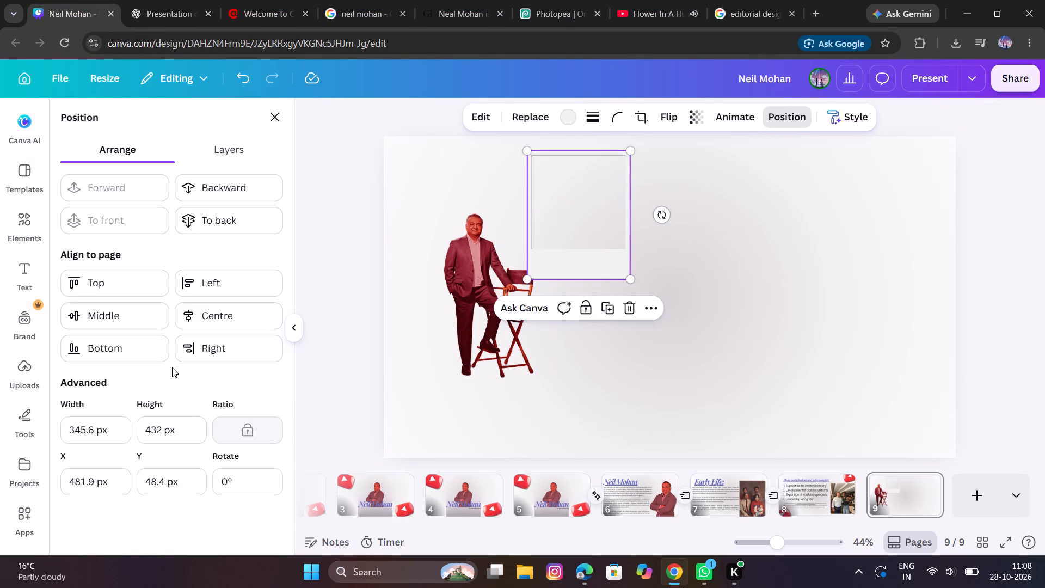
pyautogui.scroll(-1, 172, 367)
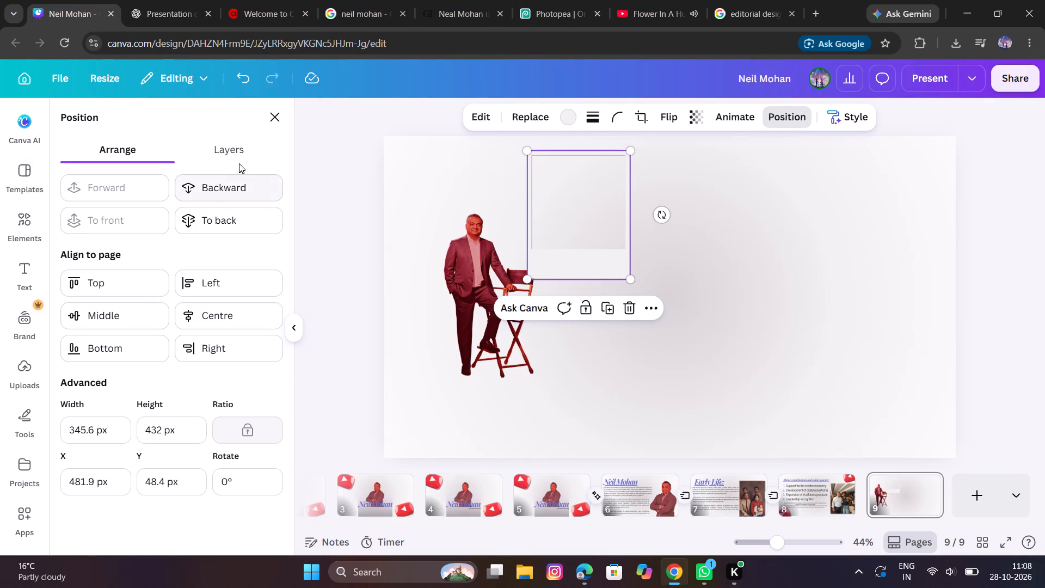
pyautogui.click(241, 161)
pyautogui.moveTo(224, 236); pyautogui.dragTo(225, 275)
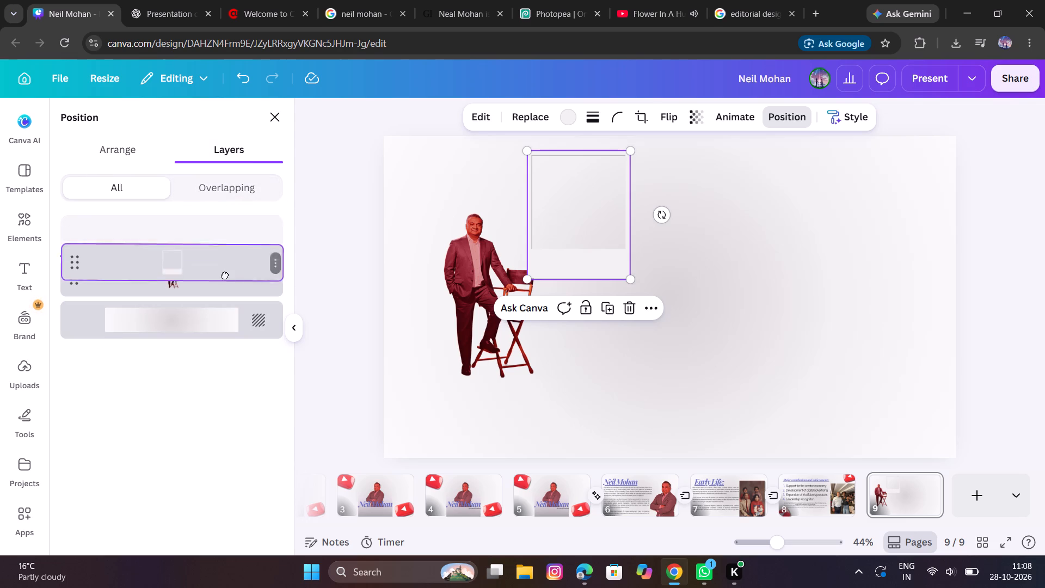
pyautogui.moveTo(225, 275); pyautogui.dragTo(226, 304)
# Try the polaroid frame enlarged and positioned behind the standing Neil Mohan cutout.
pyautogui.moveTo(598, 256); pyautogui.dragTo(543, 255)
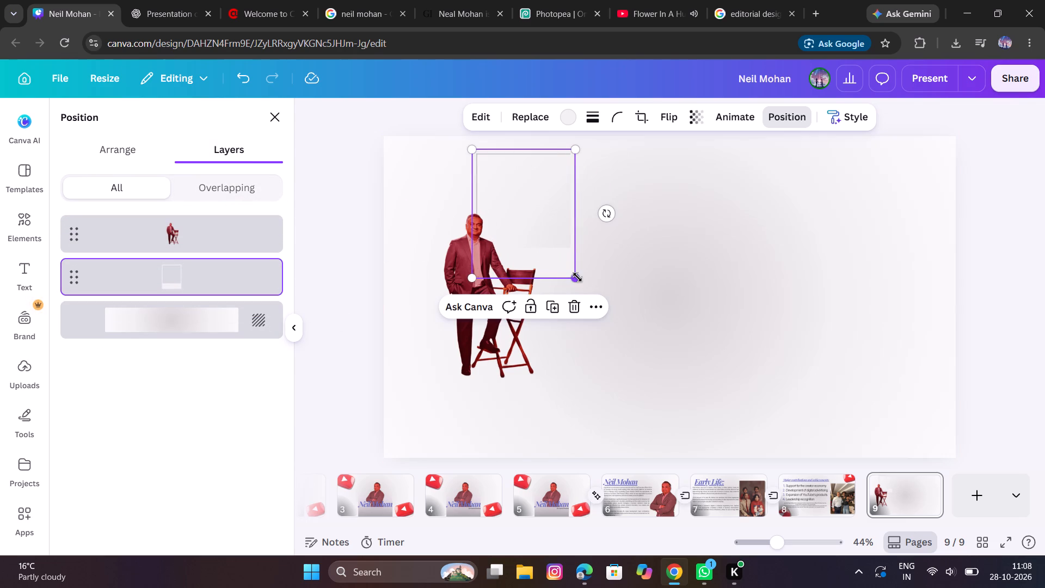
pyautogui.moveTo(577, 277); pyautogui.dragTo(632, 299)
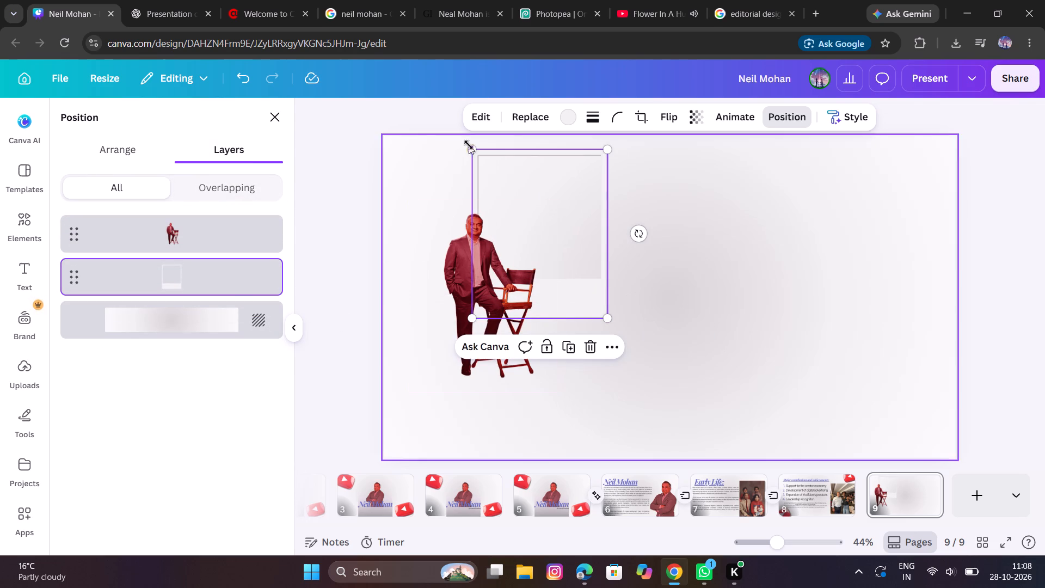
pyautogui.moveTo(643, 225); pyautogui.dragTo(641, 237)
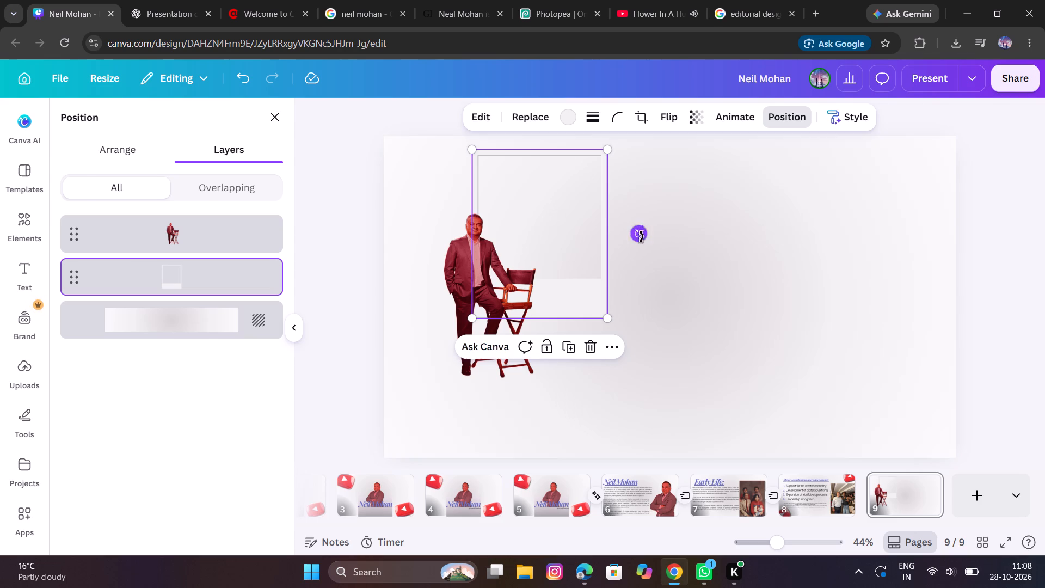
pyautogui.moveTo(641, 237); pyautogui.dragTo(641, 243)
# Delete the polaroid frame from page 9.
pyautogui.click(594, 351)
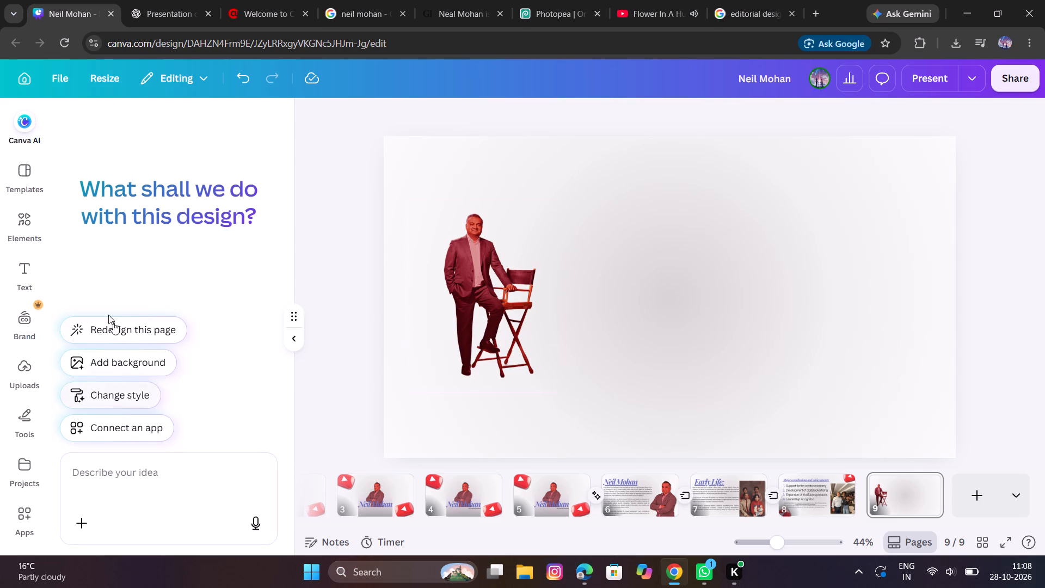
# Search the graphic elements for "photo frame square".
pyautogui.click(32, 212)
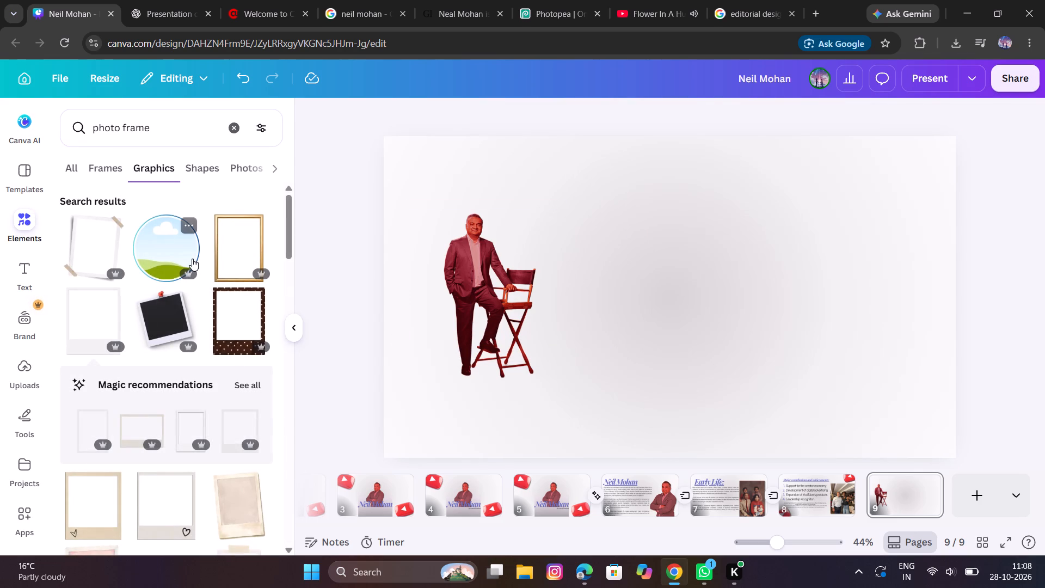
pyautogui.scroll(-1, 200, 280)
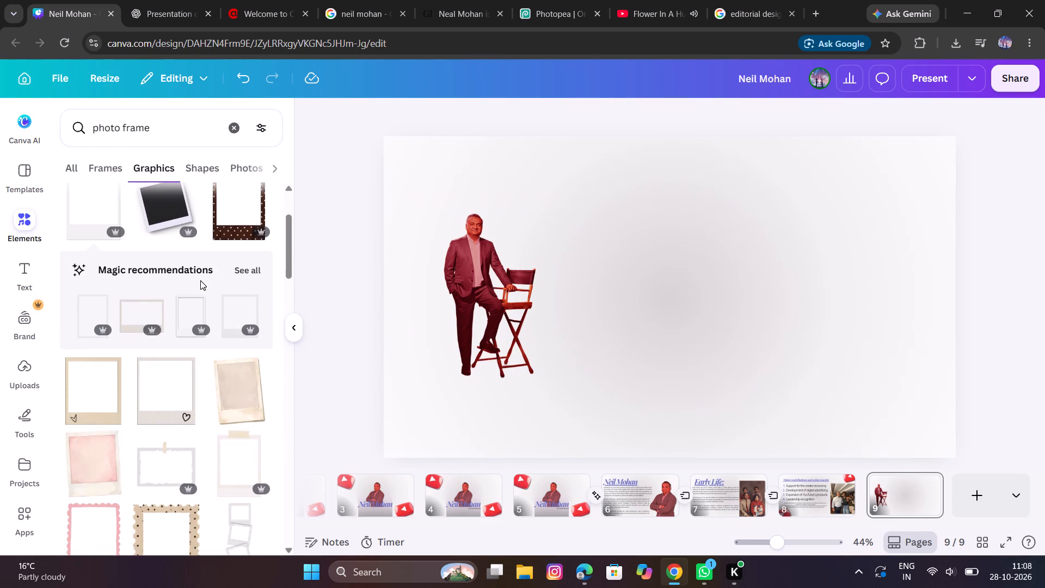
pyautogui.scroll(-1, 200, 280)
pyautogui.click(167, 137)
pyautogui.press('space')
pyautogui.write('square')
pyautogui.press('Return')
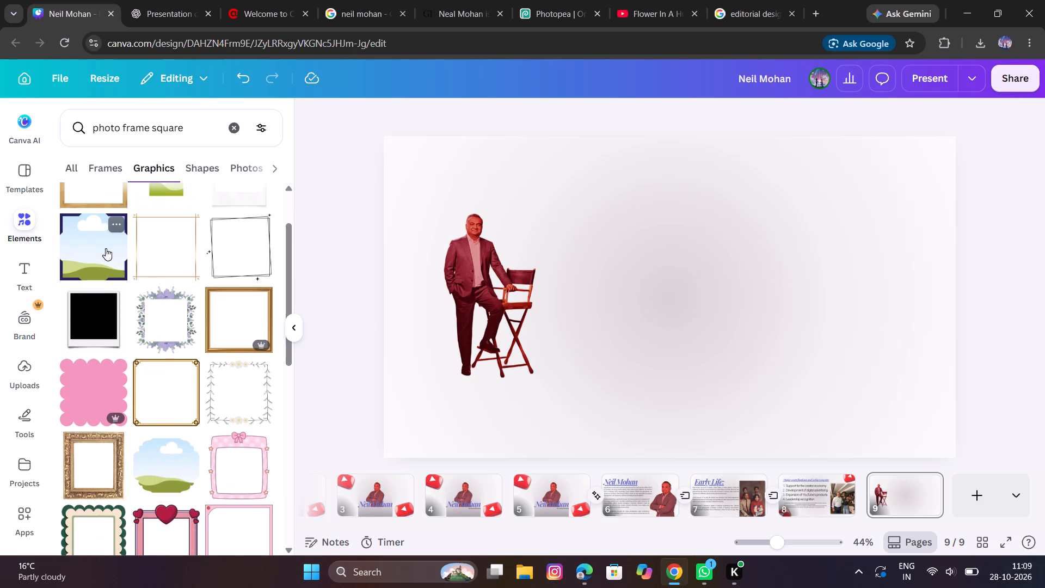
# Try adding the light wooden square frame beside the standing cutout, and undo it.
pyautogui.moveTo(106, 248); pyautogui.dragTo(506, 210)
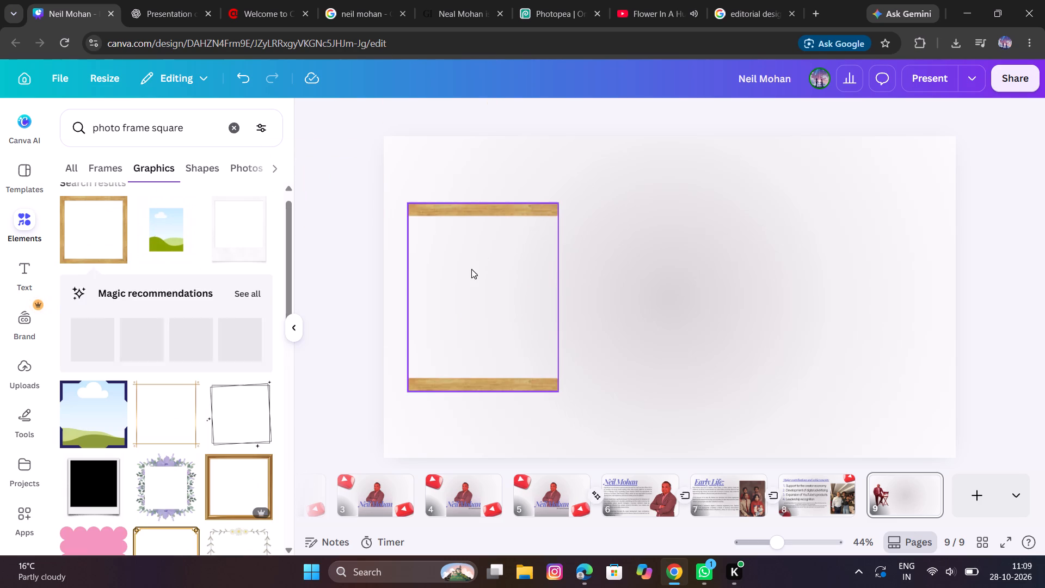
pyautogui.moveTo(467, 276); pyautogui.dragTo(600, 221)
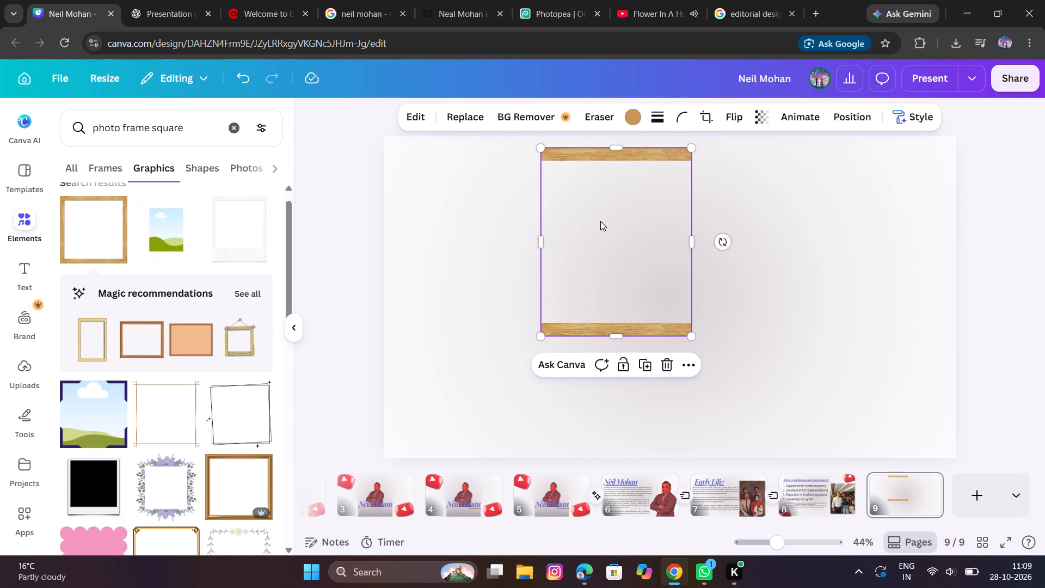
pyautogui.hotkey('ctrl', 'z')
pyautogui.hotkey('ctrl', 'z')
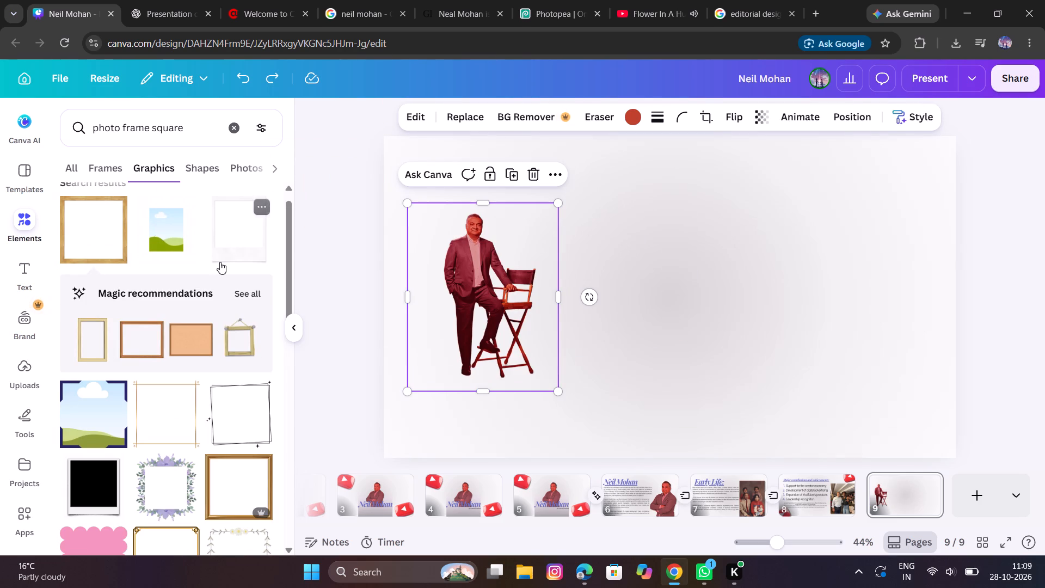
# Add the square gold picture frame graphic to page 9, overlapping the standing cutout.
pyautogui.scroll(-2, 202, 334)
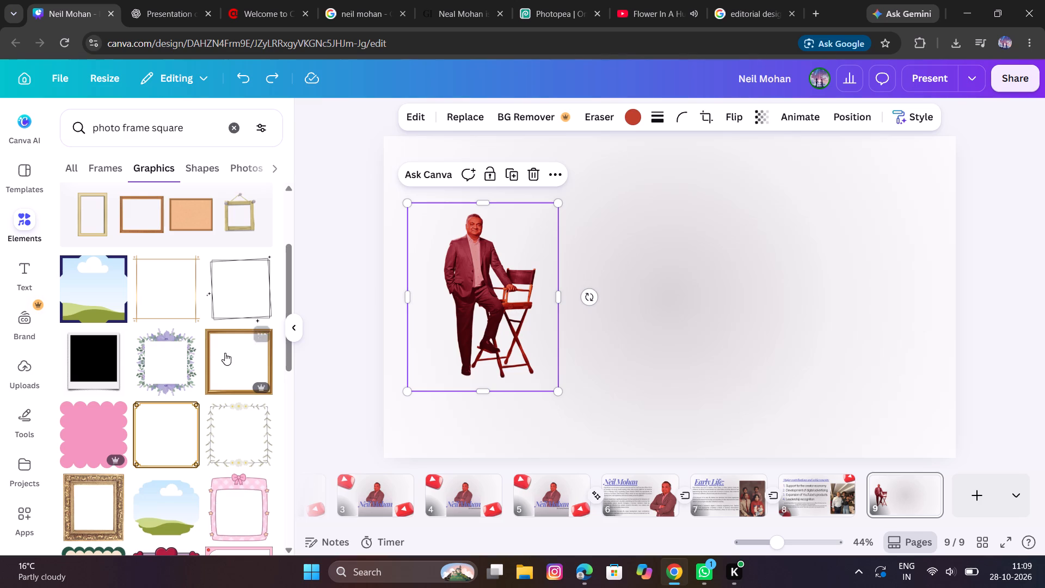
pyautogui.moveTo(226, 353); pyautogui.dragTo(505, 180)
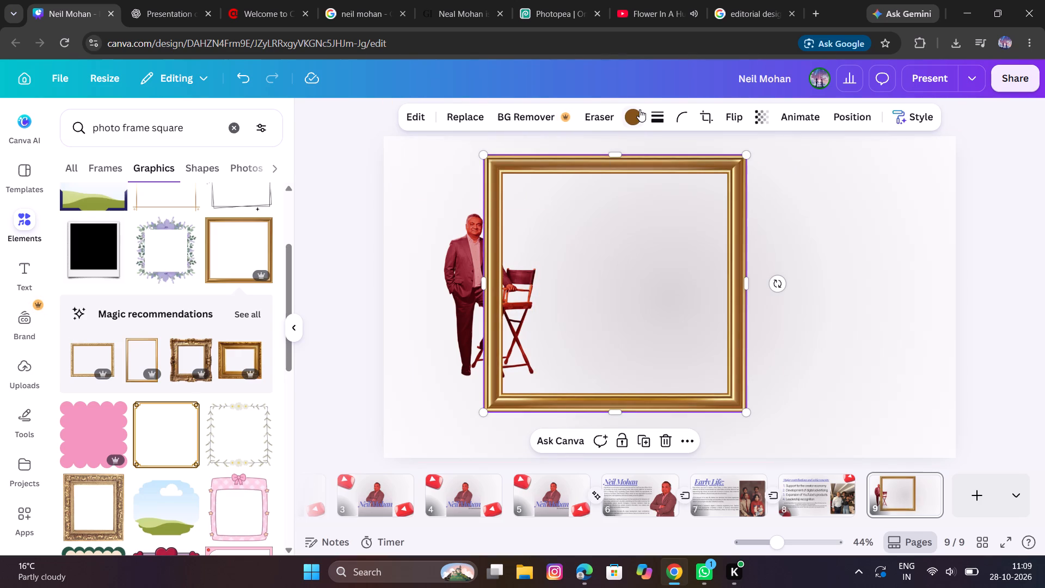
# Recolour the gold picture frame, starting from vivid red #fa1f2e and darkening the shade to a deep maroon.
pyautogui.click(634, 114)
pyautogui.click(195, 226)
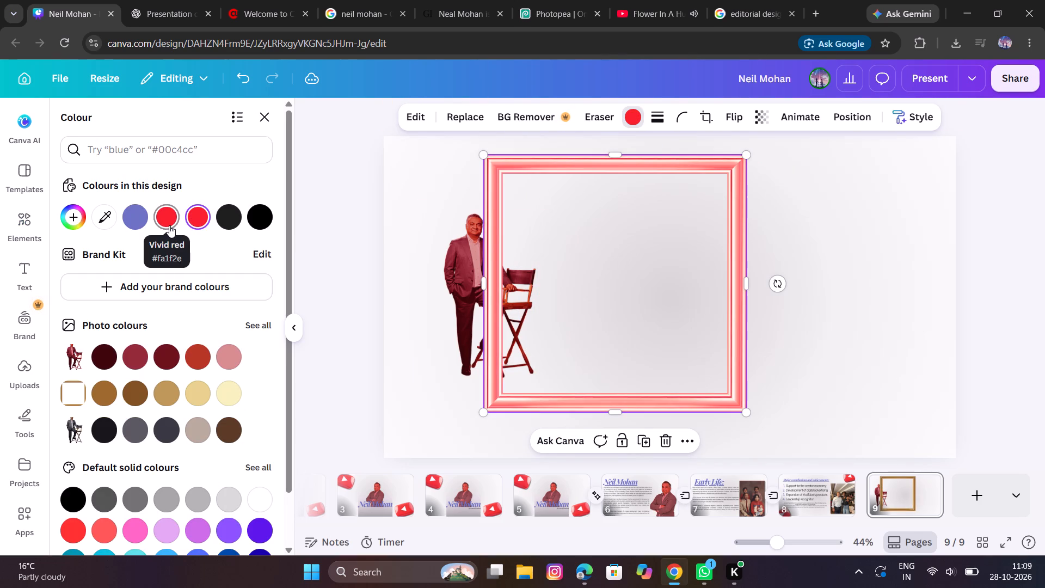
pyautogui.click(169, 225)
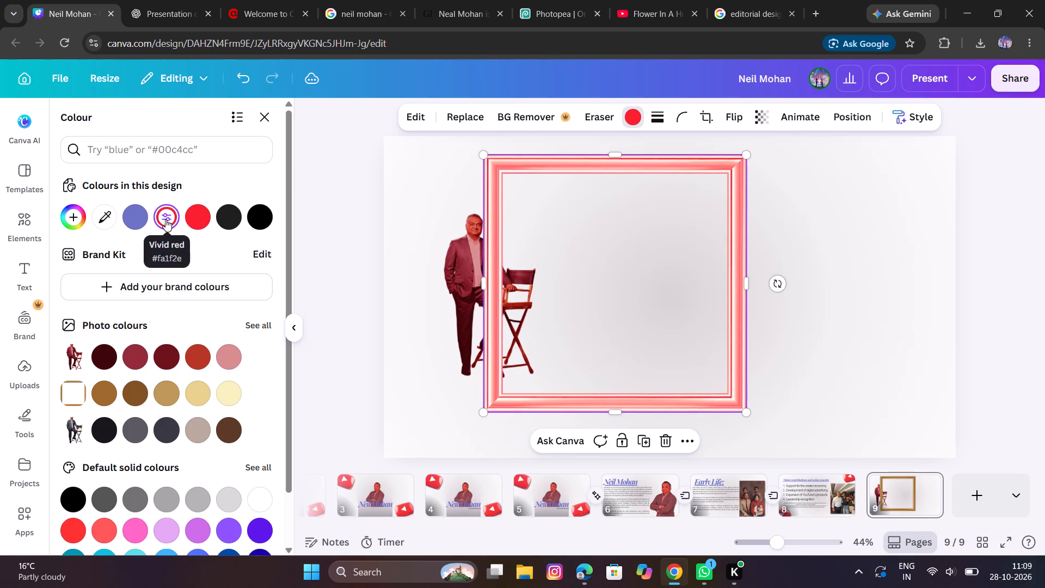
pyautogui.click(165, 219)
pyautogui.moveTo(239, 250); pyautogui.dragTo(239, 259)
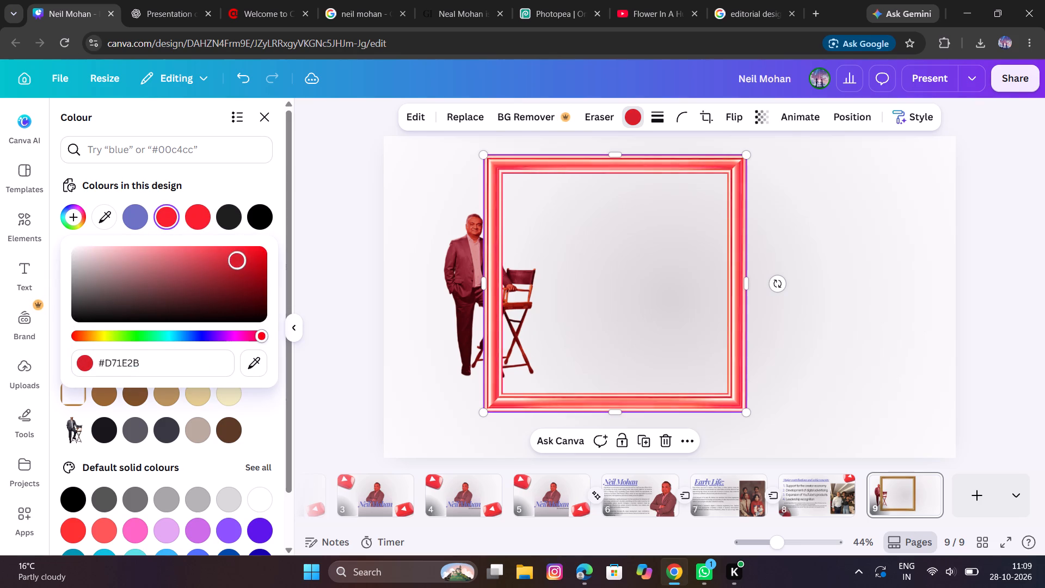
pyautogui.moveTo(239, 259); pyautogui.dragTo(238, 271)
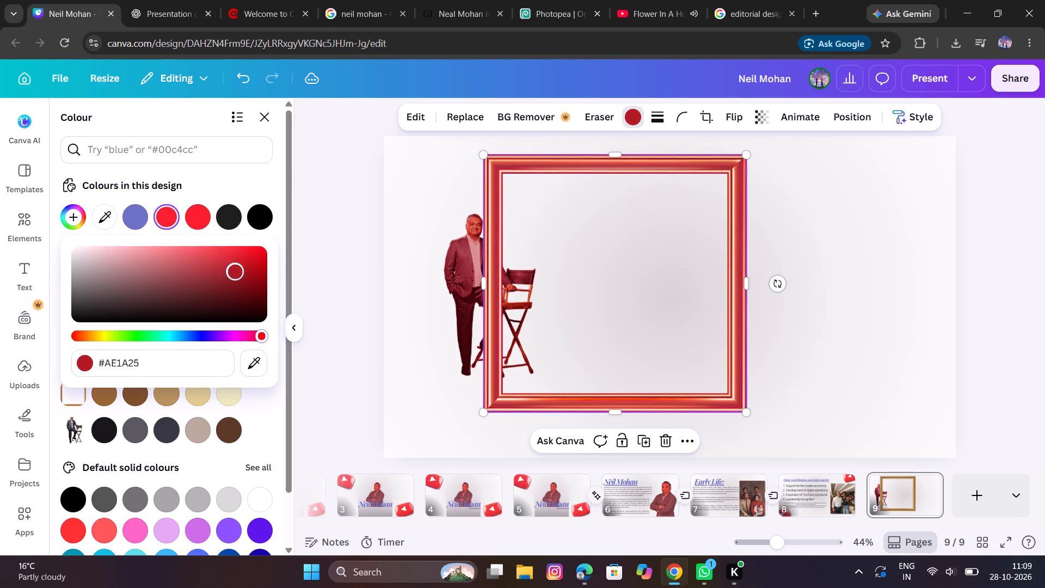
pyautogui.moveTo(238, 271); pyautogui.dragTo(239, 285)
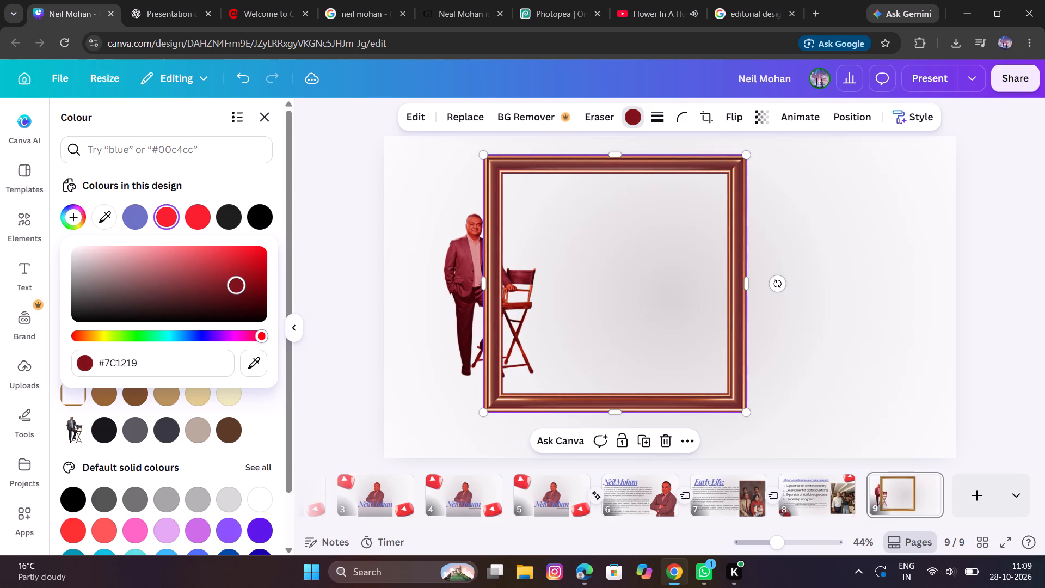
pyautogui.moveTo(239, 285); pyautogui.dragTo(244, 288)
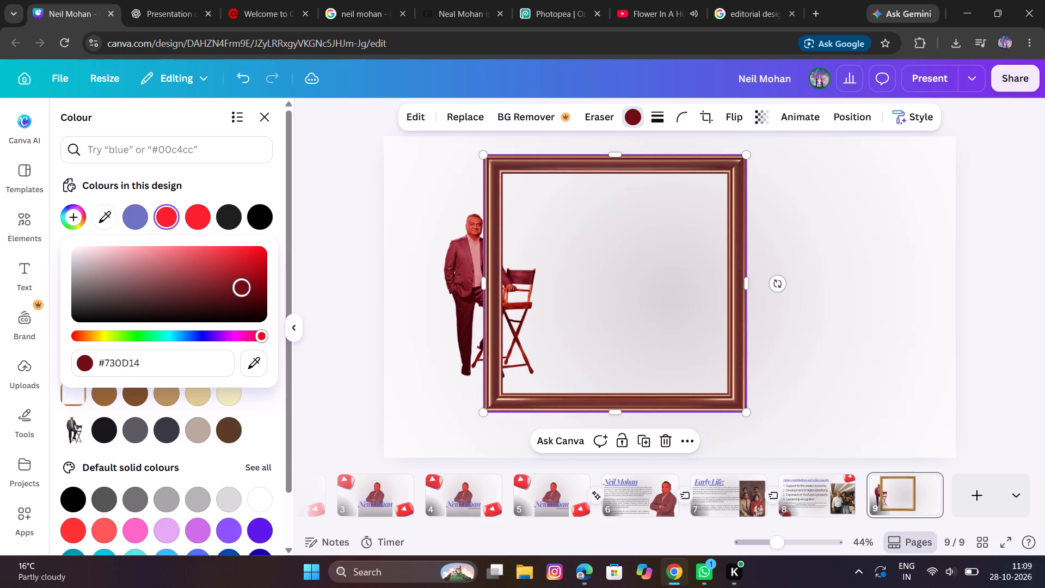
pyautogui.moveTo(244, 288); pyautogui.dragTo(244, 287)
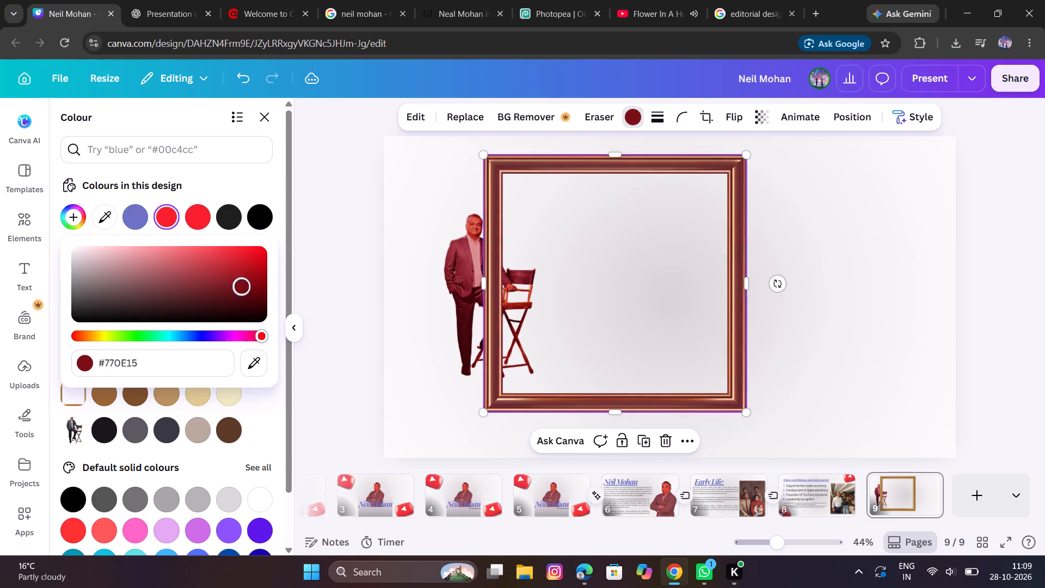
pyautogui.moveTo(244, 287); pyautogui.dragTo(244, 289)
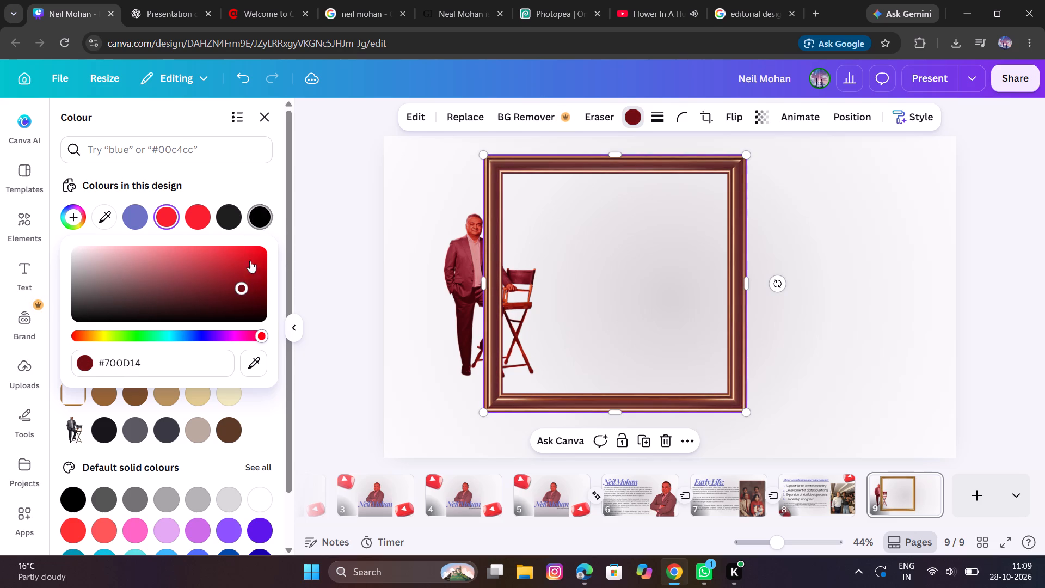
pyautogui.moveTo(241, 289); pyautogui.dragTo(244, 286)
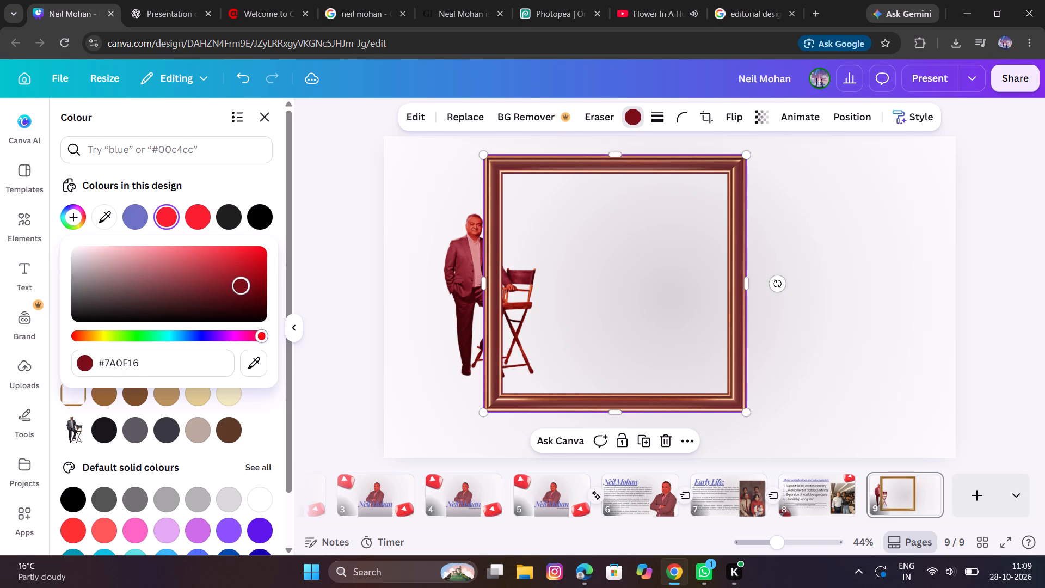
pyautogui.moveTo(244, 286); pyautogui.dragTo(245, 286)
pyautogui.click(261, 190)
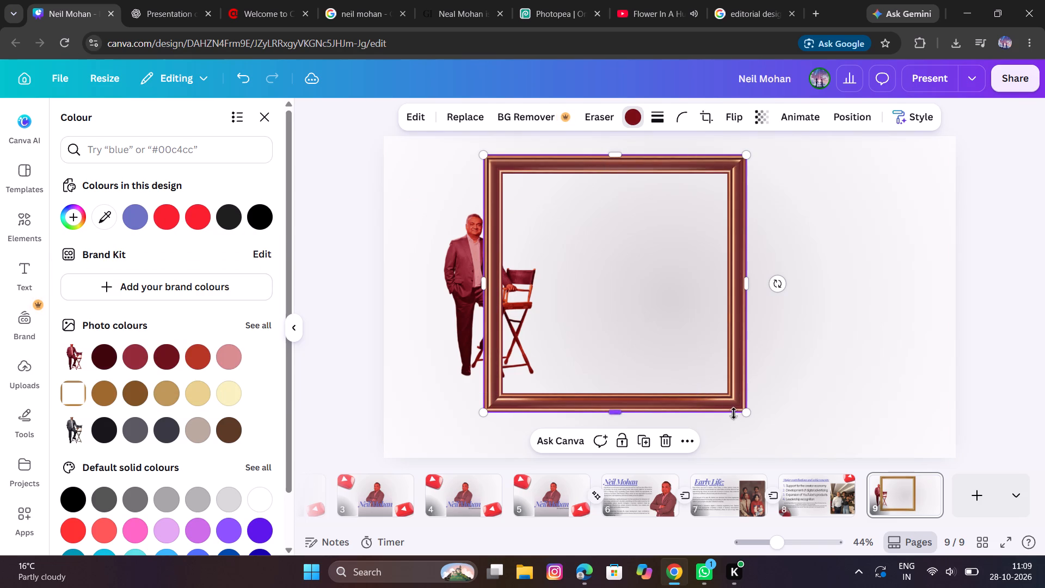
# Shrink the maroon frame and move it beneath the standing cutout in page 9's layer order.
pyautogui.moveTo(749, 414); pyautogui.dragTo(689, 351)
pyautogui.click(864, 119)
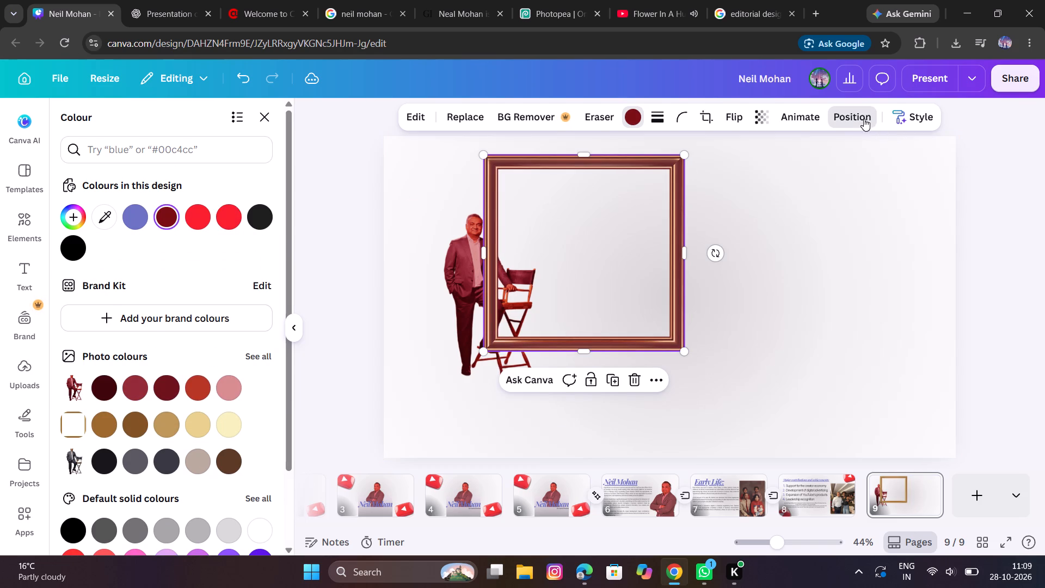
pyautogui.moveTo(242, 233); pyautogui.dragTo(239, 290)
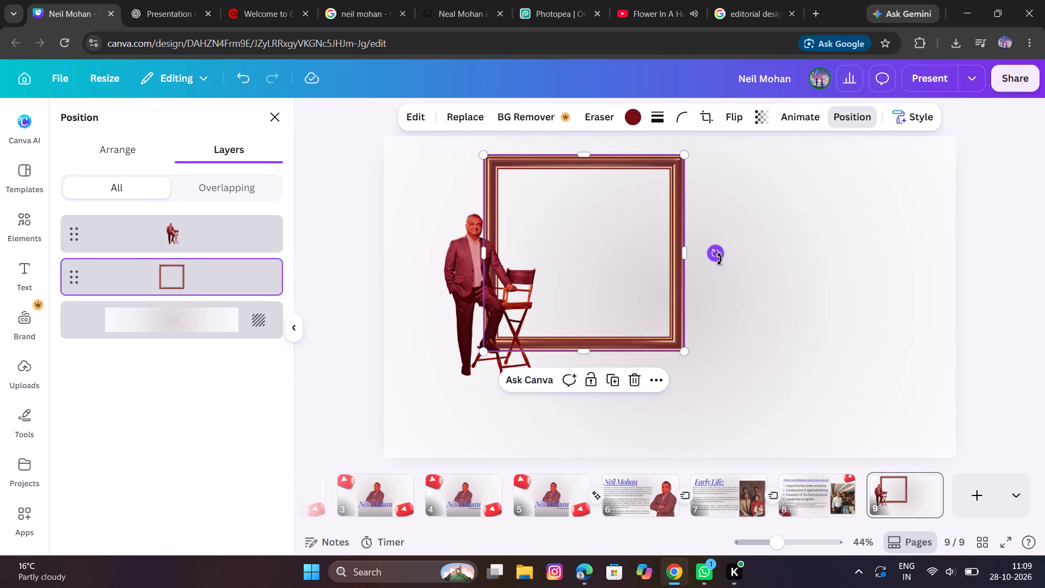
# Check the tilted frame in the editorial collage reference and rotate the maroon frame slightly clockwise in Canva to match.
pyautogui.click(749, 14)
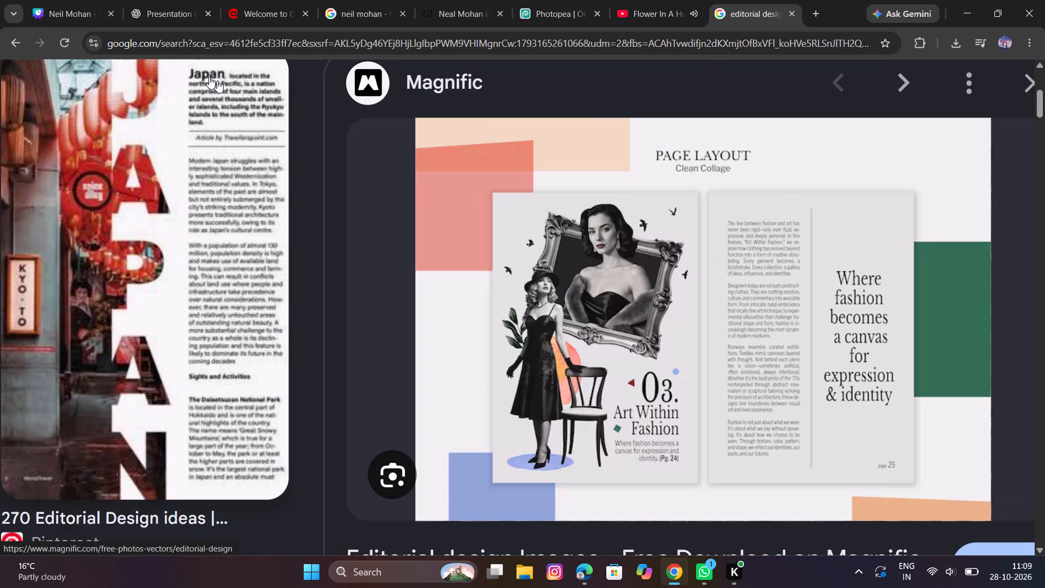
pyautogui.click(44, 7)
pyautogui.moveTo(719, 257); pyautogui.dragTo(719, 258)
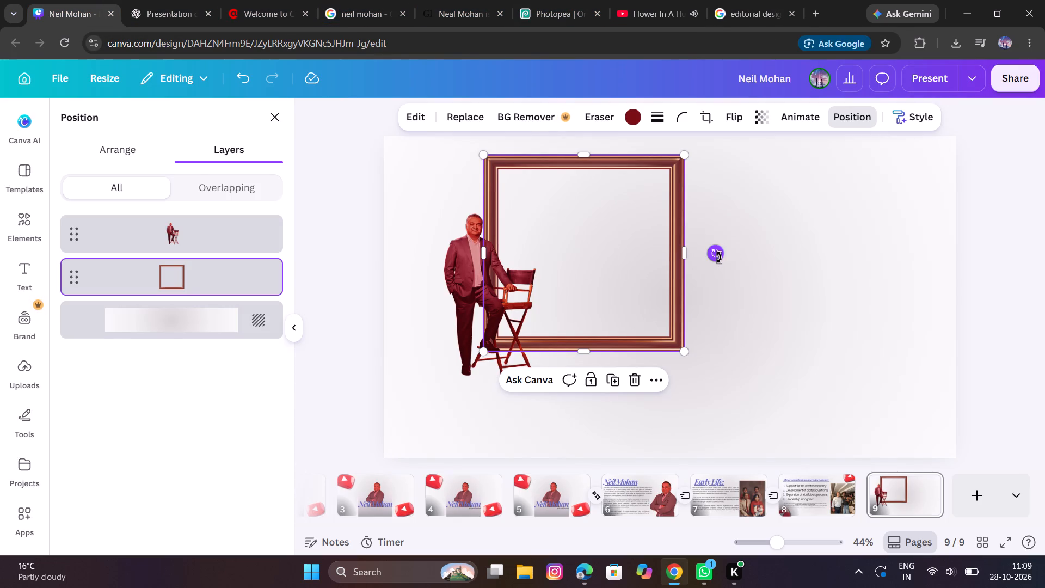
pyautogui.moveTo(719, 258); pyautogui.dragTo(726, 296)
# Resize the tilted maroon frame and position it behind the standing cutout's head and shoulders, inside the page's top edge.
pyautogui.moveTo(653, 375); pyautogui.dragTo(616, 298)
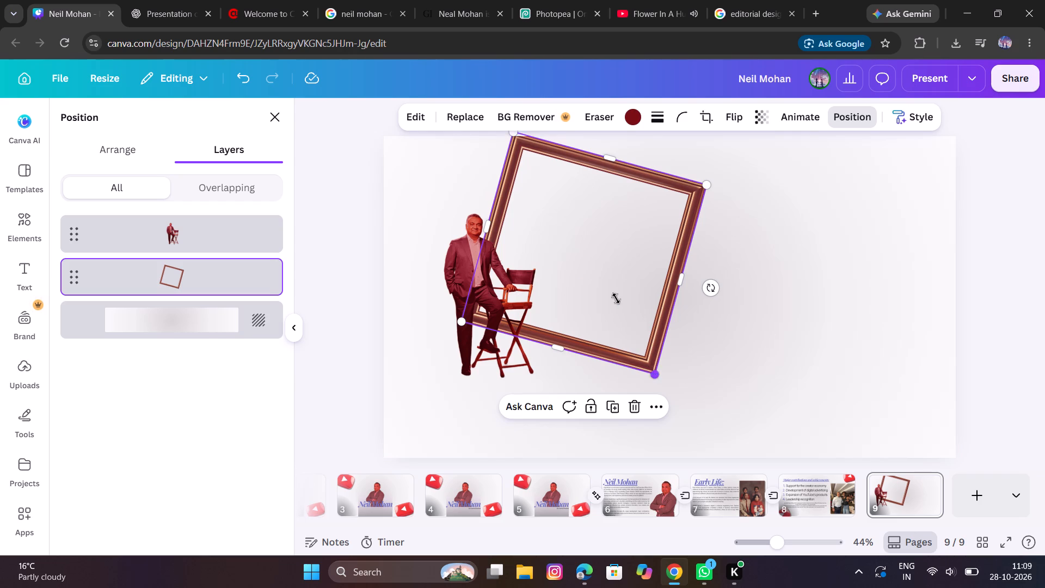
pyautogui.moveTo(616, 298); pyautogui.dragTo(613, 296)
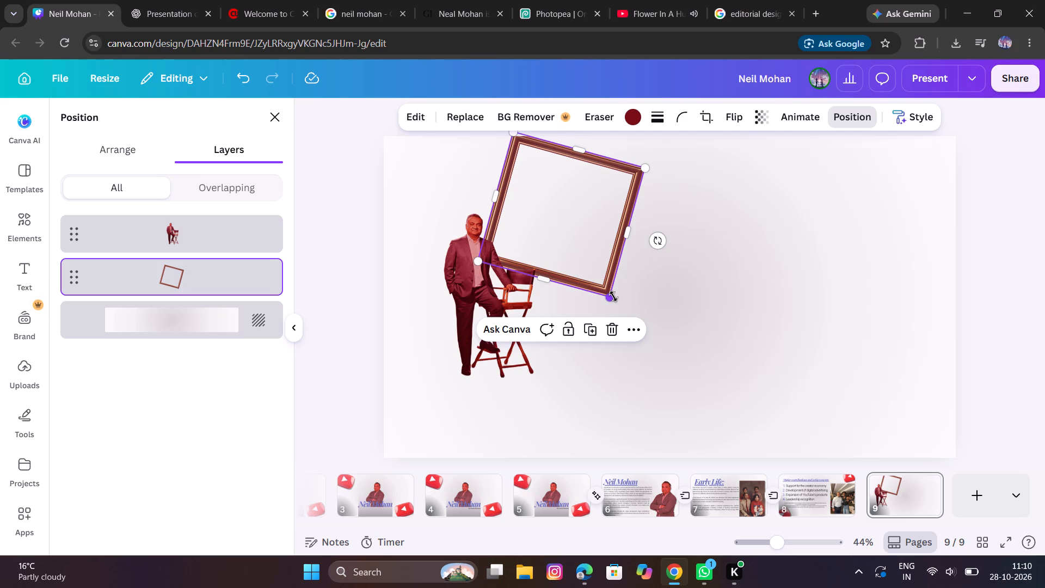
pyautogui.moveTo(610, 295); pyautogui.dragTo(597, 277)
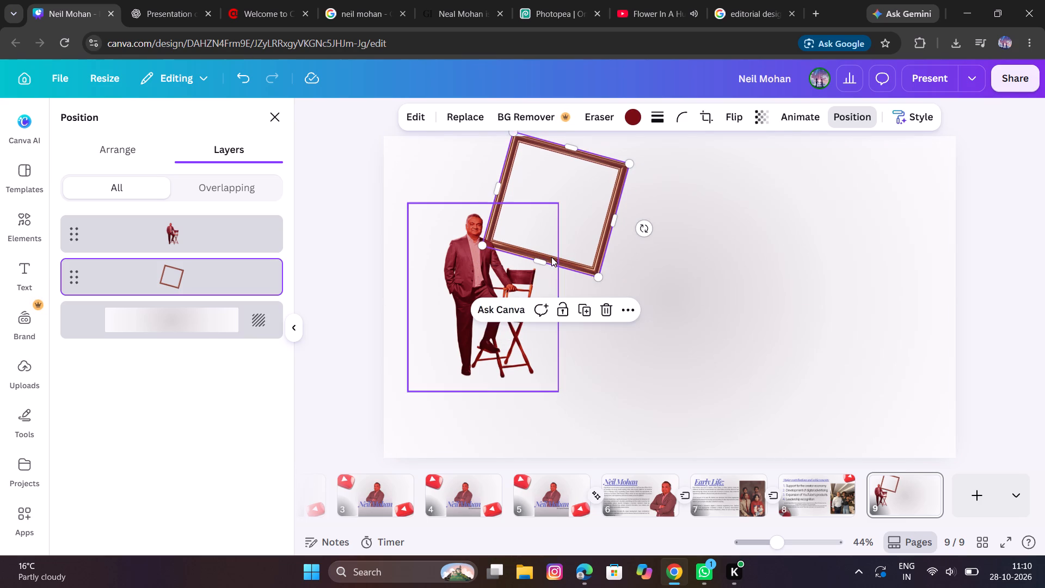
pyautogui.click(551, 257)
pyautogui.click(599, 188)
pyautogui.moveTo(599, 188); pyautogui.dragTo(568, 196)
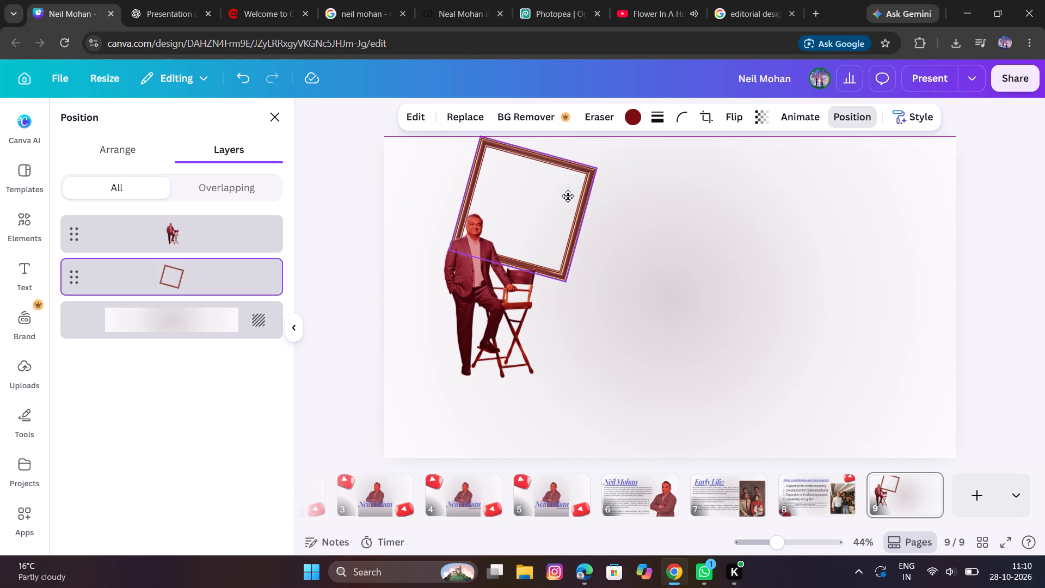
pyautogui.moveTo(568, 196); pyautogui.dragTo(575, 205)
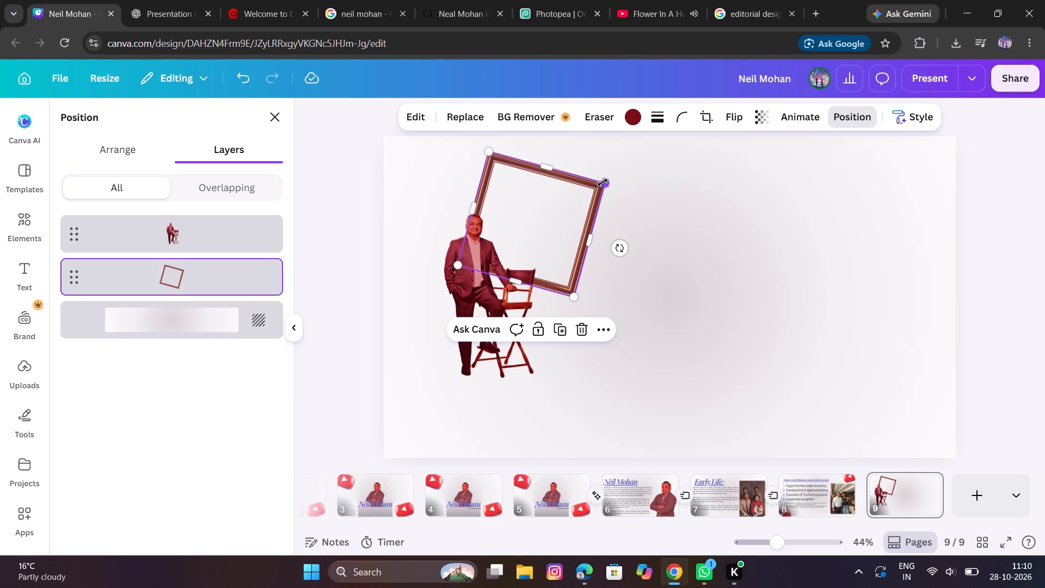
pyautogui.moveTo(603, 182); pyautogui.dragTo(630, 177)
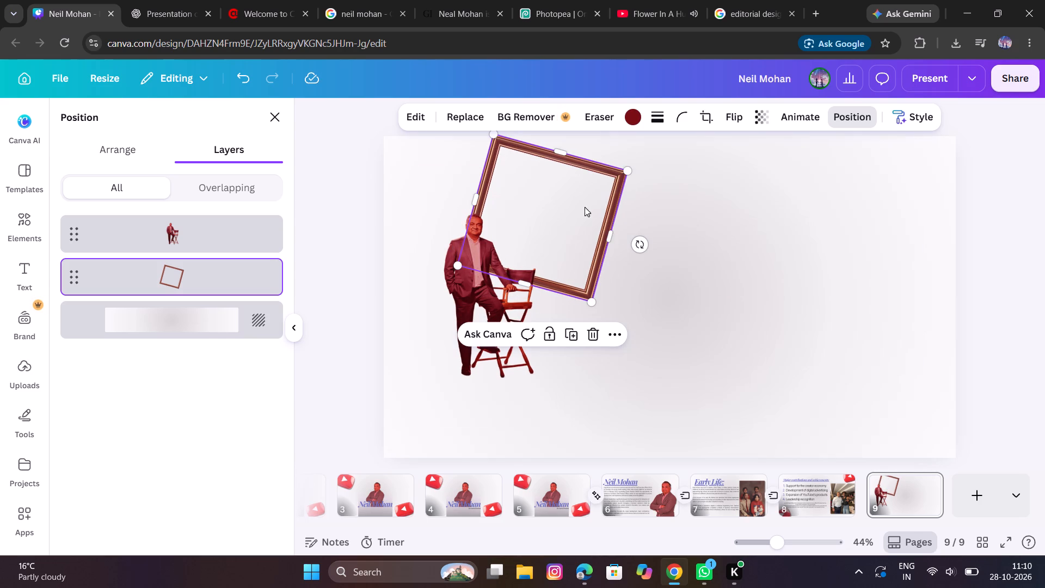
pyautogui.moveTo(583, 210); pyautogui.dragTo(577, 225)
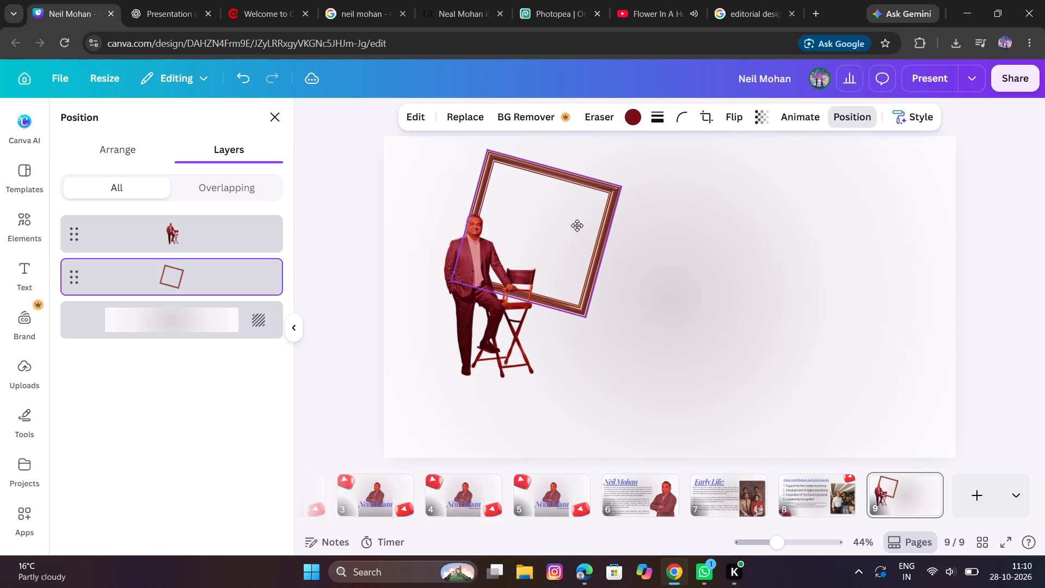
pyautogui.moveTo(577, 225); pyautogui.dragTo(580, 225)
# Enlarge the standing cutout slightly and nudge it sideways, away from the maroon frame.
pyautogui.click(472, 319)
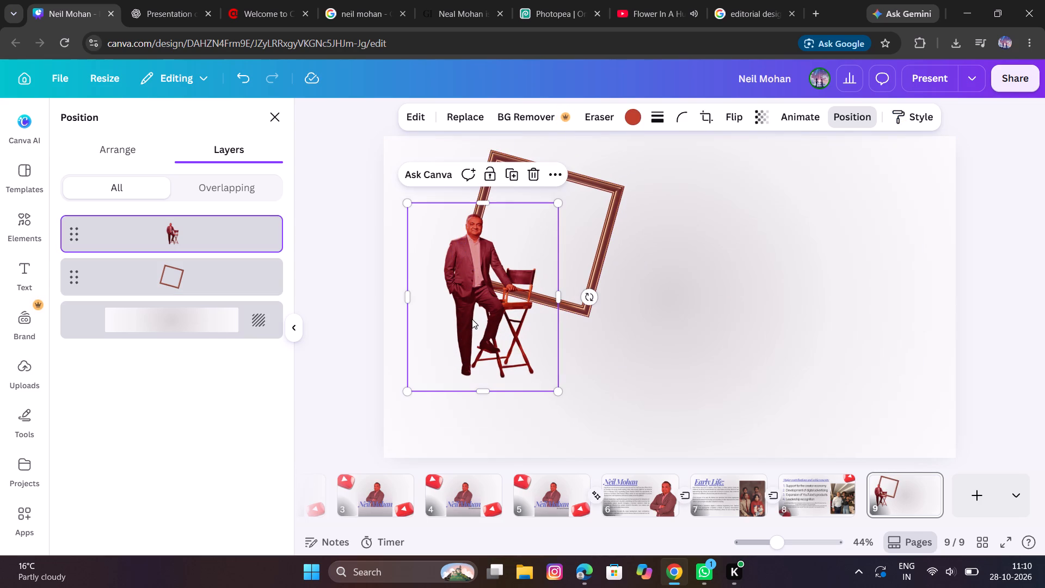
pyautogui.moveTo(561, 393); pyautogui.dragTo(565, 396)
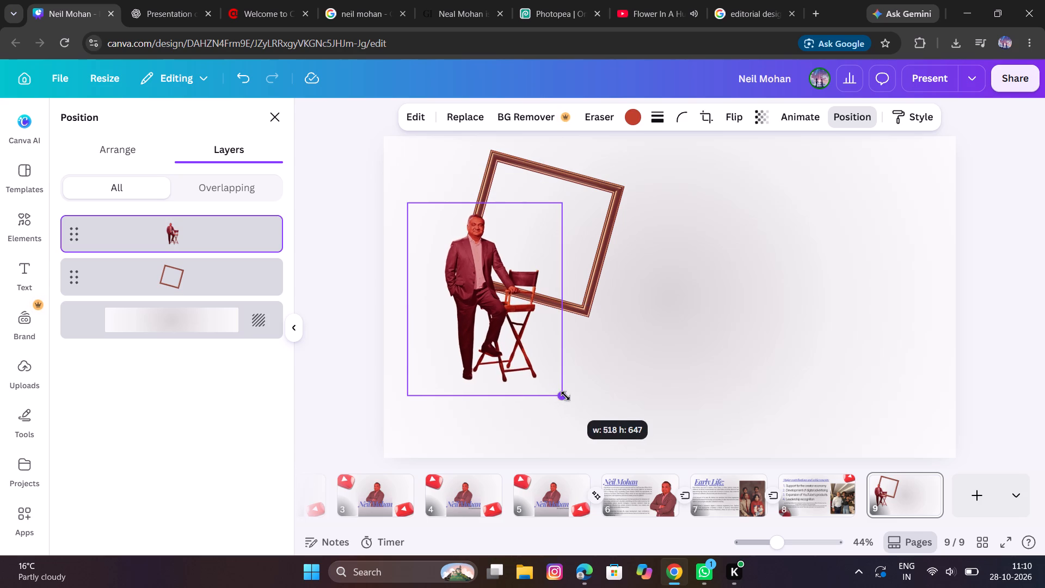
pyautogui.moveTo(565, 396); pyautogui.dragTo(567, 393)
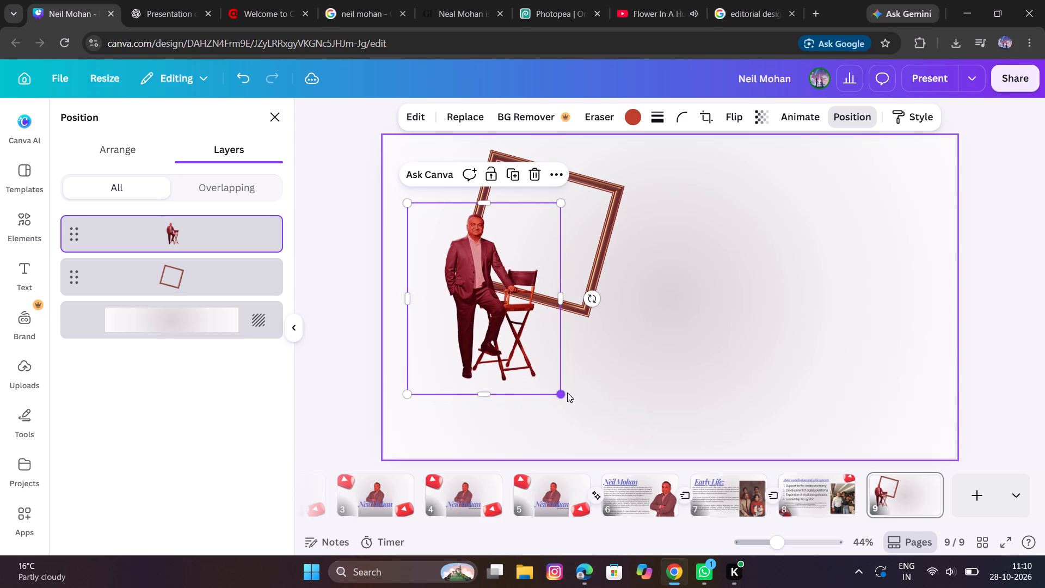
pyautogui.click(500, 344)
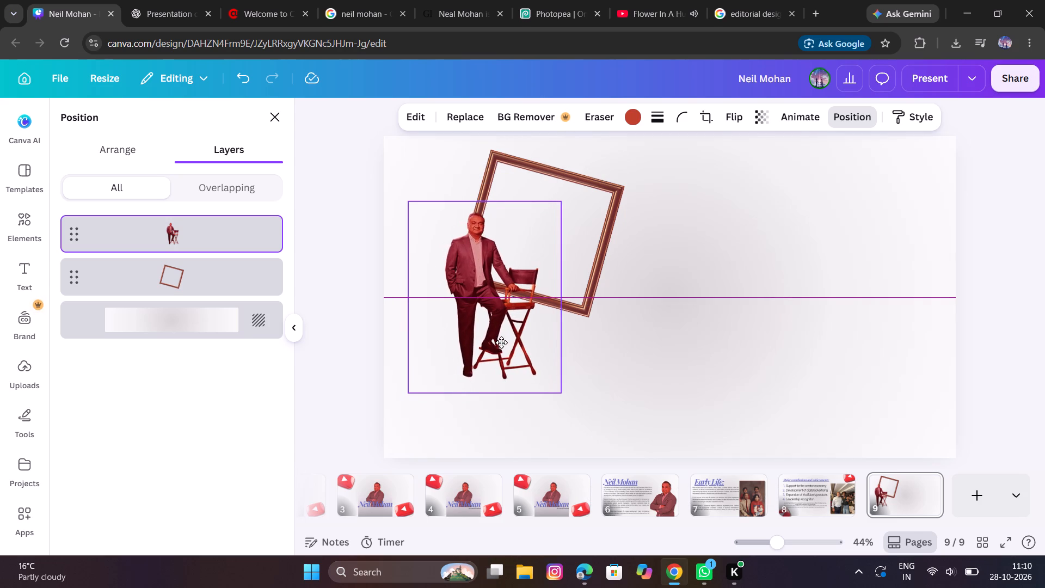
# Shrink the tilted maroon frame slightly behind the standing cutout.
pyautogui.click(601, 255)
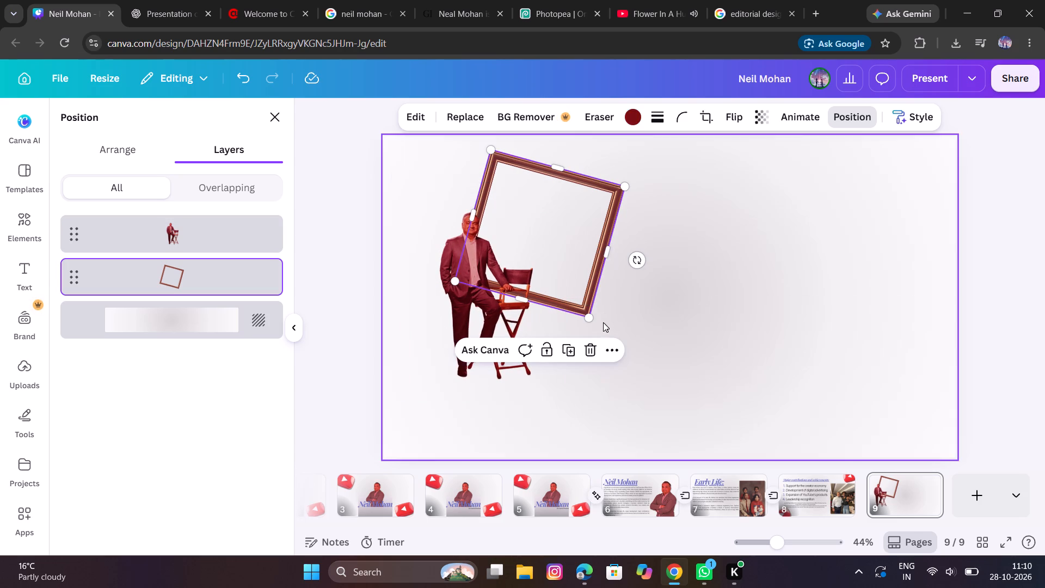
pyautogui.moveTo(587, 317); pyautogui.dragTo(576, 307)
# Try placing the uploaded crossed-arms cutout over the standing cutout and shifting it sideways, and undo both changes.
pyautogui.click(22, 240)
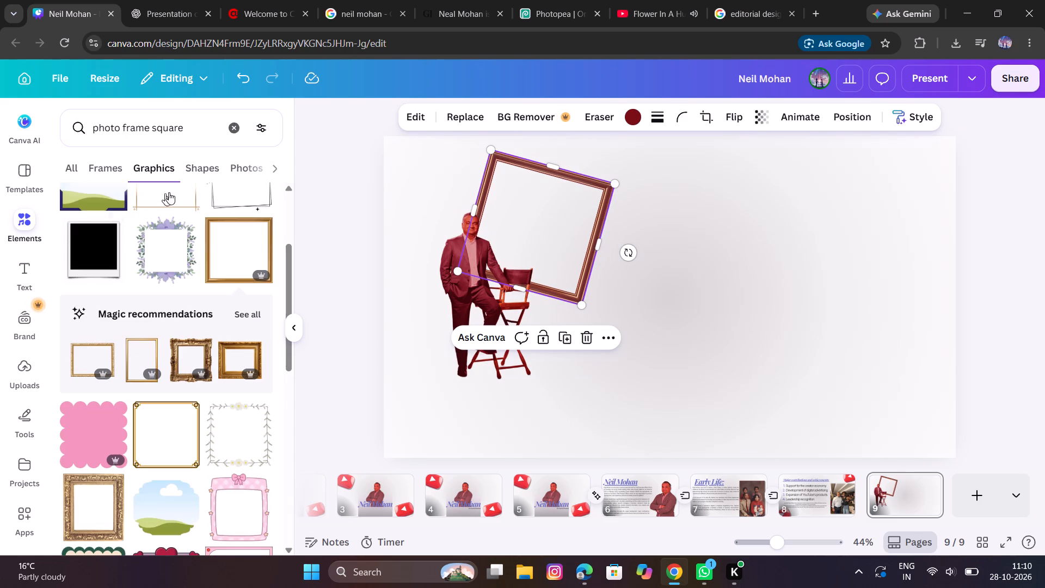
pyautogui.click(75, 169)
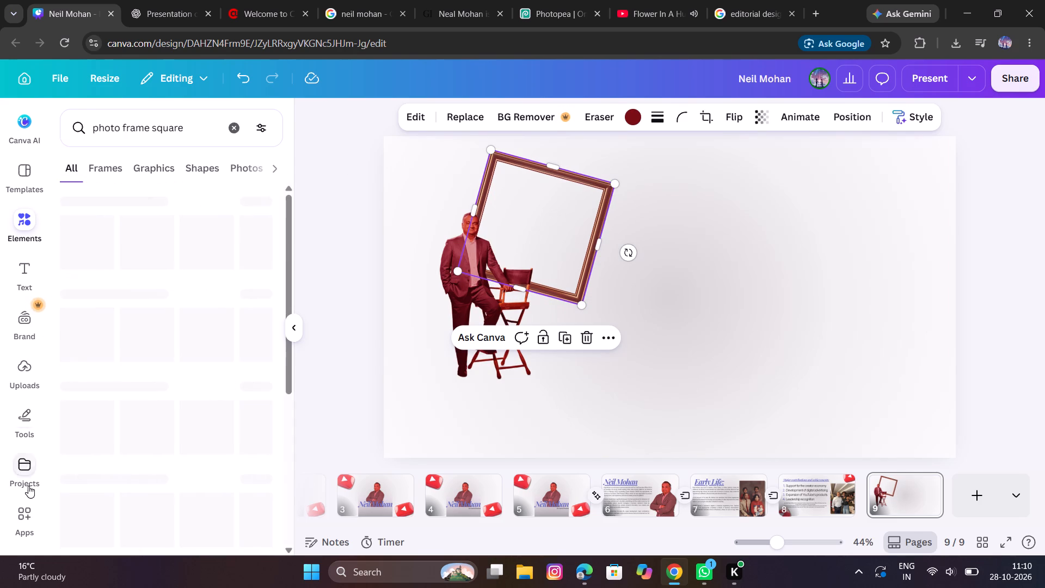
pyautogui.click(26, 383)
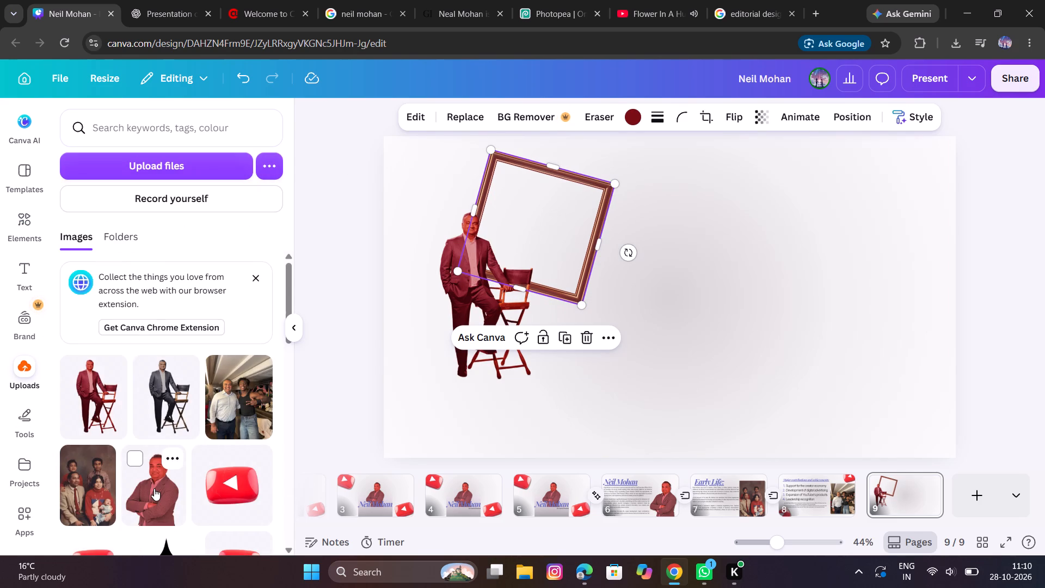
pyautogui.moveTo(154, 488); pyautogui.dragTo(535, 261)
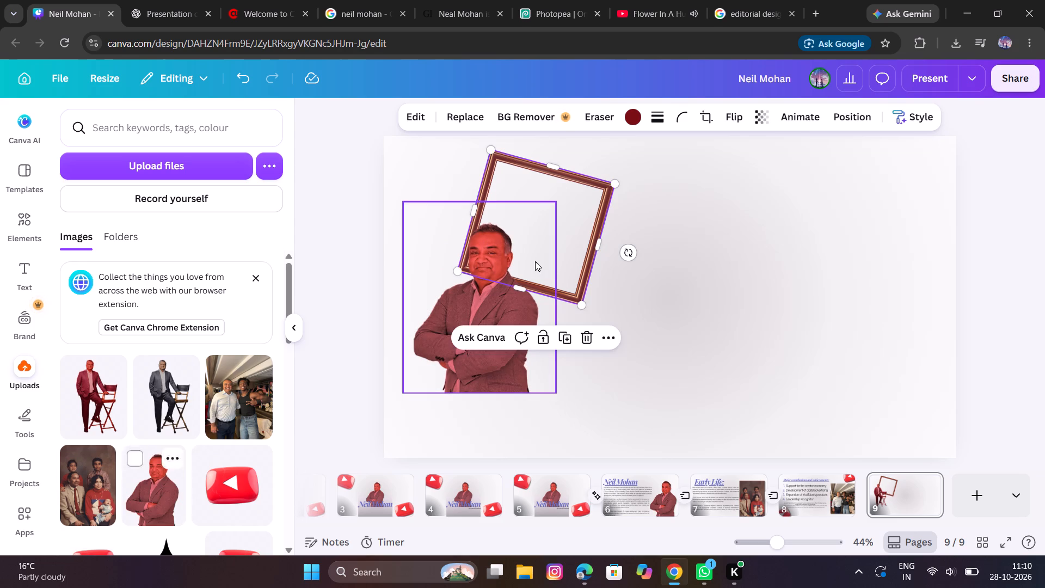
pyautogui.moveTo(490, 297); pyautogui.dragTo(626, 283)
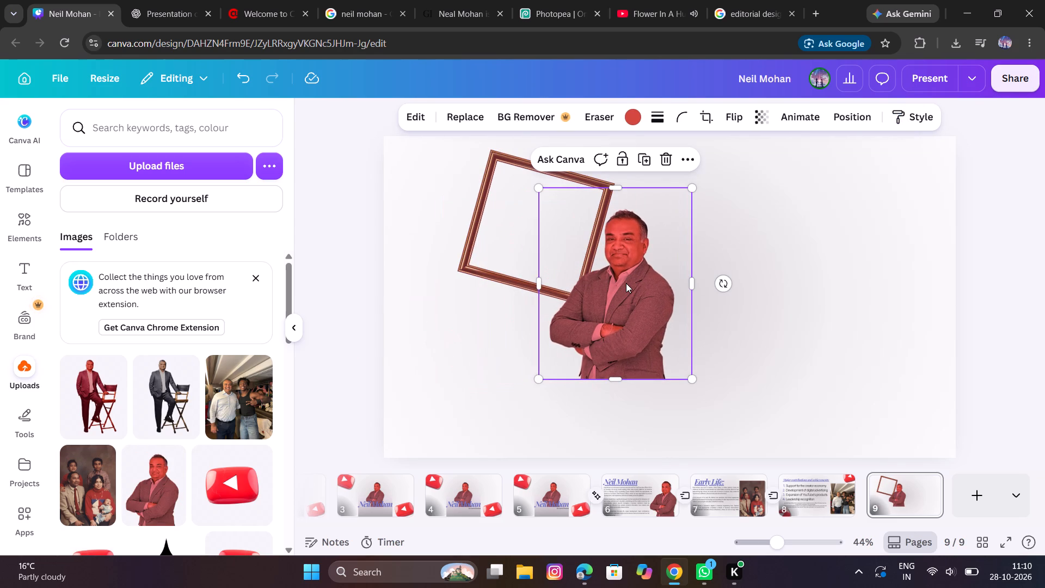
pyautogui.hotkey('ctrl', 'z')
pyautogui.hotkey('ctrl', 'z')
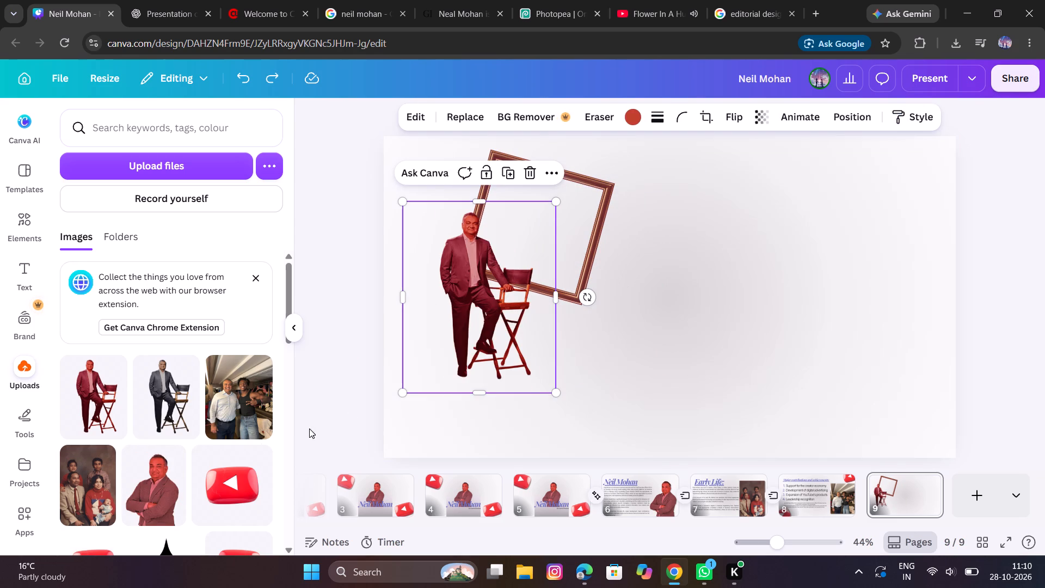
pyautogui.moveTo(171, 495); pyautogui.dragTo(795, 261)
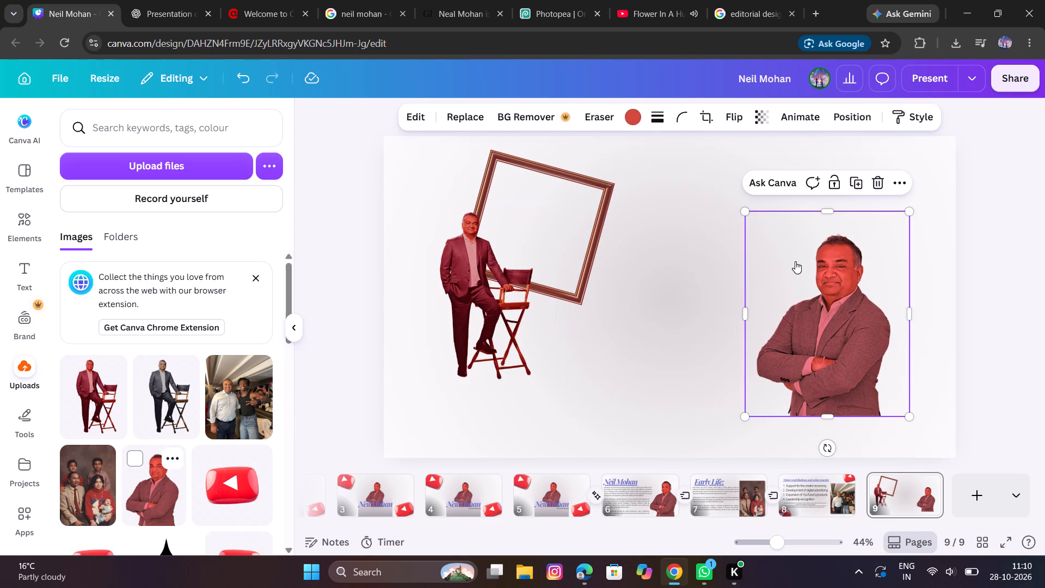
pyautogui.click(915, 415)
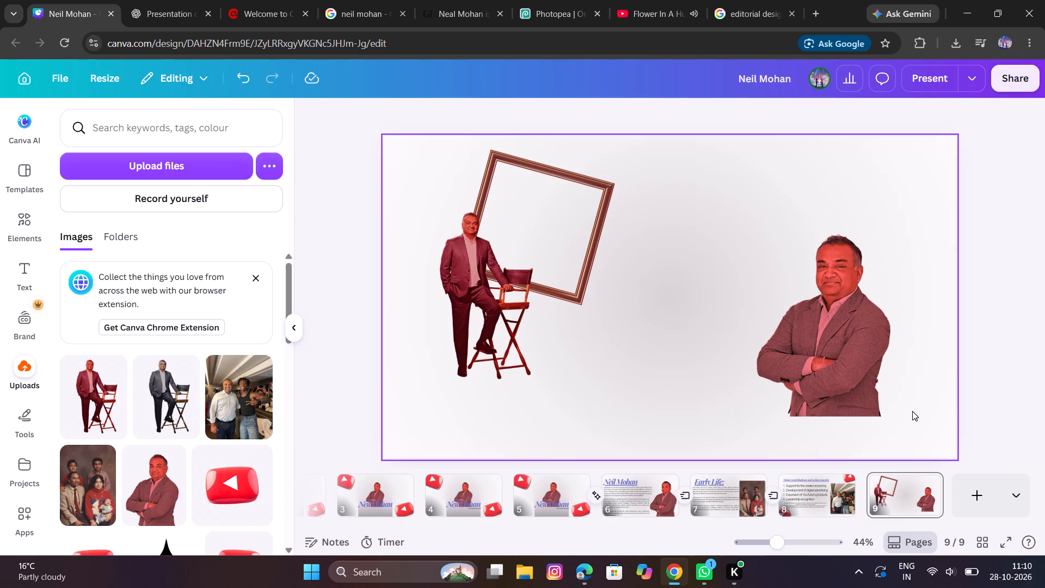
pyautogui.click(858, 364)
pyautogui.moveTo(907, 415); pyautogui.dragTo(893, 399)
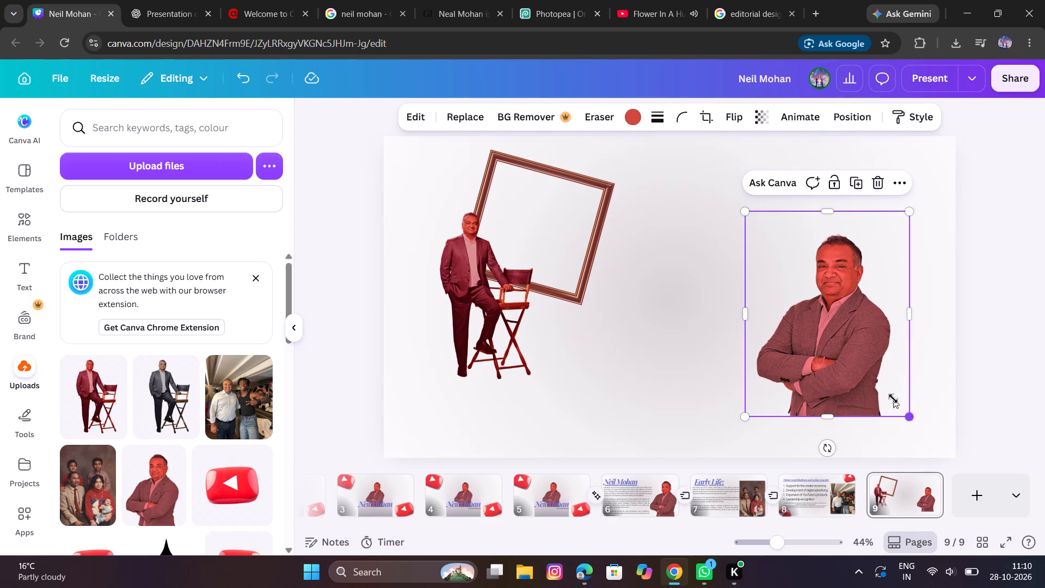
pyautogui.moveTo(893, 399); pyautogui.dragTo(871, 378)
pyautogui.moveTo(815, 301); pyautogui.dragTo(546, 212)
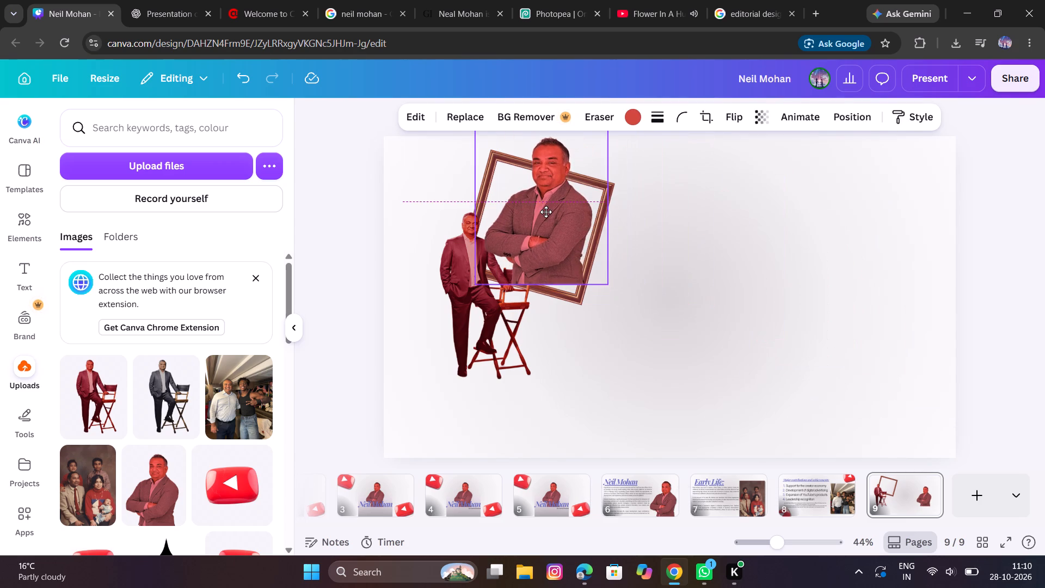
pyautogui.moveTo(546, 212); pyautogui.dragTo(539, 213)
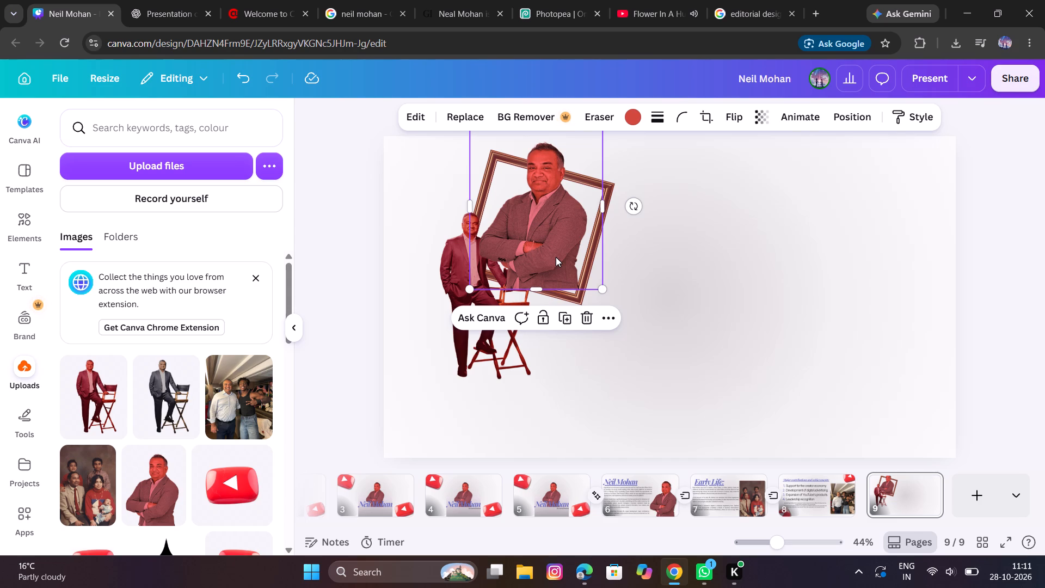
pyautogui.moveTo(603, 289); pyautogui.dragTo(631, 315)
pyautogui.moveTo(547, 290); pyautogui.dragTo(532, 263)
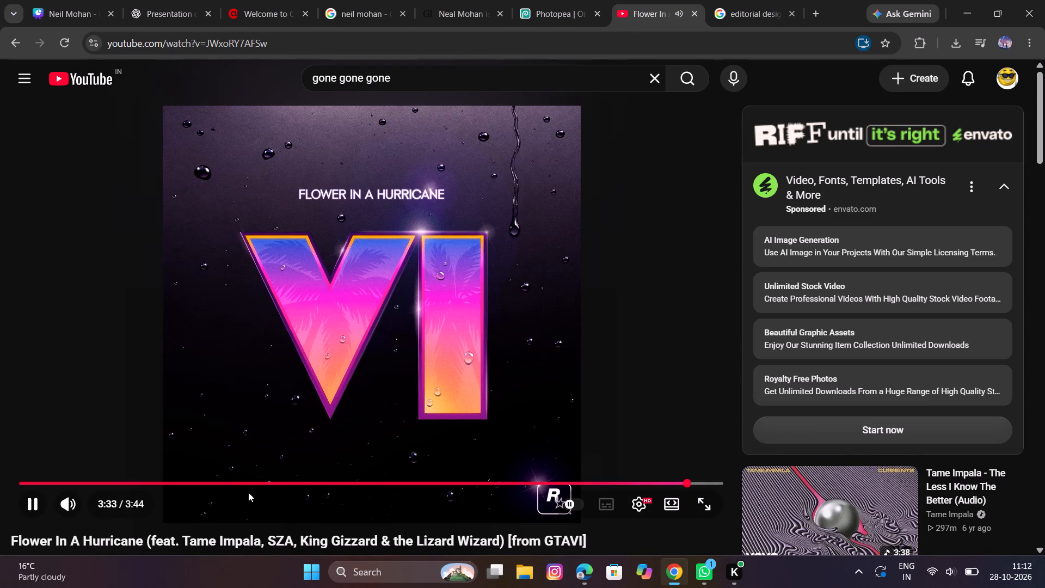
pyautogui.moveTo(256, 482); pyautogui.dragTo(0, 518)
# Switch back to the Canva design, search the elements for "frame" and place the plain square photo frame on page 9's empty area.
pyautogui.click(39, 4)
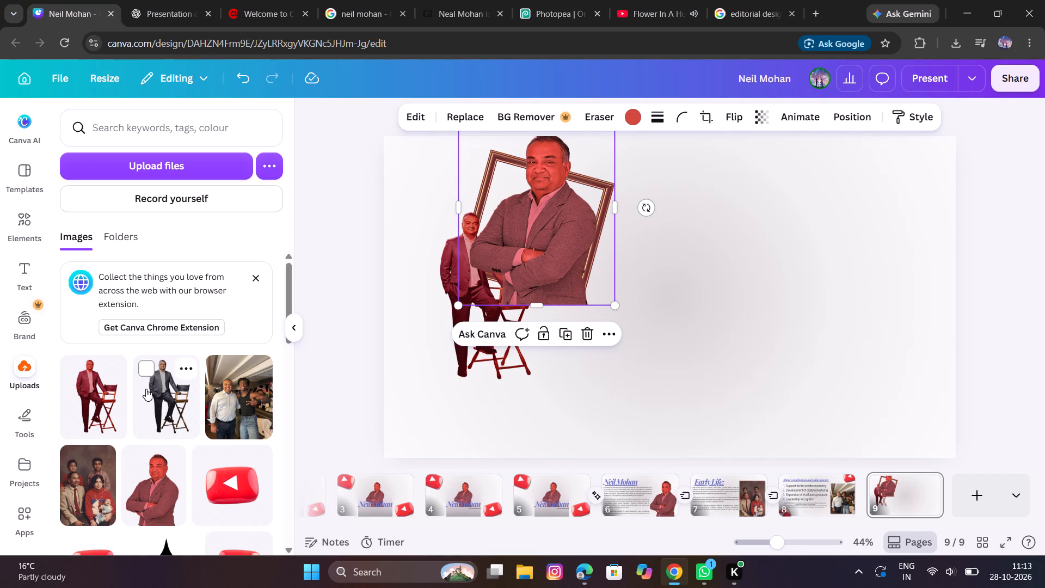
pyautogui.click(38, 244)
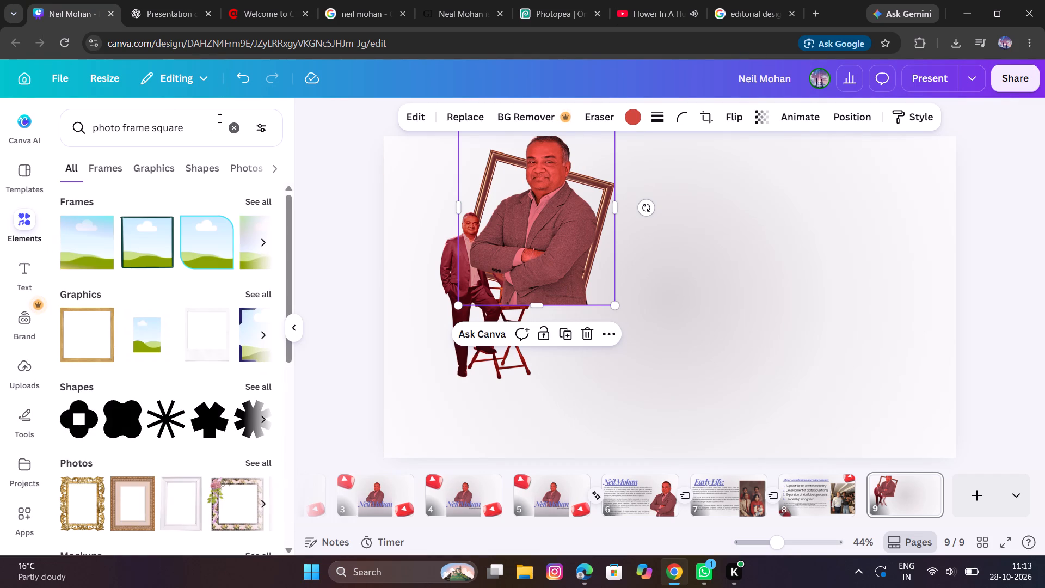
pyautogui.click(238, 134)
pyautogui.write('frame')
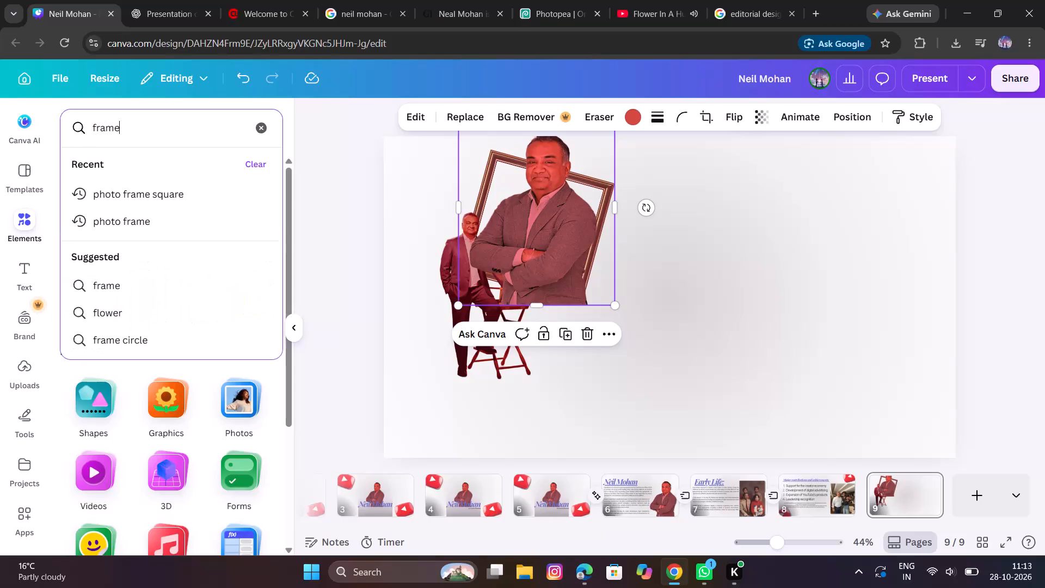
pyautogui.press('Return')
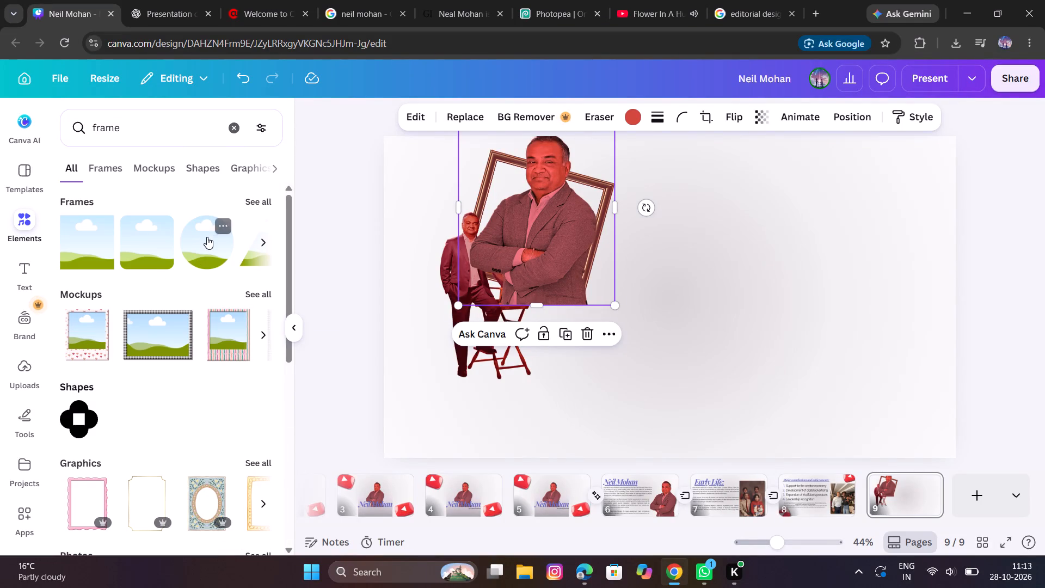
pyautogui.moveTo(94, 249); pyautogui.dragTo(751, 213)
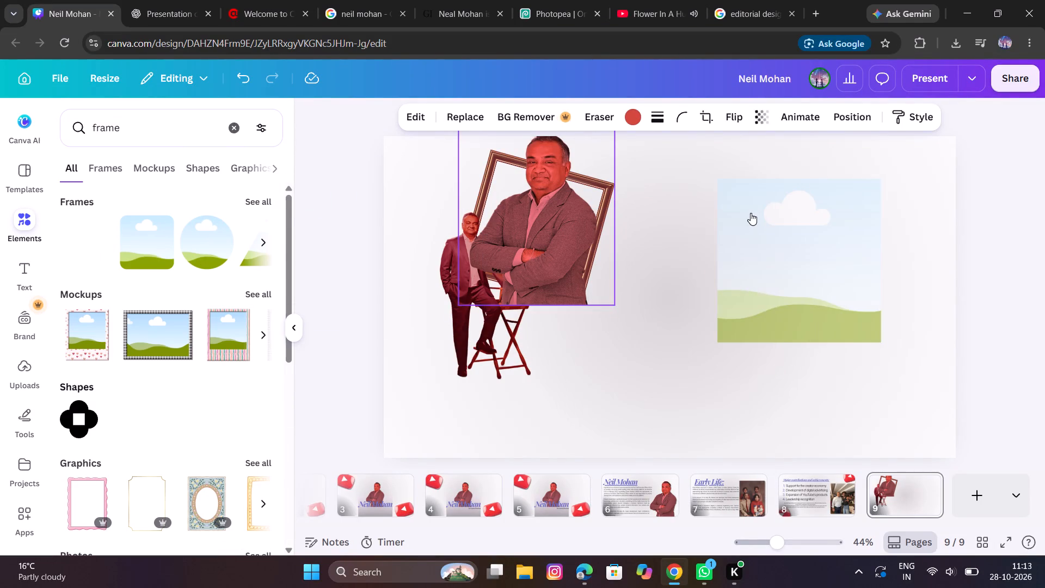
# Move the crossed-arms cutout below the tilted maroon frame and shrink it to clear space for the photo frame.
pyautogui.moveTo(583, 240); pyautogui.dragTo(624, 378)
pyautogui.moveTo(654, 252); pyautogui.dragTo(600, 344)
# Place the square photo frame over the maroon frame, shrunk to fit it and rotated 17° to match its tilt.
pyautogui.moveTo(838, 238); pyautogui.dragTo(584, 218)
pyautogui.moveTo(659, 237); pyautogui.dragTo(651, 278)
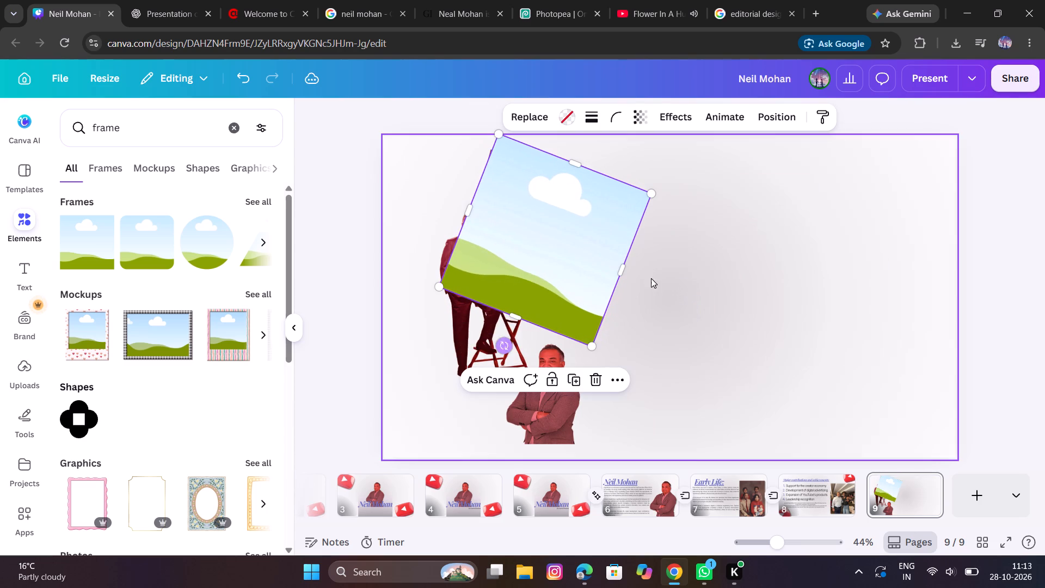
pyautogui.moveTo(594, 348); pyautogui.dragTo(558, 296)
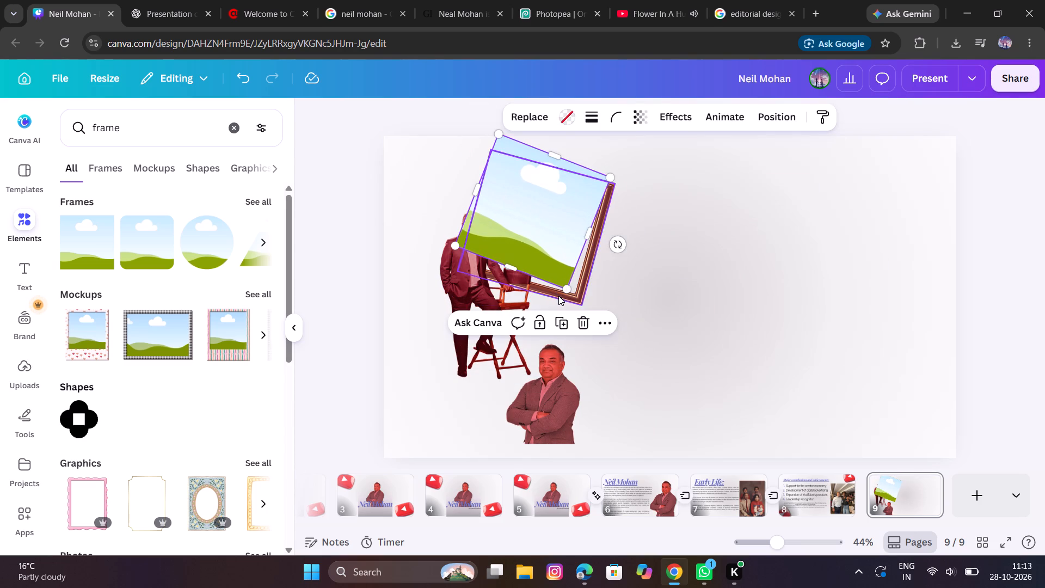
pyautogui.moveTo(550, 259); pyautogui.dragTo(550, 273)
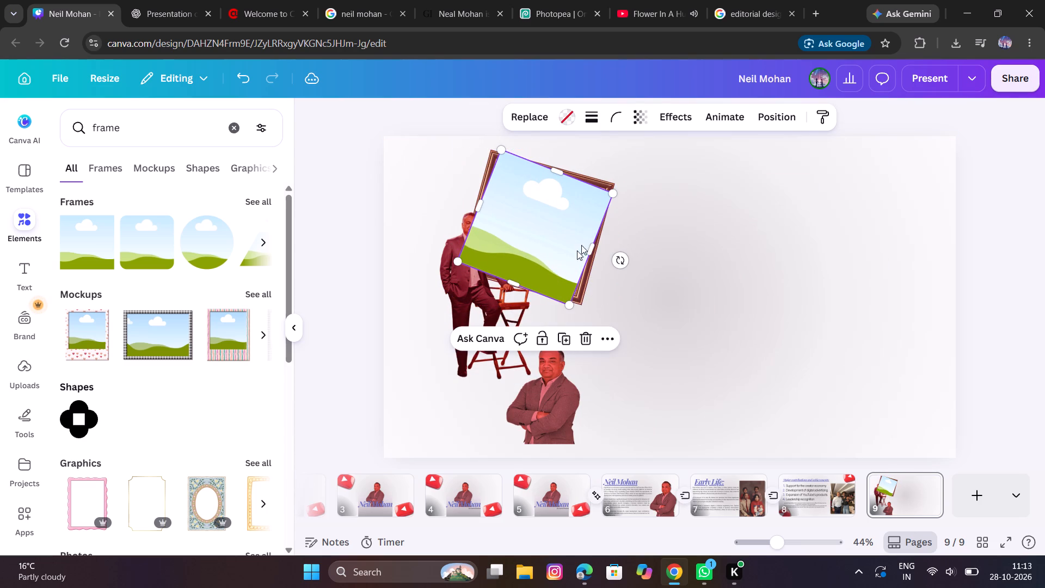
pyautogui.moveTo(623, 261); pyautogui.dragTo(628, 254)
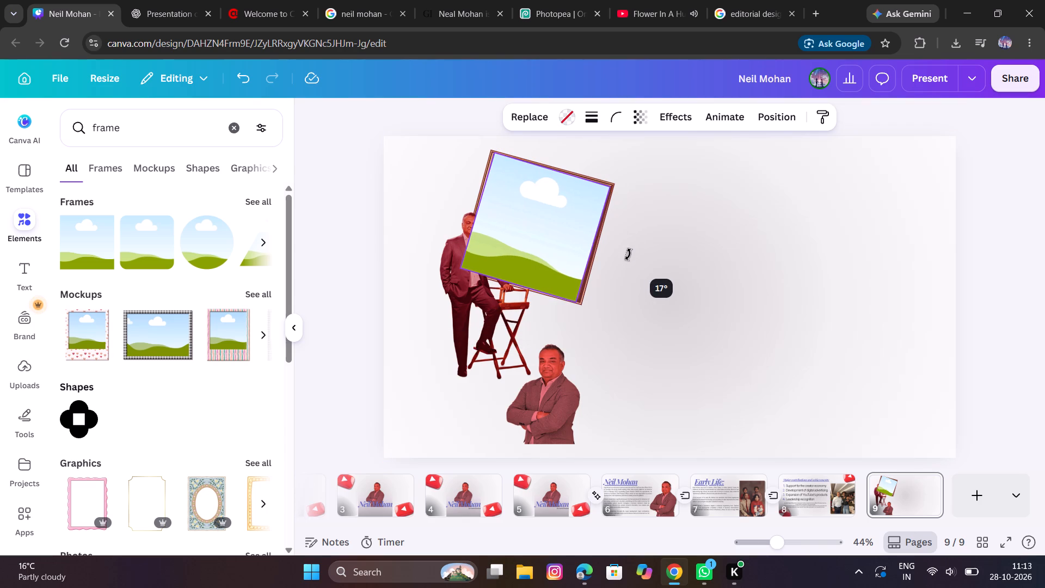
pyautogui.moveTo(628, 254); pyautogui.dragTo(631, 255)
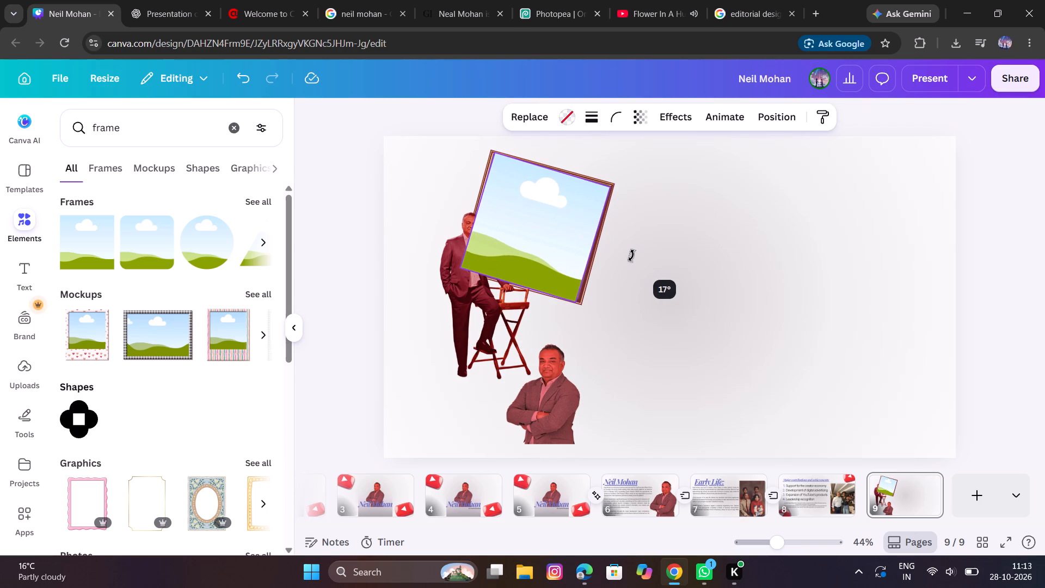
pyautogui.moveTo(631, 255); pyautogui.dragTo(631, 253)
# Reorder the square photo frame's layer to sit directly below the maroon frame and above the background.
pyautogui.click(562, 235)
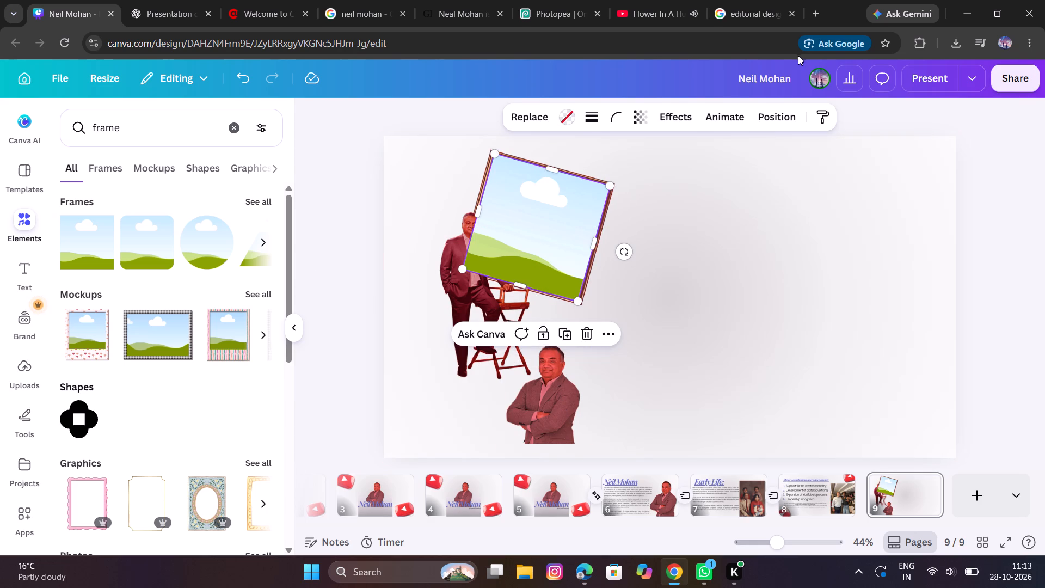
pyautogui.click(785, 112)
pyautogui.moveTo(229, 237); pyautogui.dragTo(222, 363)
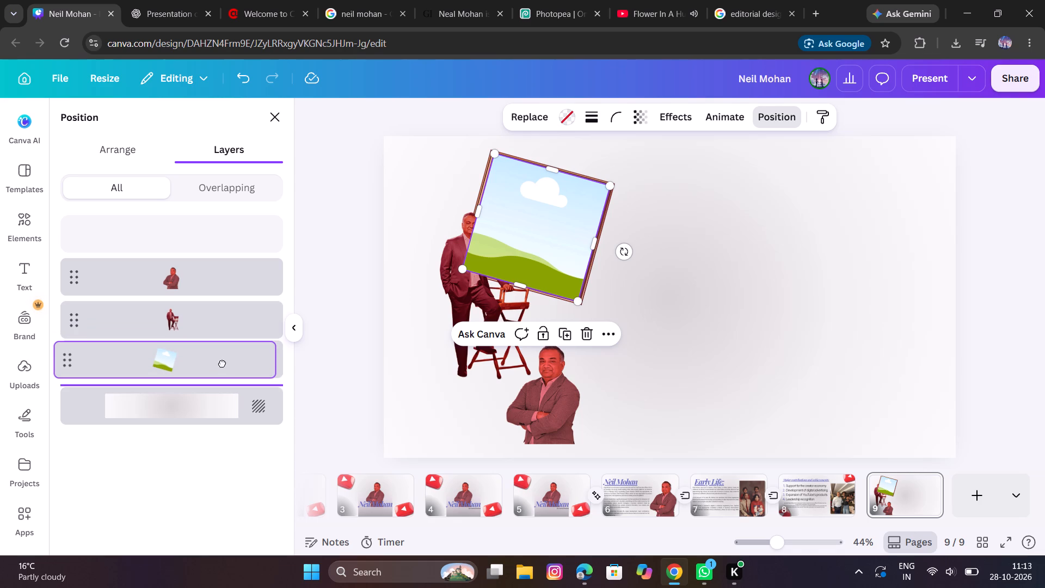
pyautogui.moveTo(222, 363); pyautogui.dragTo(222, 377)
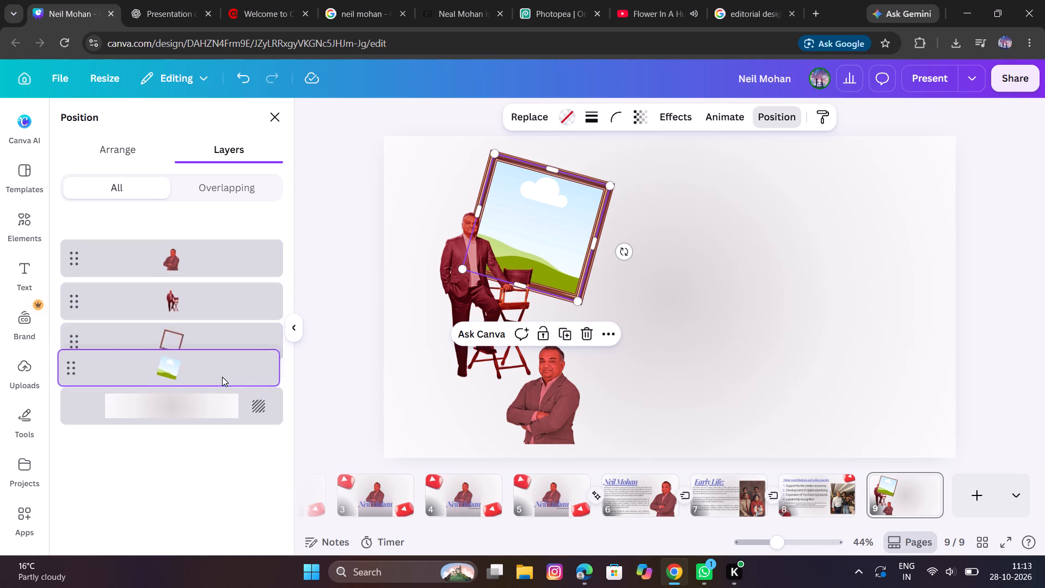
# Drop the crossed-arms cutout into the tilted square photo frame behind the maroon frame.
pyautogui.moveTo(511, 406); pyautogui.dragTo(528, 252)
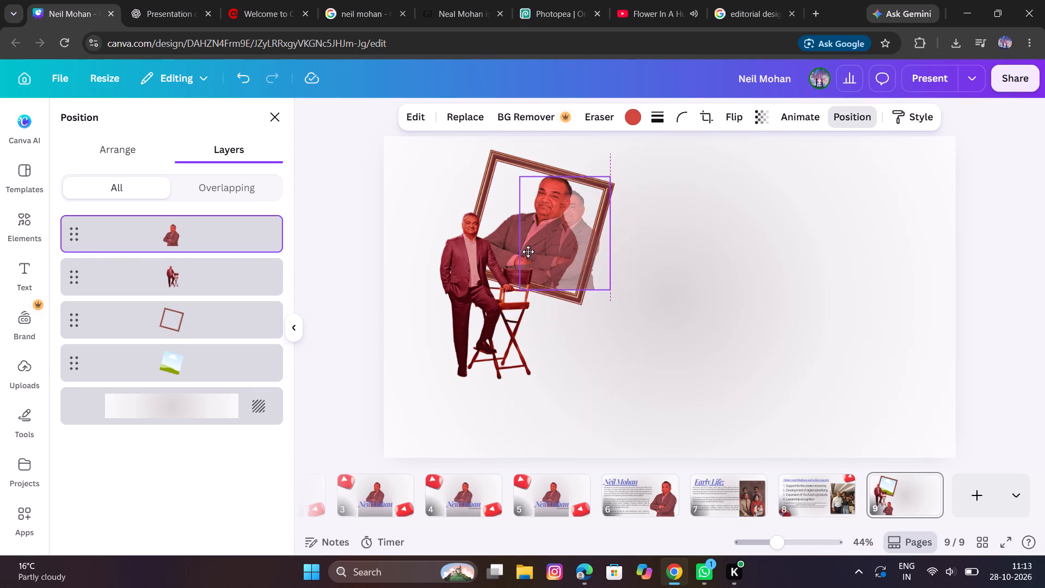
pyautogui.moveTo(528, 252); pyautogui.dragTo(522, 250)
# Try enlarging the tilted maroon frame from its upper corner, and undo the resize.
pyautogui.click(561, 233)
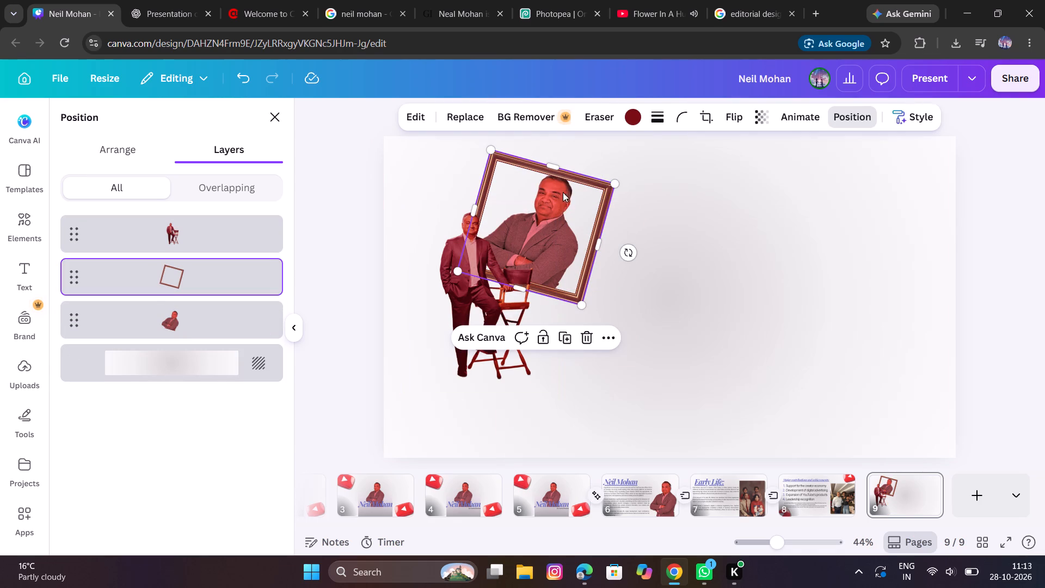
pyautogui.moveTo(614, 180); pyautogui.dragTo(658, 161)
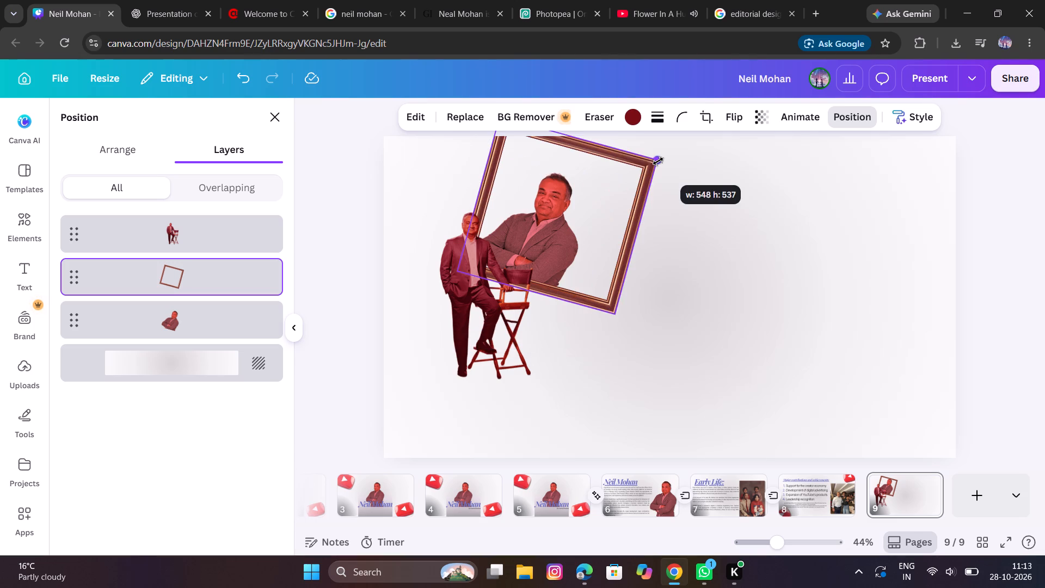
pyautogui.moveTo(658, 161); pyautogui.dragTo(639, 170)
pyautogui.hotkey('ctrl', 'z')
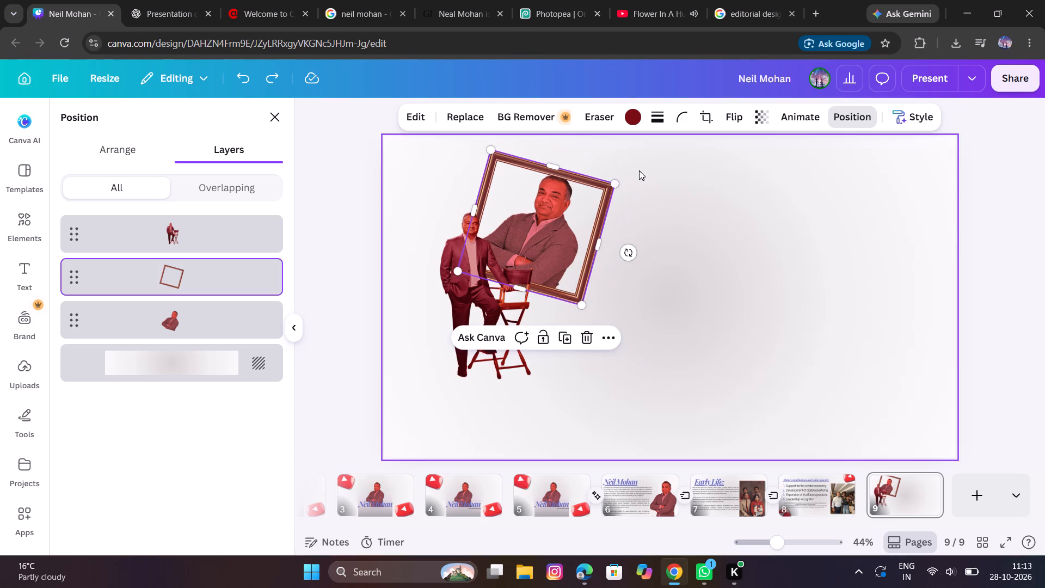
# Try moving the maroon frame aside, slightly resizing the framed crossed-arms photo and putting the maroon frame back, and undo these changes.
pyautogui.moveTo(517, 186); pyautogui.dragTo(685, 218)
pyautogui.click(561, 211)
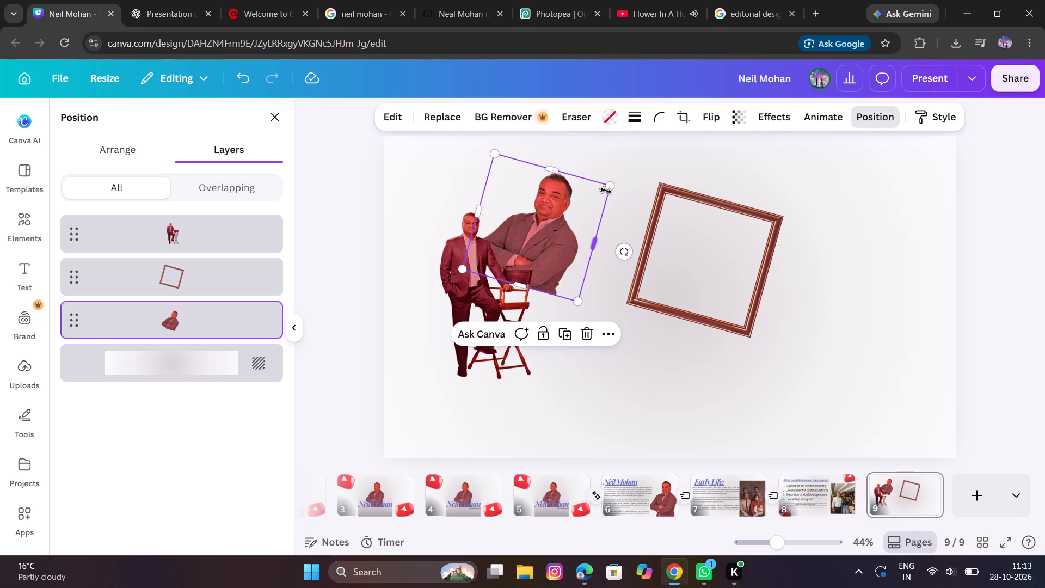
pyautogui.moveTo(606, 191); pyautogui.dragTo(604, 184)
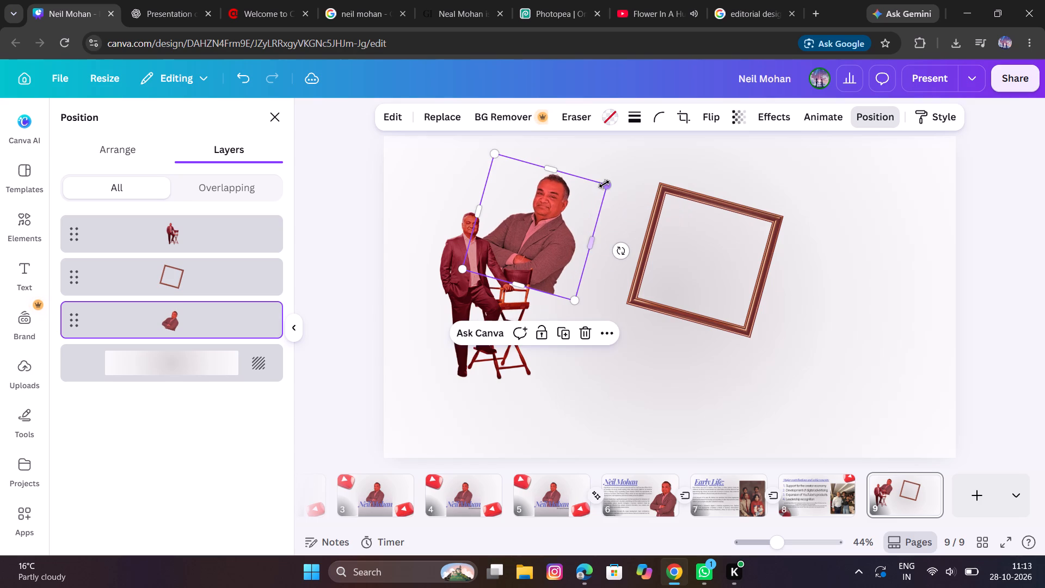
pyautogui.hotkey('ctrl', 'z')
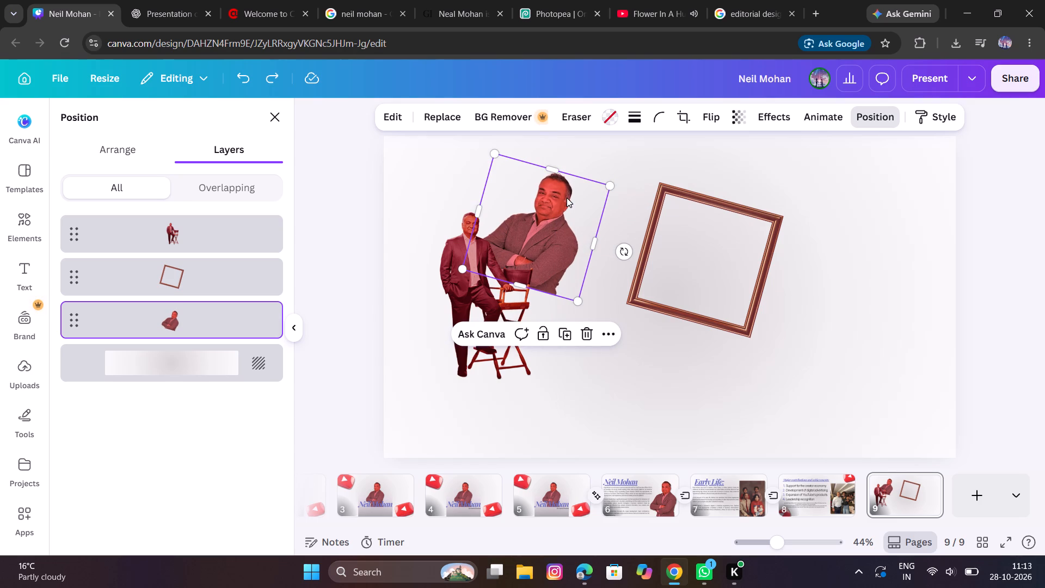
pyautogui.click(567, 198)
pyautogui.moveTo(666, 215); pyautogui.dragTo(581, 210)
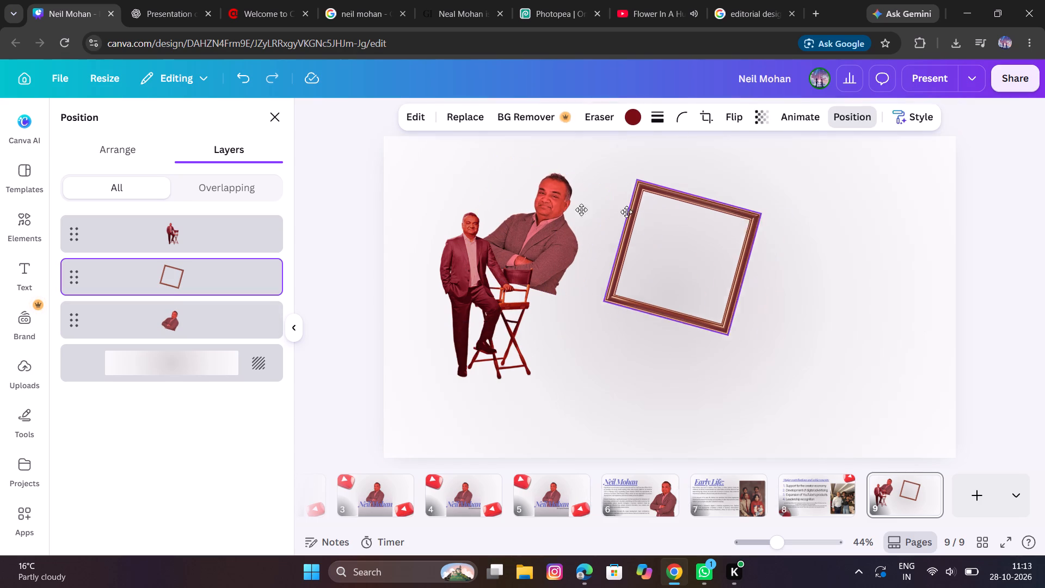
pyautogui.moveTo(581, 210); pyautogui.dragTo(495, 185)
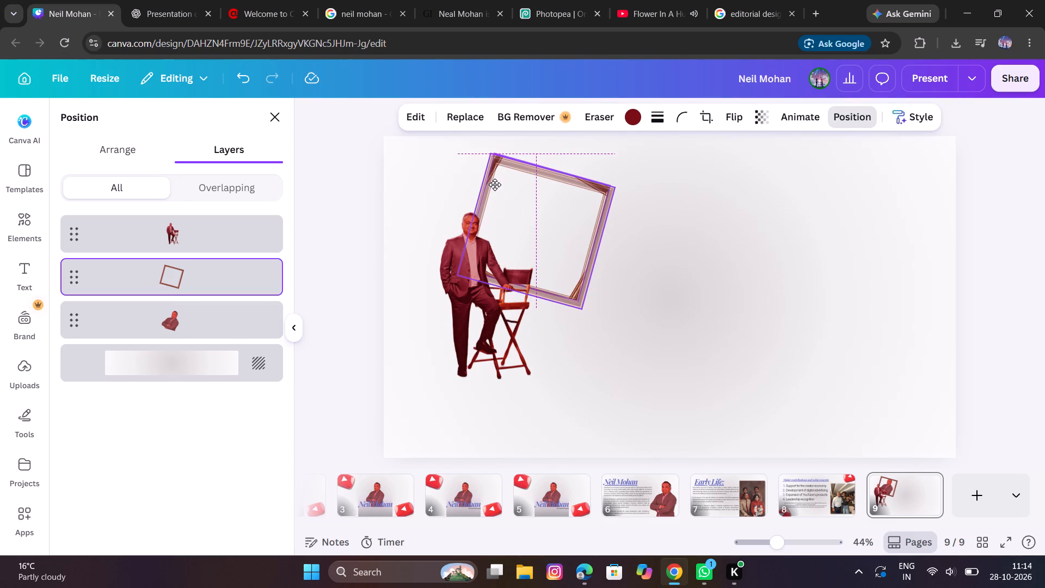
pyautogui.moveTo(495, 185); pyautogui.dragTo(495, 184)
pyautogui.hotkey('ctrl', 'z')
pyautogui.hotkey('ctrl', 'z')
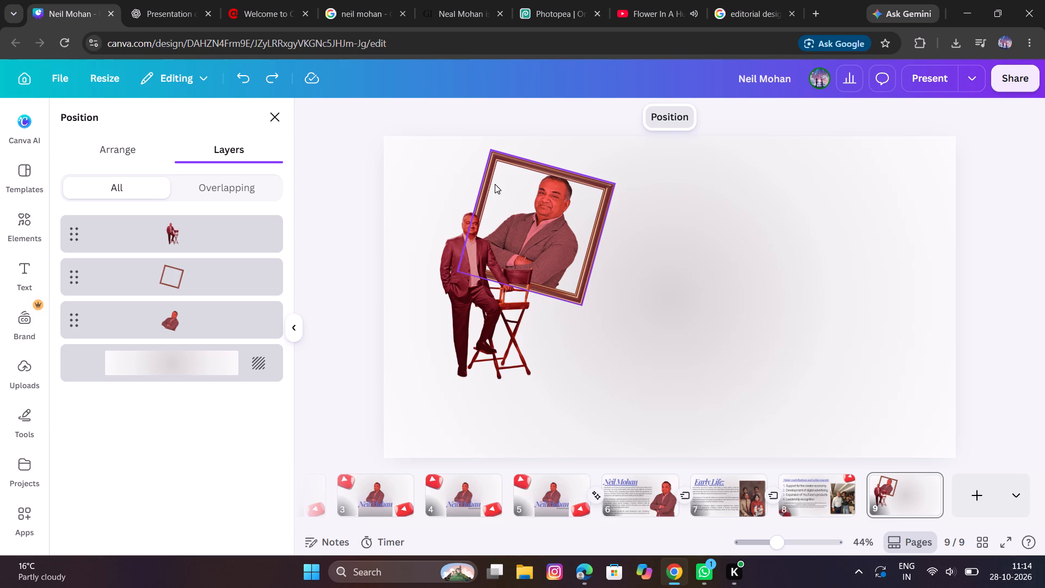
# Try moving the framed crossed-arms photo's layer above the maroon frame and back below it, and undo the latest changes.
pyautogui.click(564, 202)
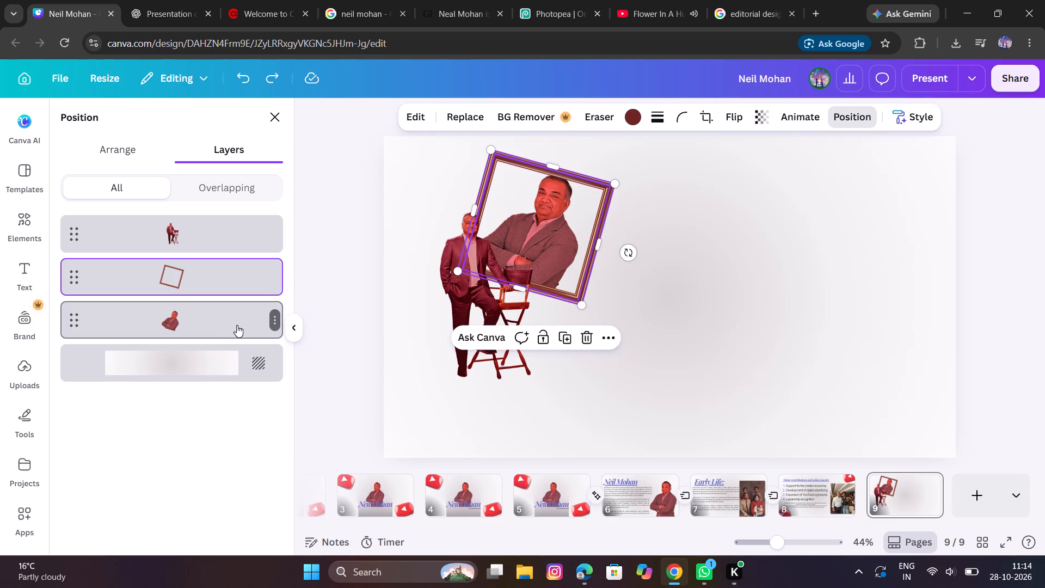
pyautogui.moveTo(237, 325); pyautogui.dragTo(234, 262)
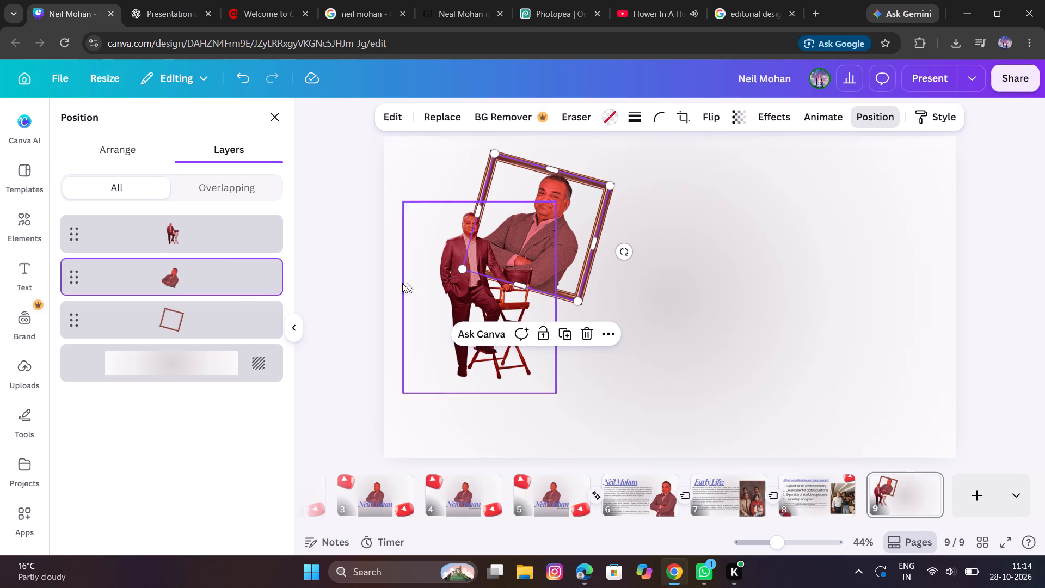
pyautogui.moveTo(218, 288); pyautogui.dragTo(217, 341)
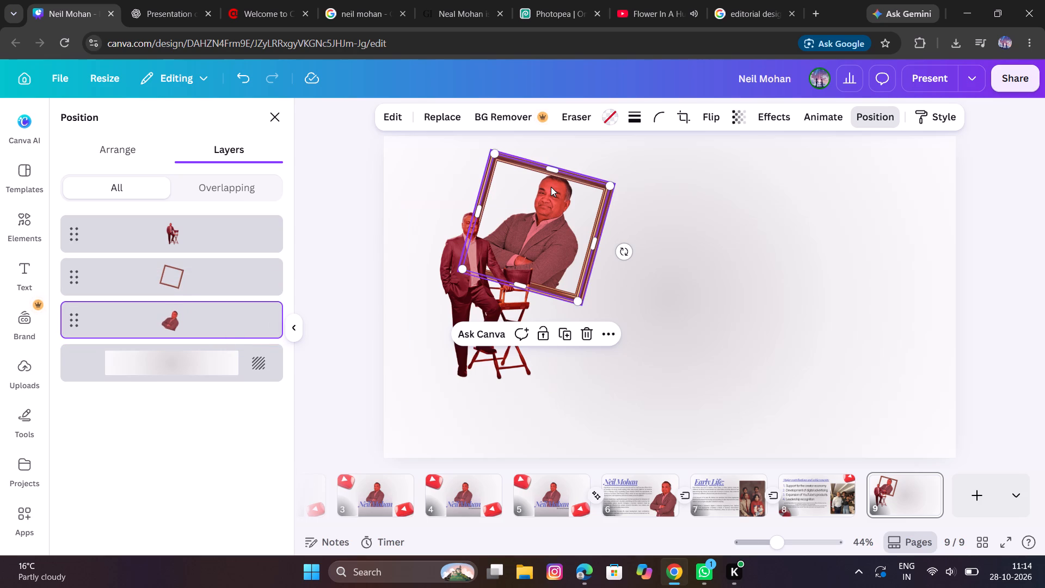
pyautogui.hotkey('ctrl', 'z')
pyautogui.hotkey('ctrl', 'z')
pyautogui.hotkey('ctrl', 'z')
# Stretch the empty tilted photo frame's upper edge outward so it extends beyond the maroon frame's top.
pyautogui.click(555, 171)
pyautogui.moveTo(555, 171); pyautogui.dragTo(558, 158)
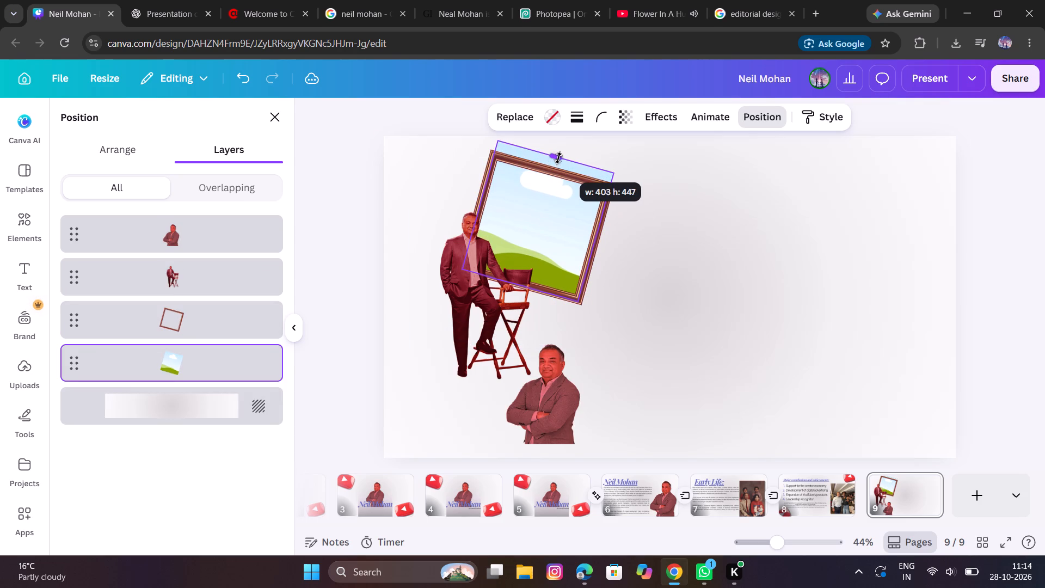
pyautogui.moveTo(558, 158); pyautogui.dragTo(564, 150)
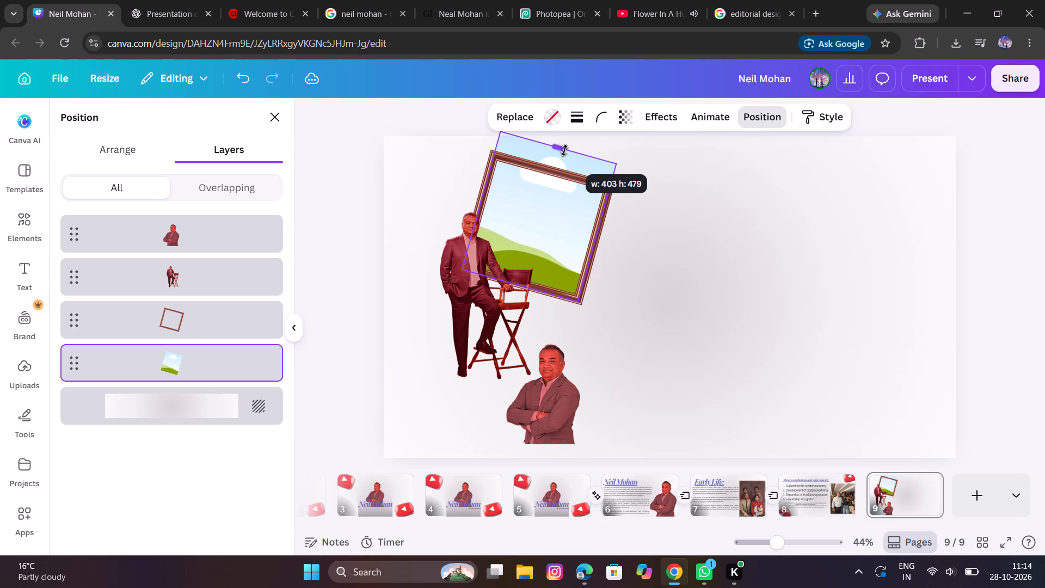
pyautogui.moveTo(564, 150); pyautogui.dragTo(564, 153)
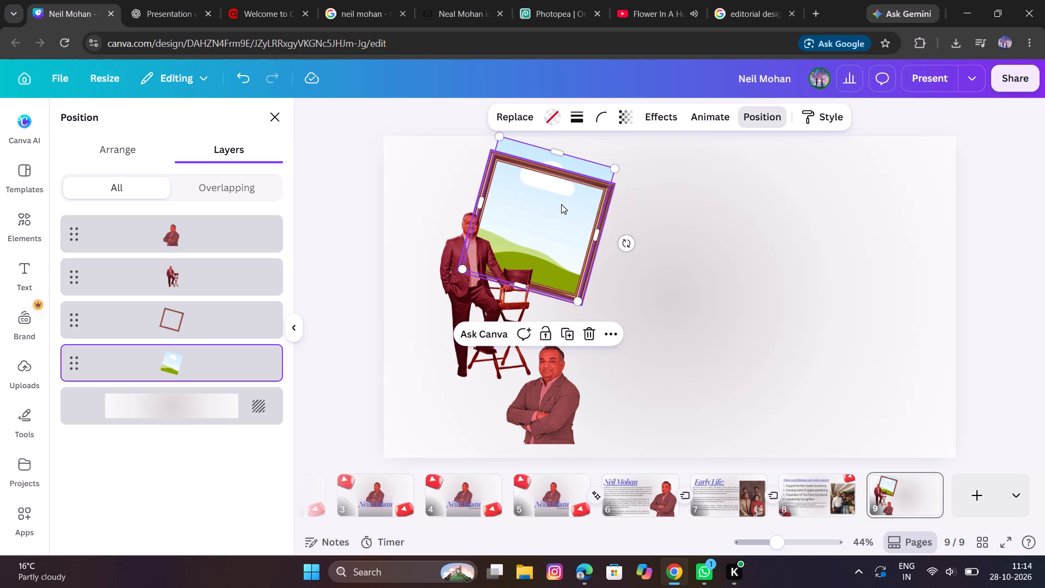
# Keep the crossed-arms cutout outside the frame and move the photo frame's layer directly above the maroon frame.
pyautogui.moveTo(555, 393); pyautogui.dragTo(548, 256)
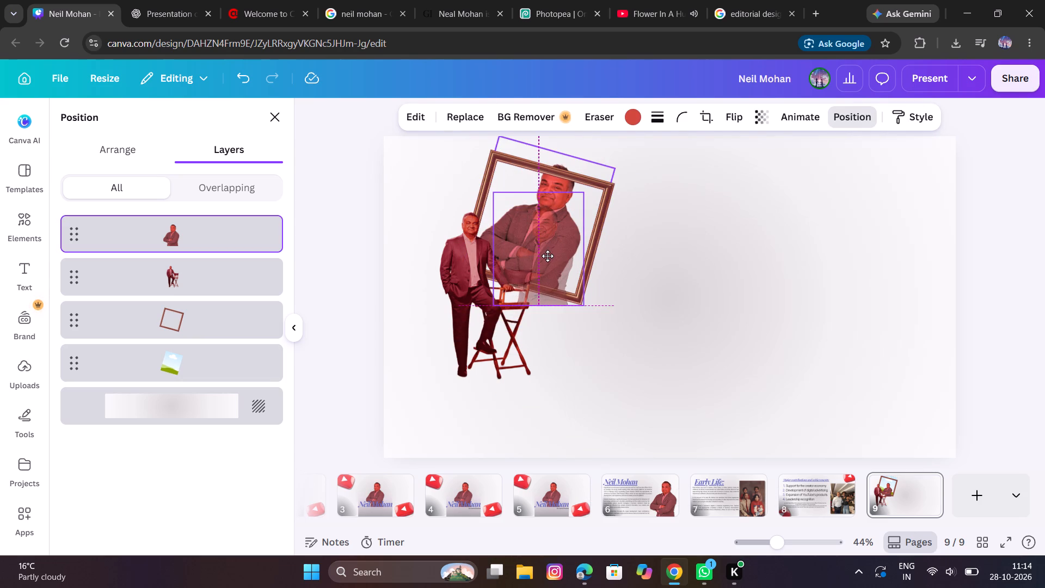
pyautogui.moveTo(548, 256); pyautogui.dragTo(578, 373)
pyautogui.moveTo(245, 371); pyautogui.dragTo(247, 311)
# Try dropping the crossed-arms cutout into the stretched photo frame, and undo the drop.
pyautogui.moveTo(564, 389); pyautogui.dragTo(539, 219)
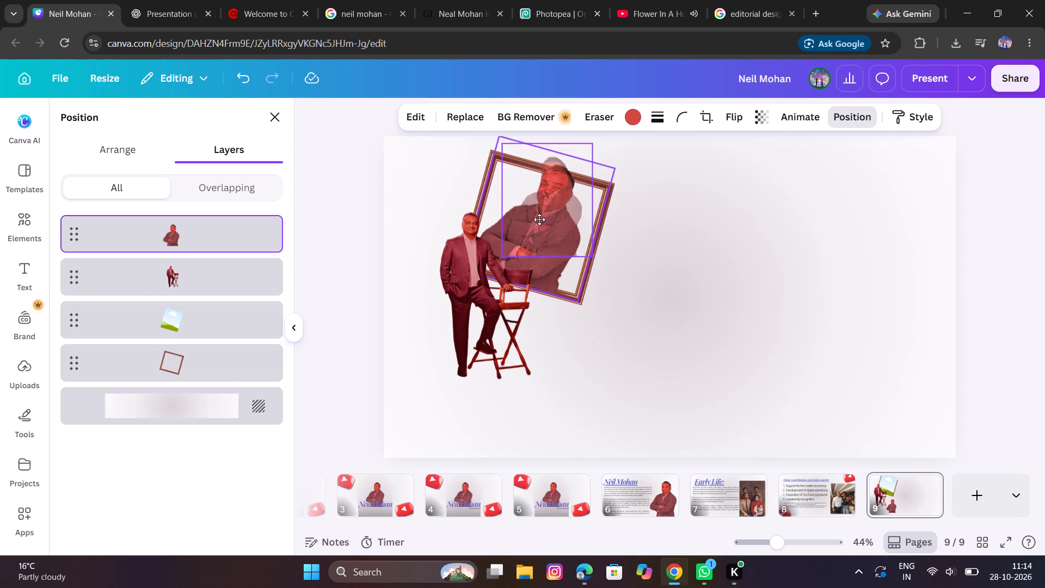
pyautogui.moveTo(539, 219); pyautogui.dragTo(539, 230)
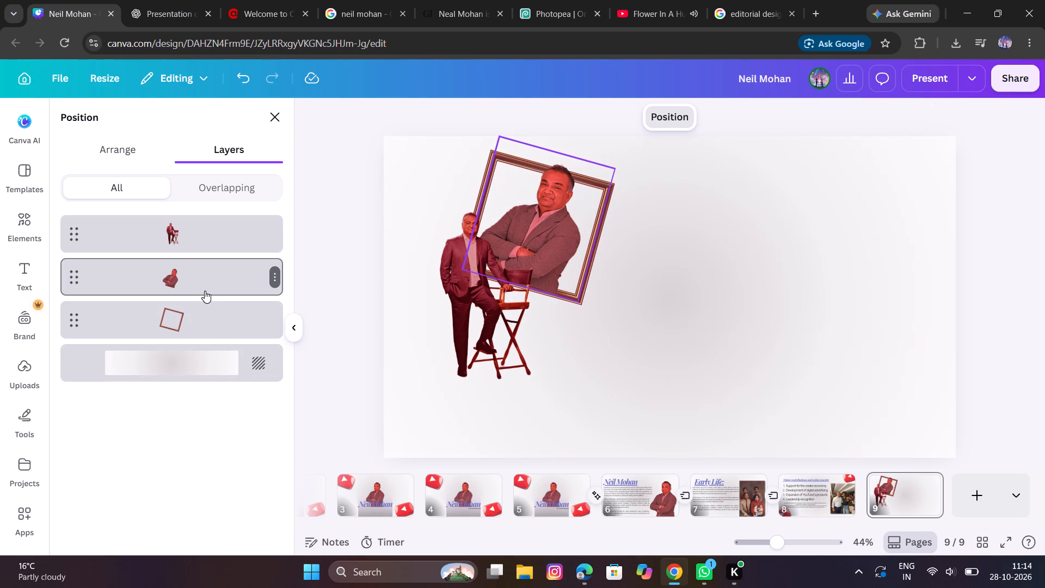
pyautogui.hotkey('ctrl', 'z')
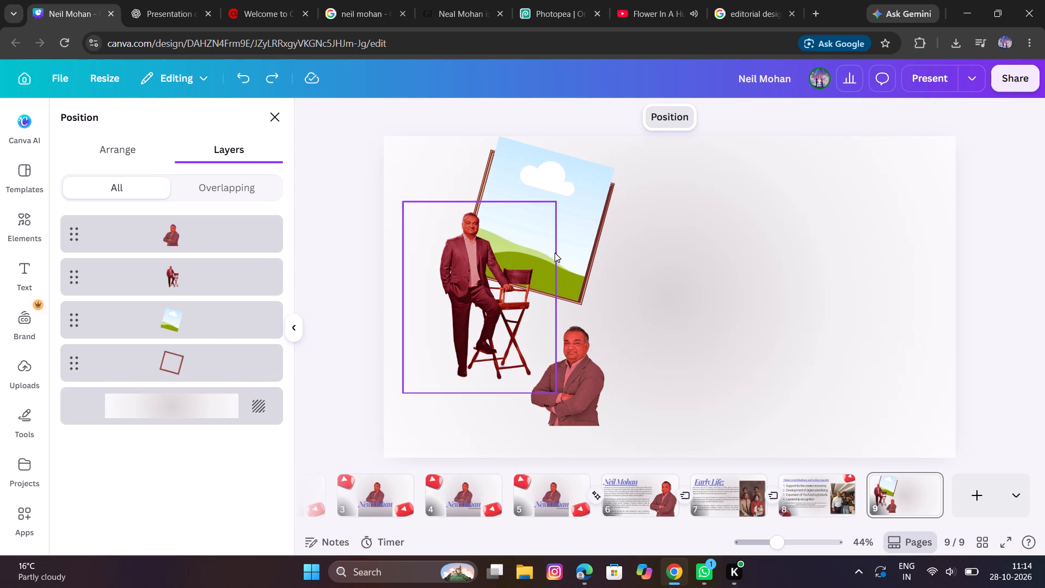
# Shorten the photo frame from its lower edge to a height of about 441, matching the maroon frame's inner bottom edge.
pyautogui.click(583, 228)
pyautogui.moveTo(522, 286); pyautogui.dragTo(531, 280)
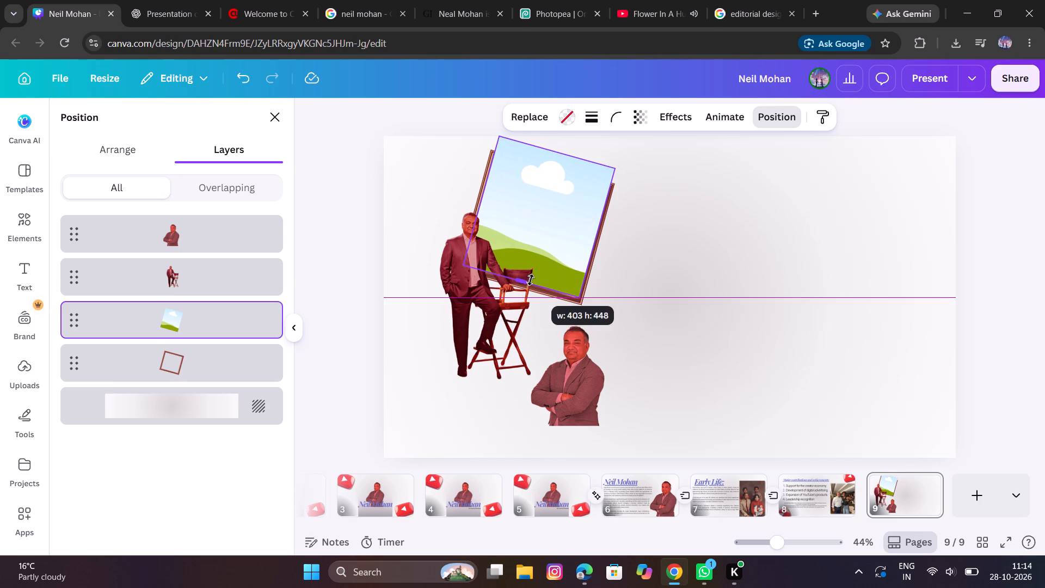
pyautogui.moveTo(531, 280); pyautogui.dragTo(534, 280)
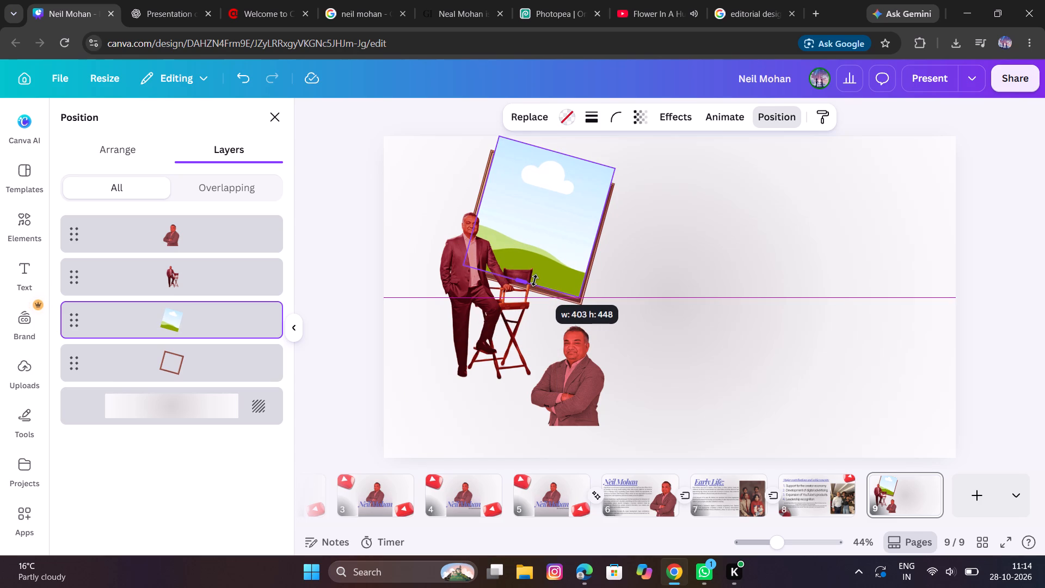
pyautogui.moveTo(534, 280); pyautogui.dragTo(533, 281)
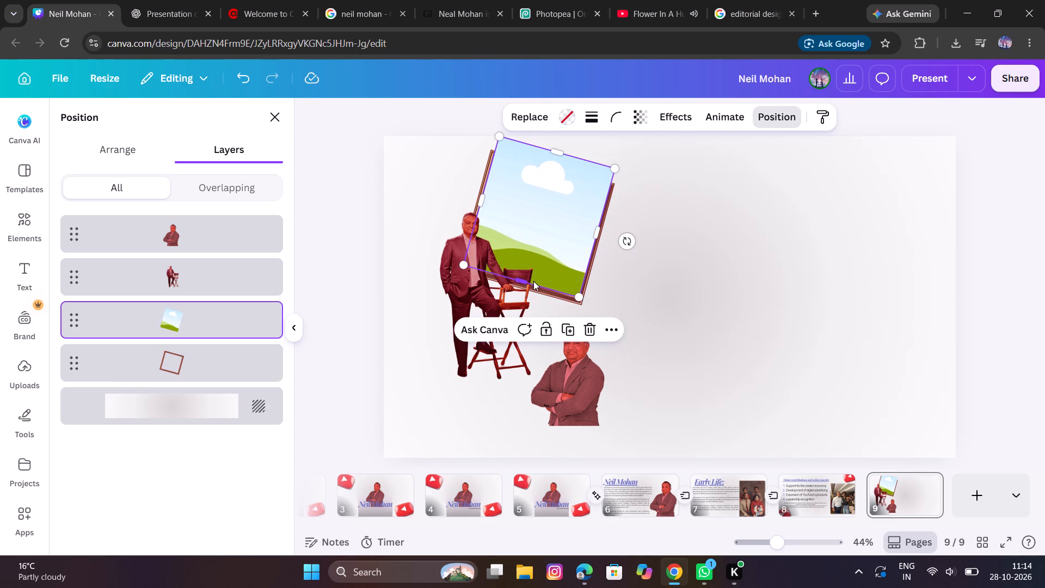
pyautogui.hscroll(-1, 533, 281)
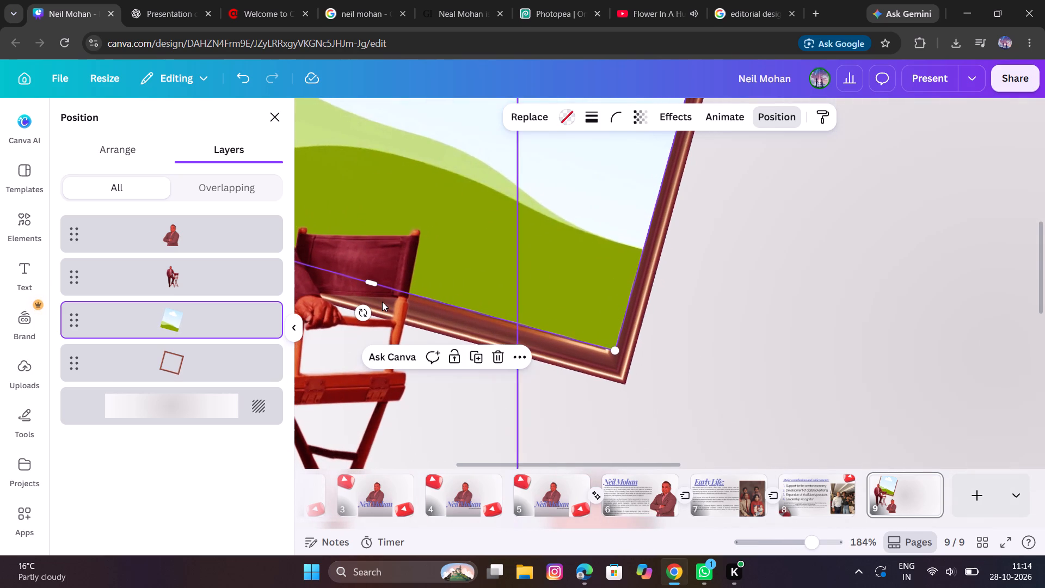
pyautogui.hscroll(1, 382, 302)
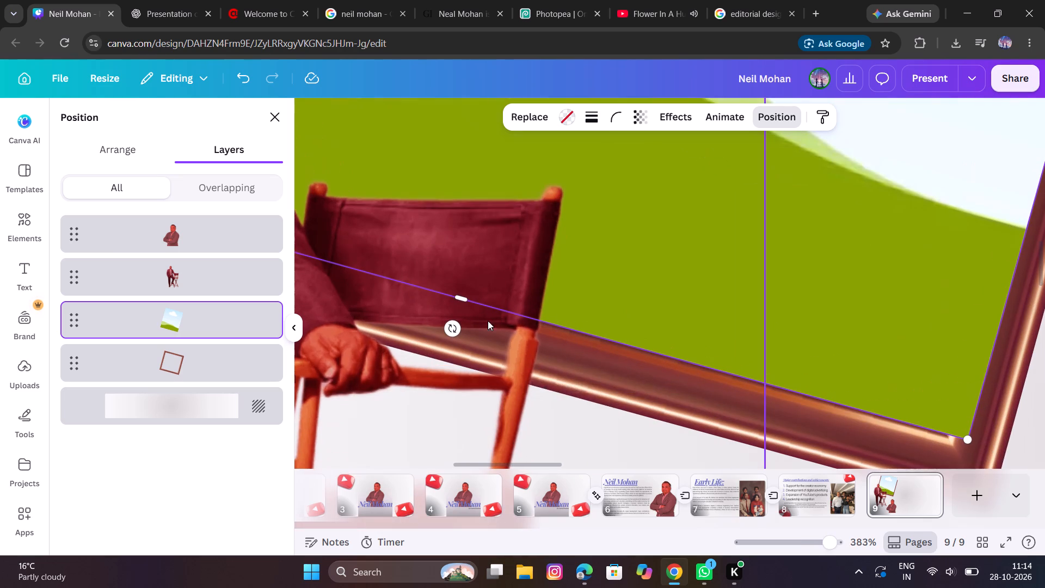
pyautogui.moveTo(463, 299); pyautogui.dragTo(496, 283)
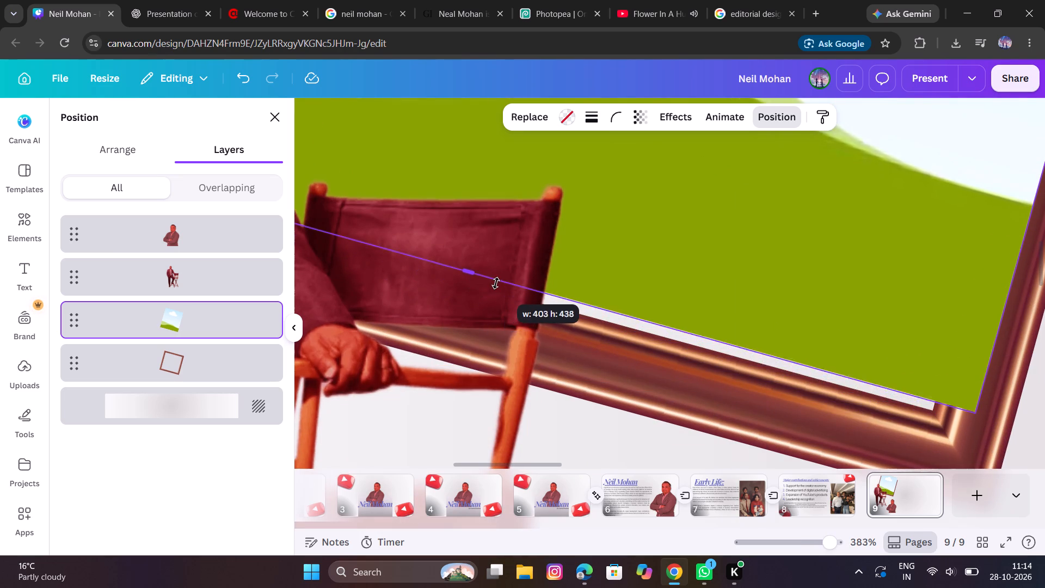
pyautogui.moveTo(496, 283); pyautogui.dragTo(493, 290)
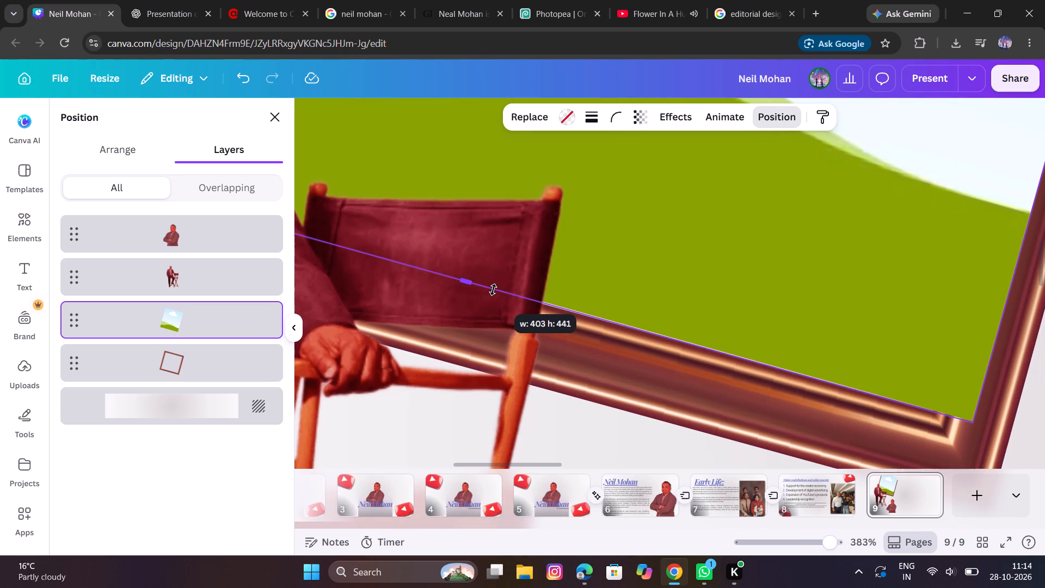
pyautogui.moveTo(493, 290); pyautogui.dragTo(493, 288)
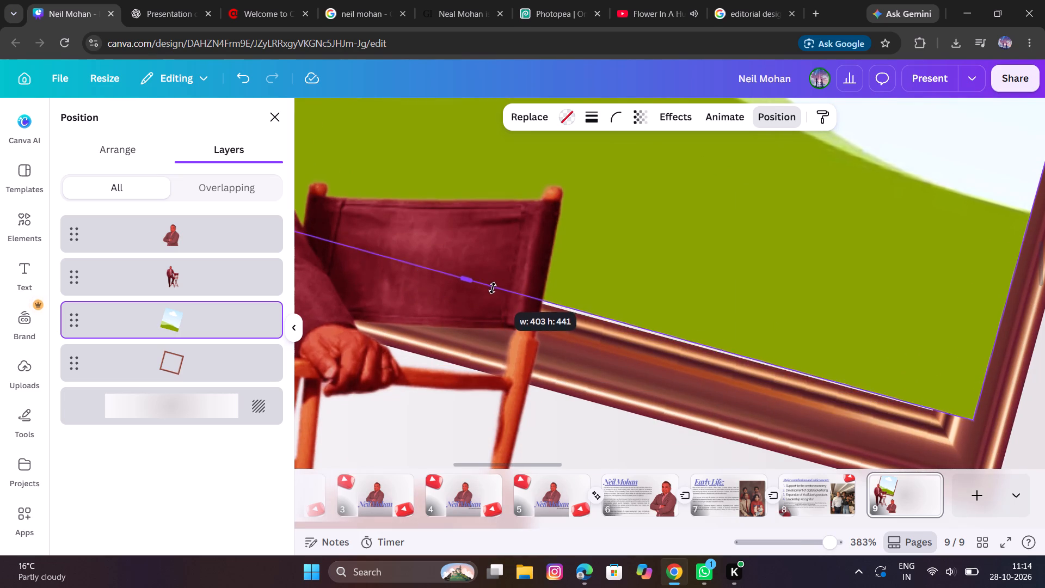
pyautogui.moveTo(493, 288); pyautogui.dragTo(490, 291)
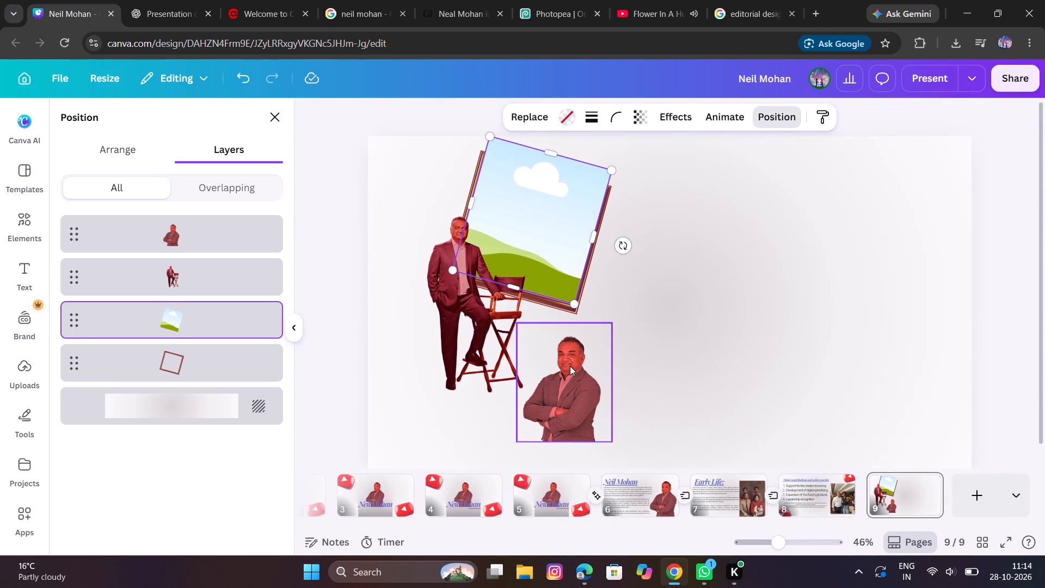
# Drop the crossed-arms cutout into the adjusted tilted photo frame.
pyautogui.moveTo(574, 379); pyautogui.dragTo(541, 248)
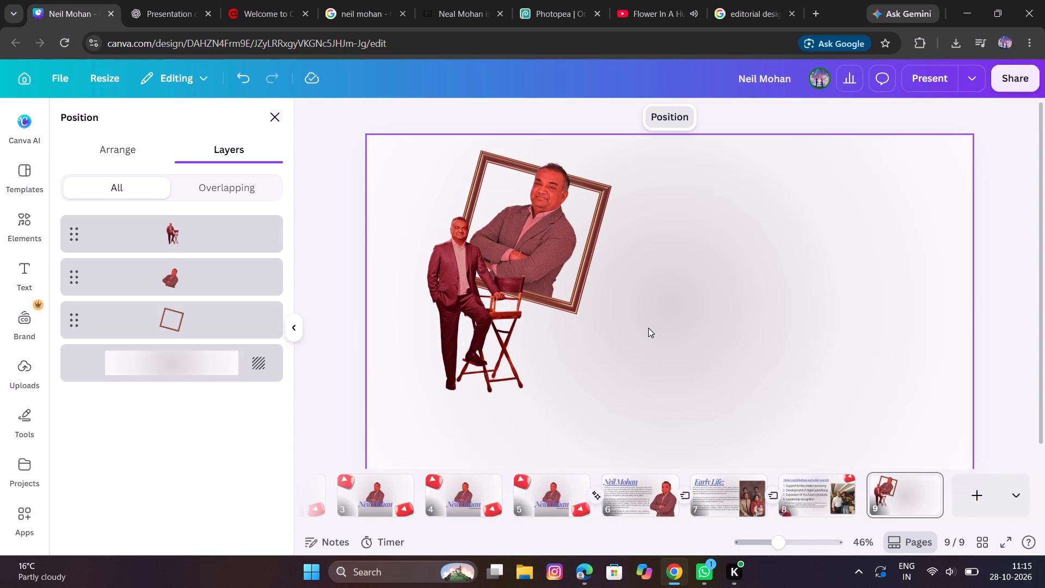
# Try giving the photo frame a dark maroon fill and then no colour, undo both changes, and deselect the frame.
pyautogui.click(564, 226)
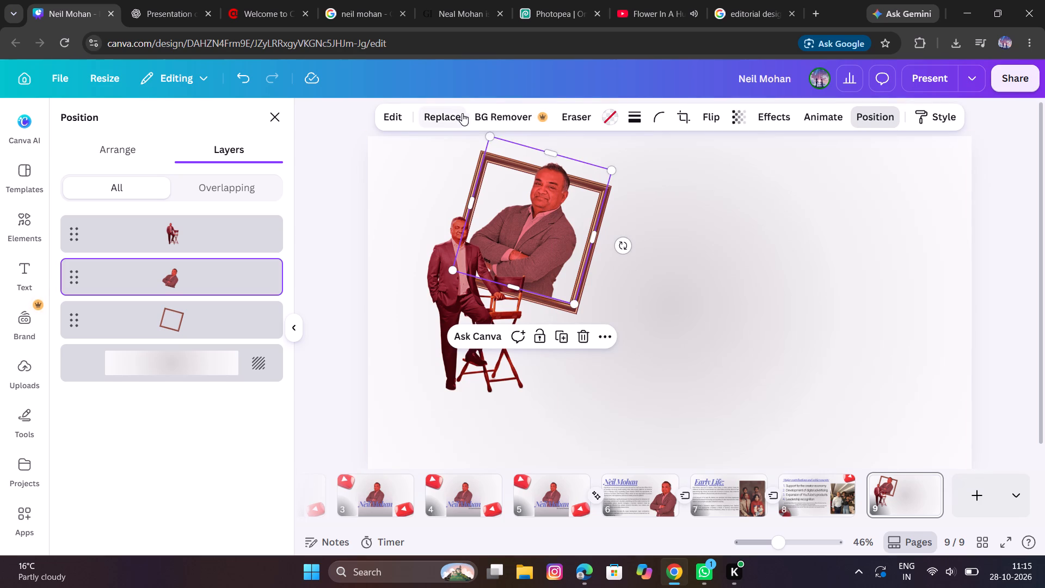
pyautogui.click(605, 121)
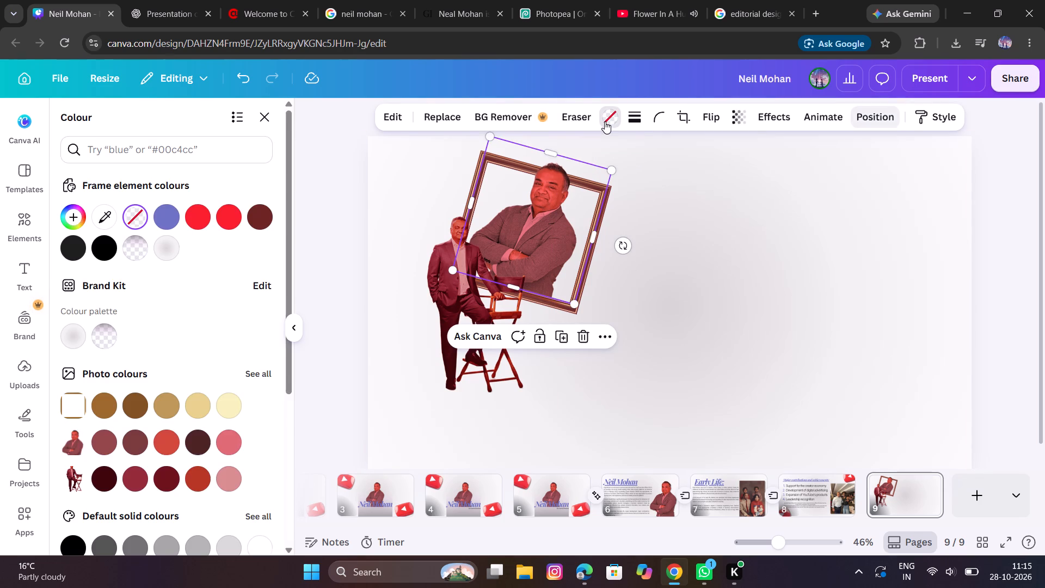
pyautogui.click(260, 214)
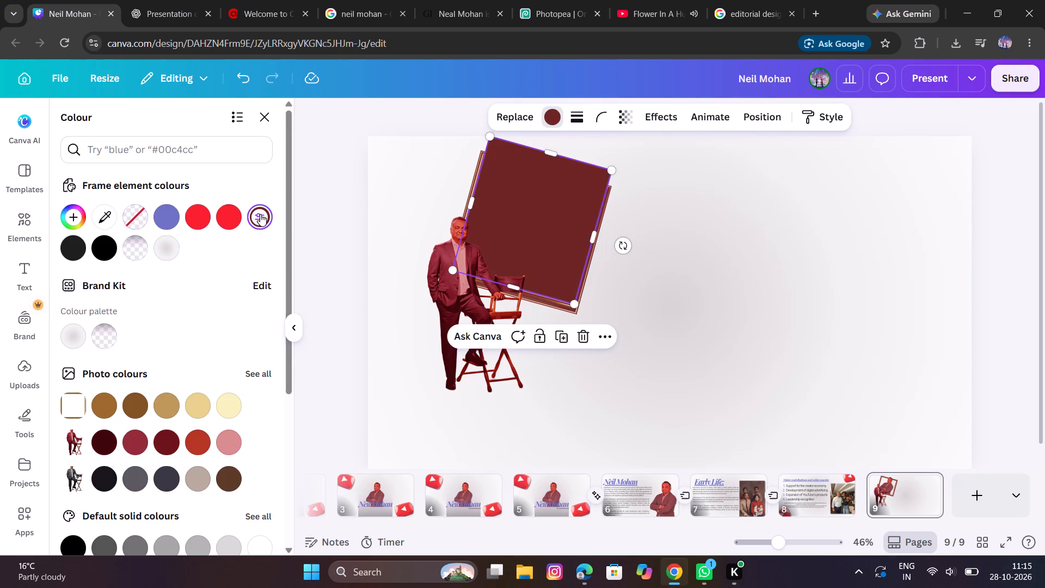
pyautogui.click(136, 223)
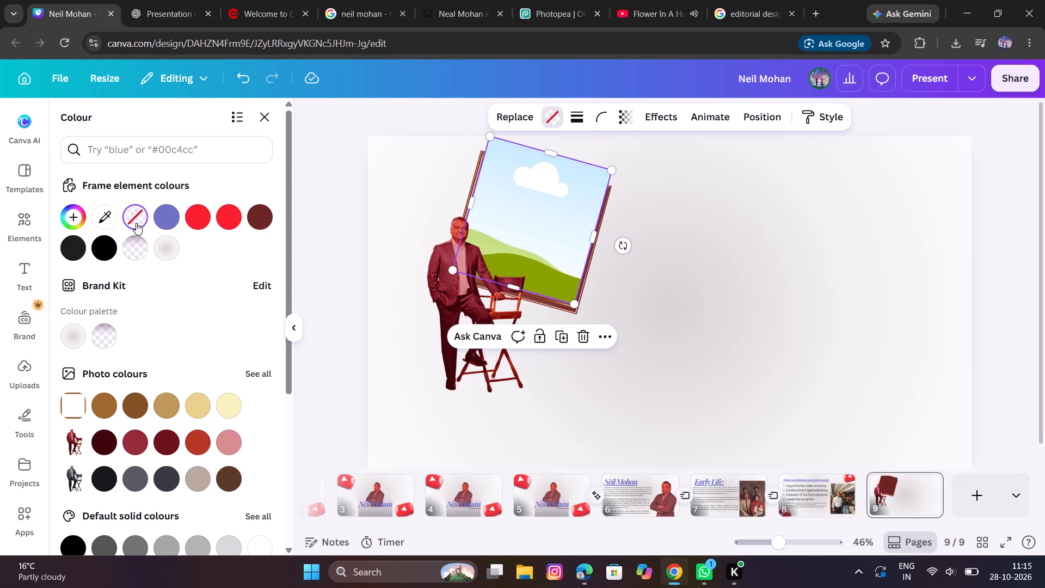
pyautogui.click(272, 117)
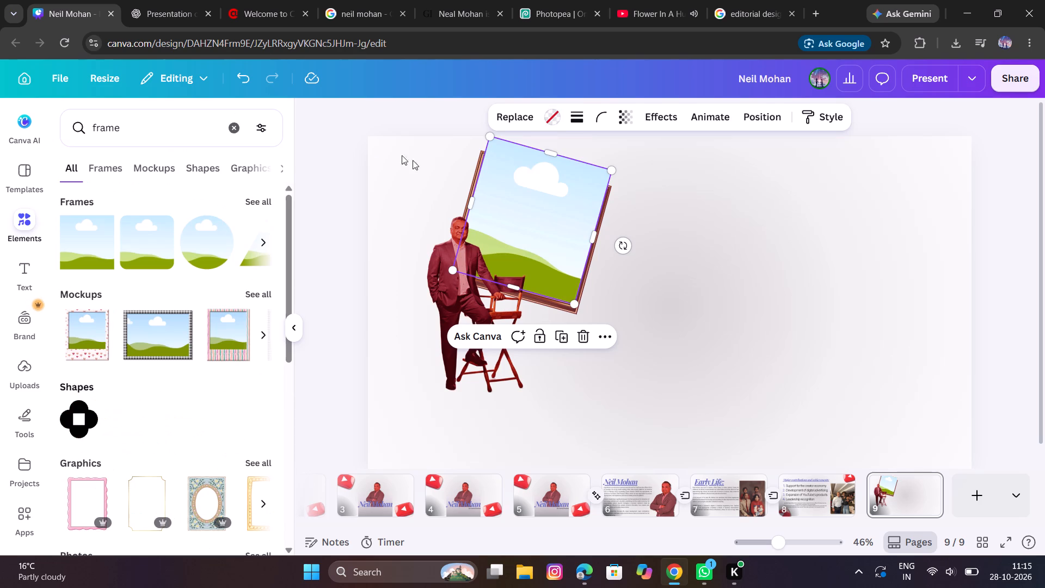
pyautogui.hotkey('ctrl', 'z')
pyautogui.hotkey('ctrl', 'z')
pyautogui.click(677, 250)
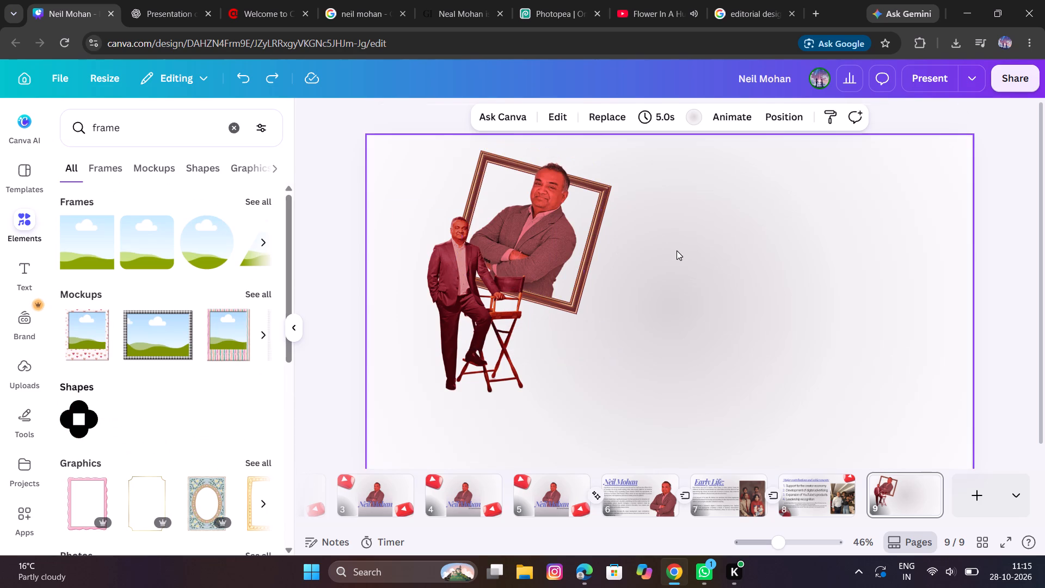
# Clear the element search and add a circle from the basic shapes to page 9.
pyautogui.click(292, 321)
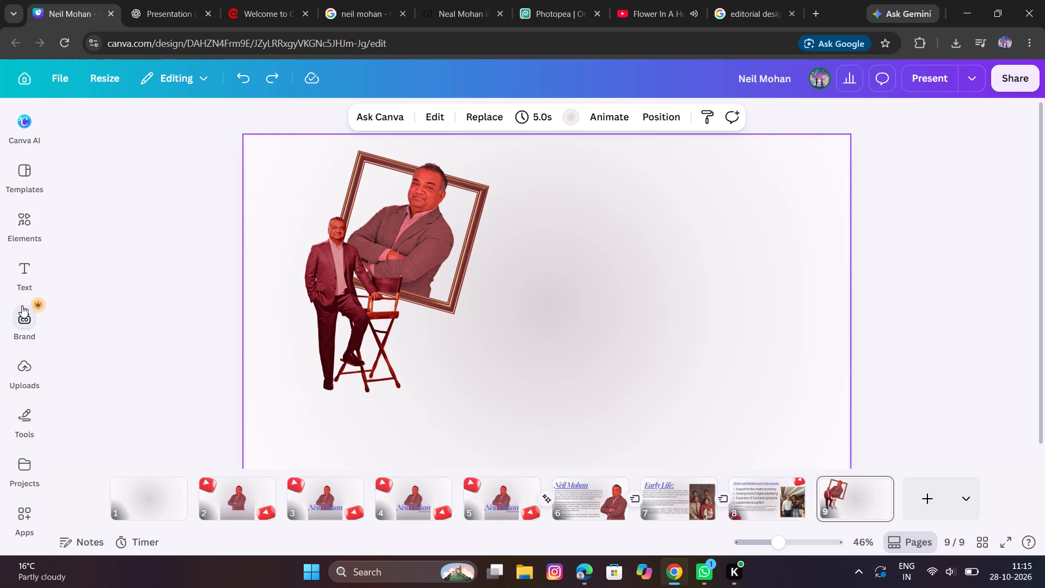
pyautogui.click(32, 242)
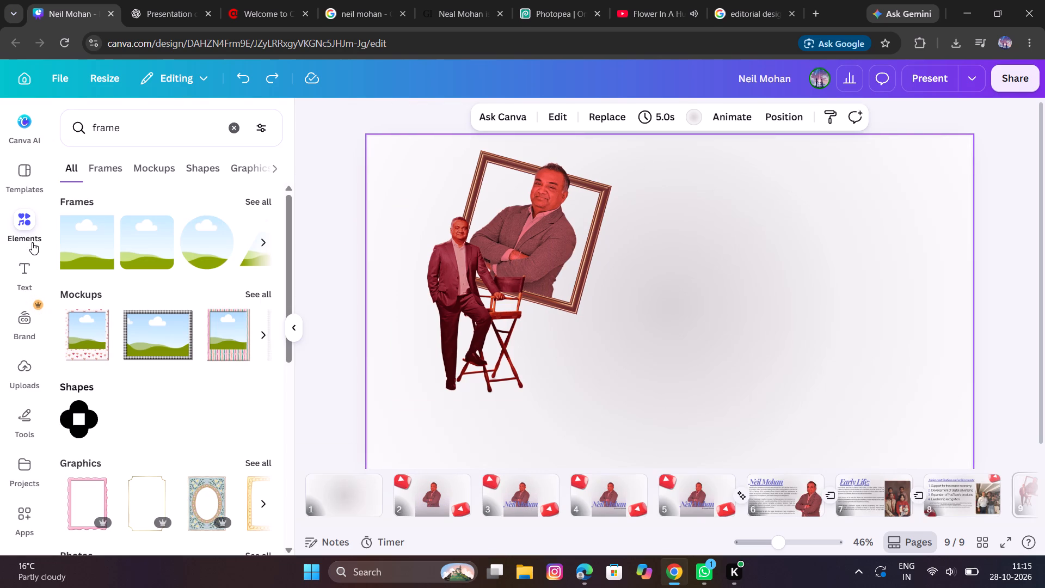
pyautogui.click(228, 129)
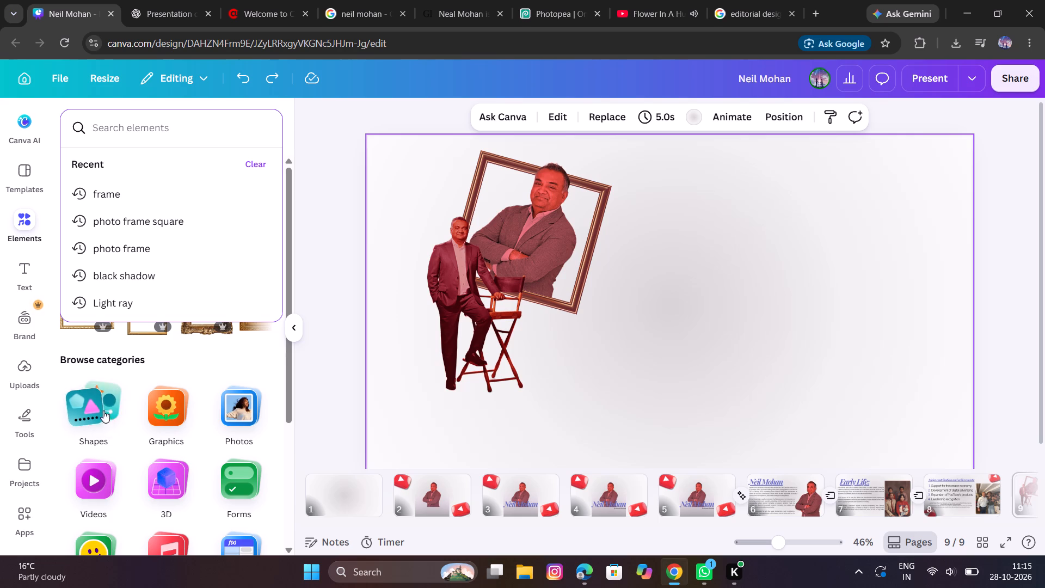
pyautogui.click(103, 415)
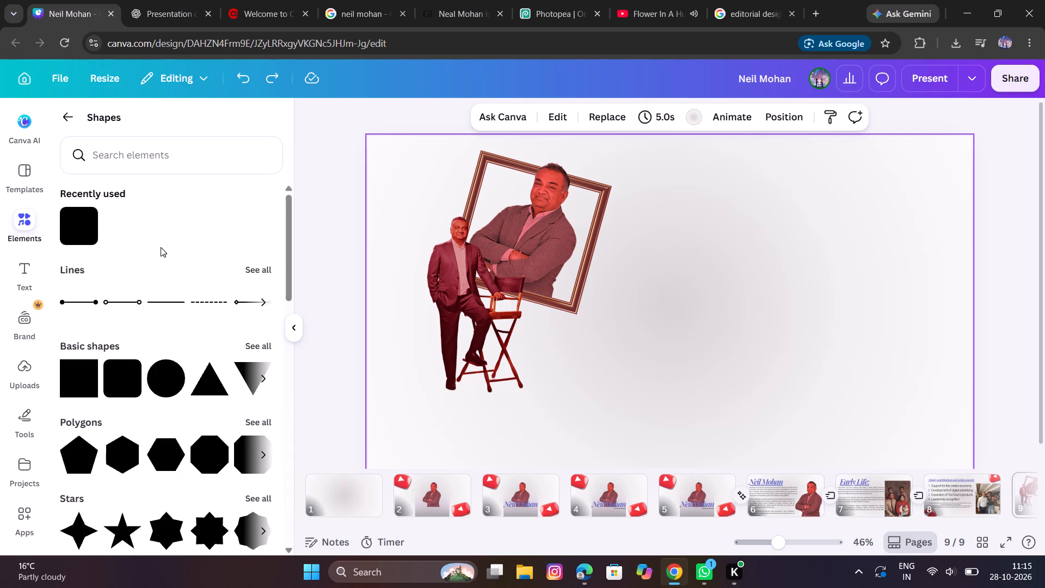
pyautogui.click(163, 365)
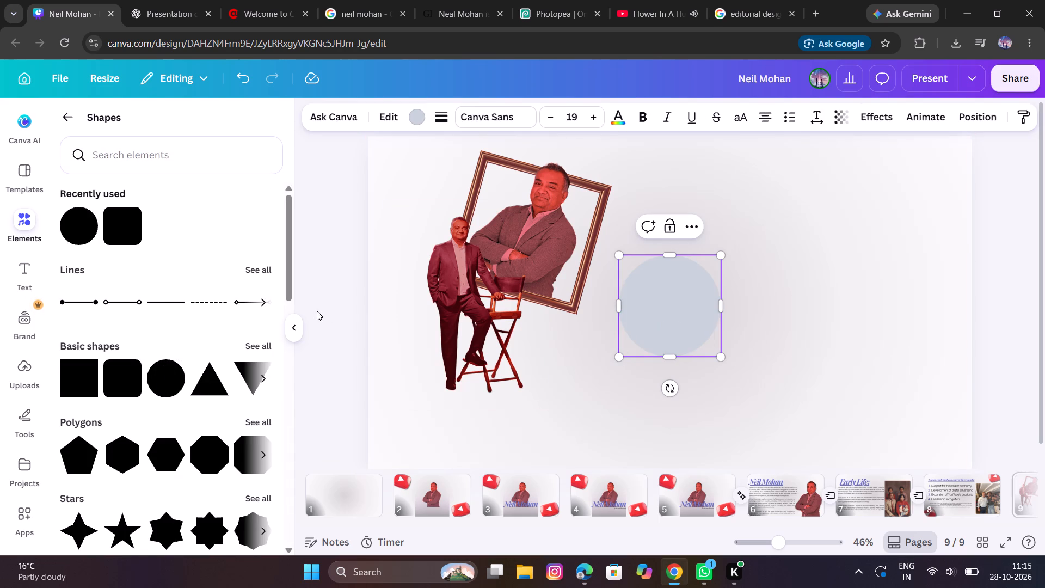
# Add a new gradient to the Brand Kit colour palette and make black its first colour.
pyautogui.click(415, 113)
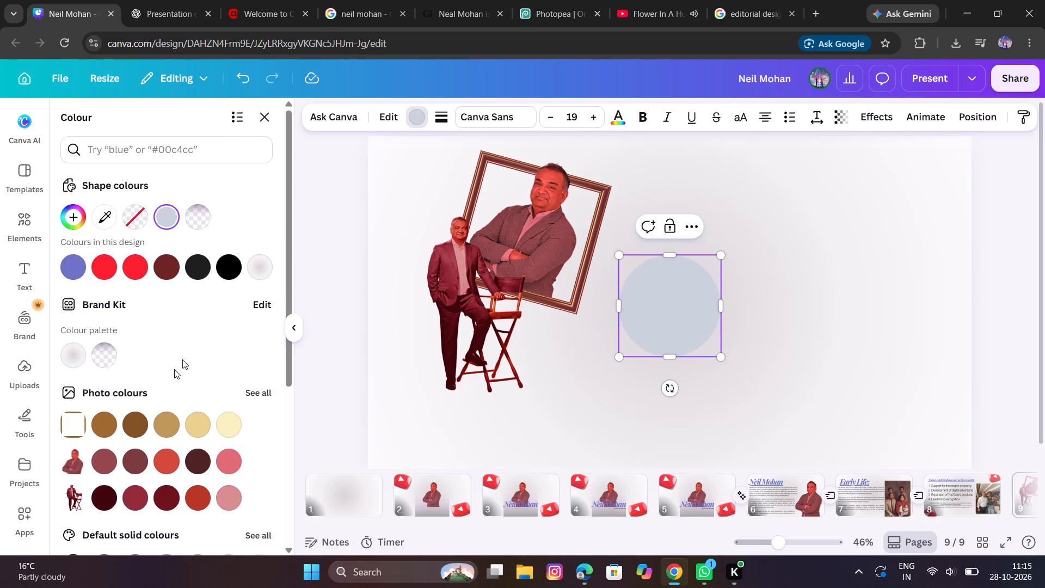
pyautogui.click(268, 296)
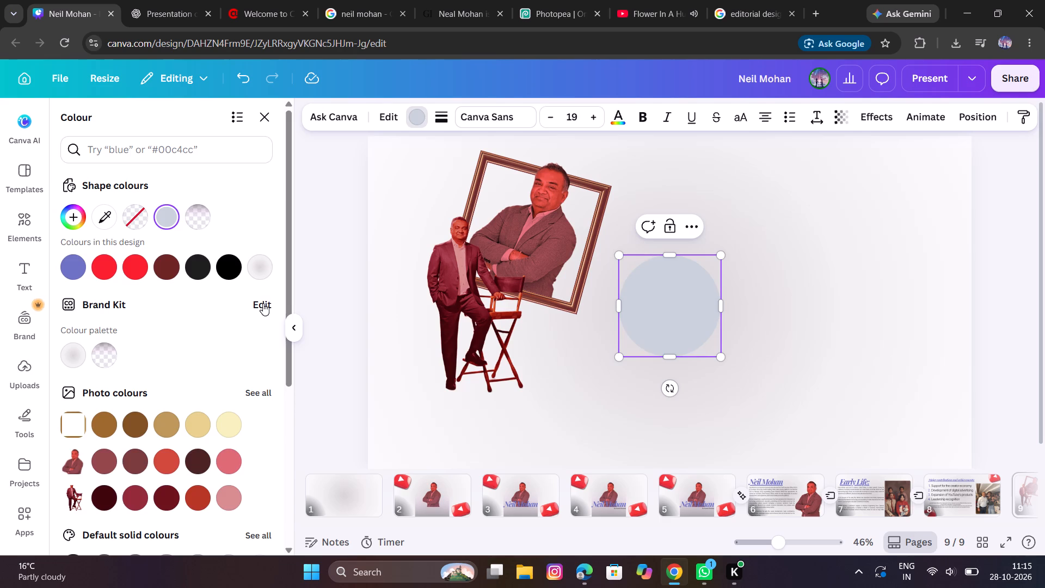
pyautogui.click(263, 303)
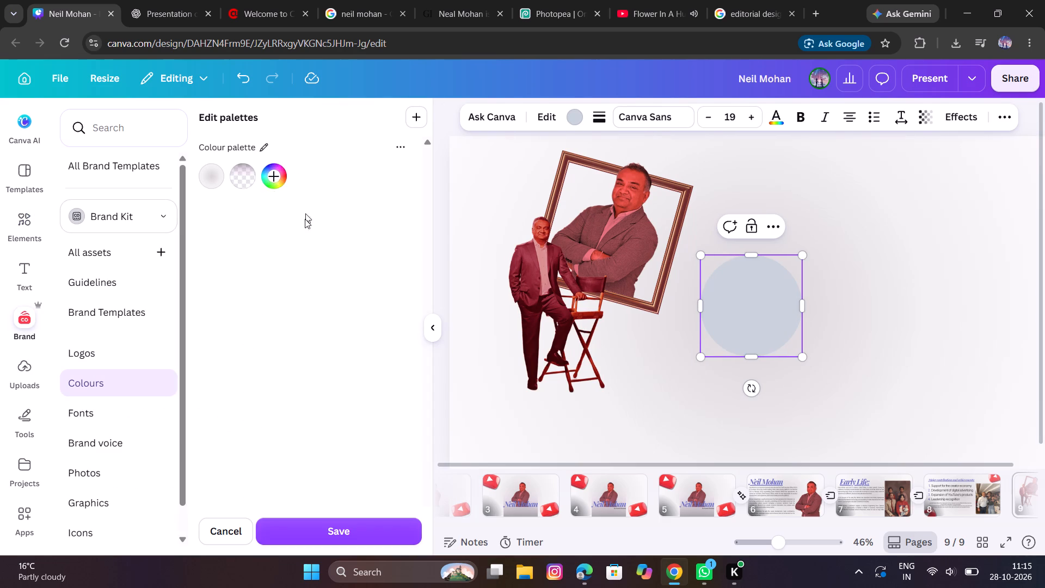
pyautogui.click(278, 178)
pyautogui.click(401, 232)
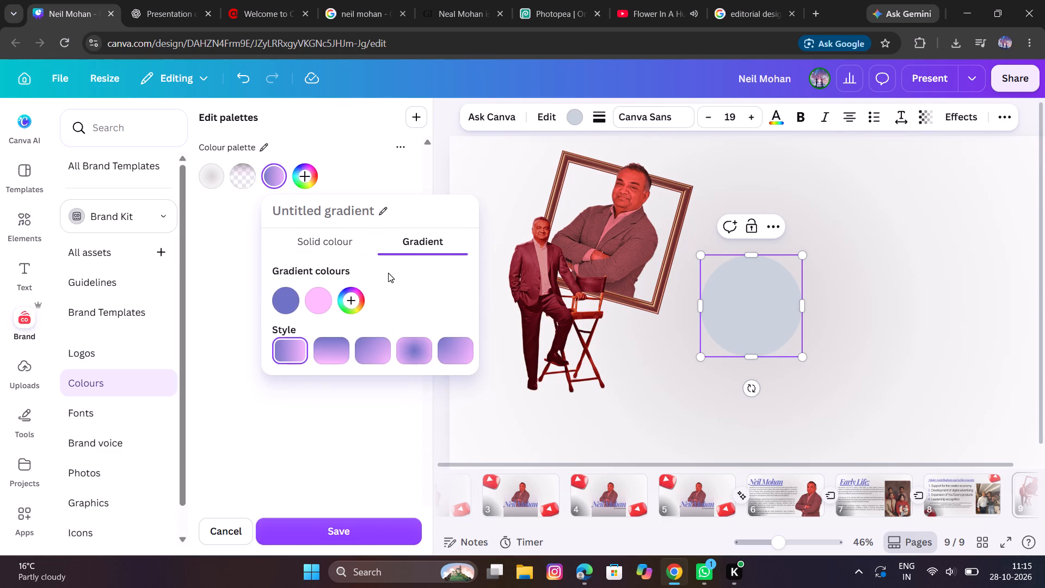
pyautogui.click(322, 299)
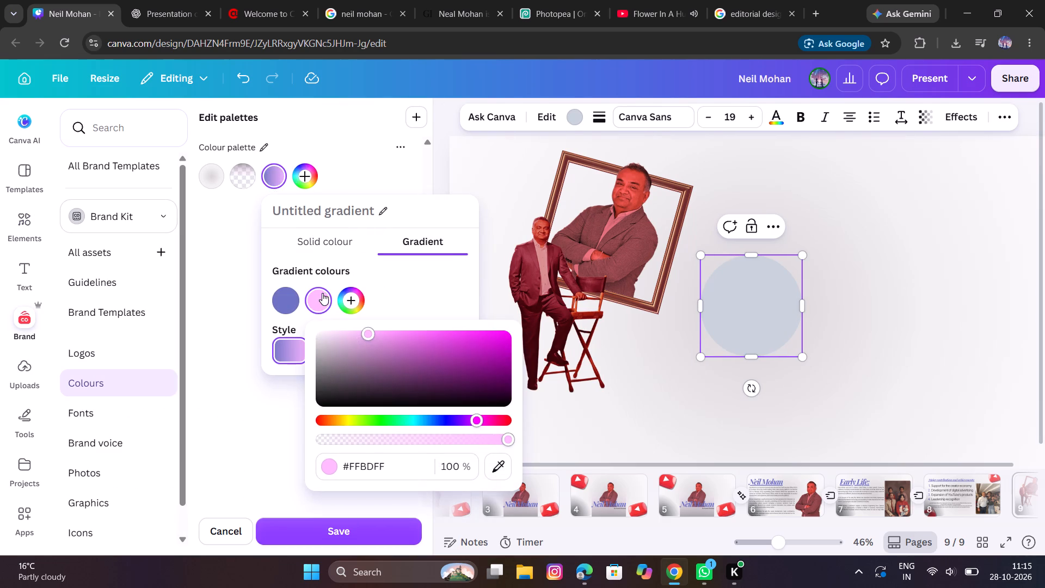
pyautogui.moveTo(364, 341); pyautogui.dragTo(305, 430)
pyautogui.moveTo(316, 299); pyautogui.dragTo(278, 304)
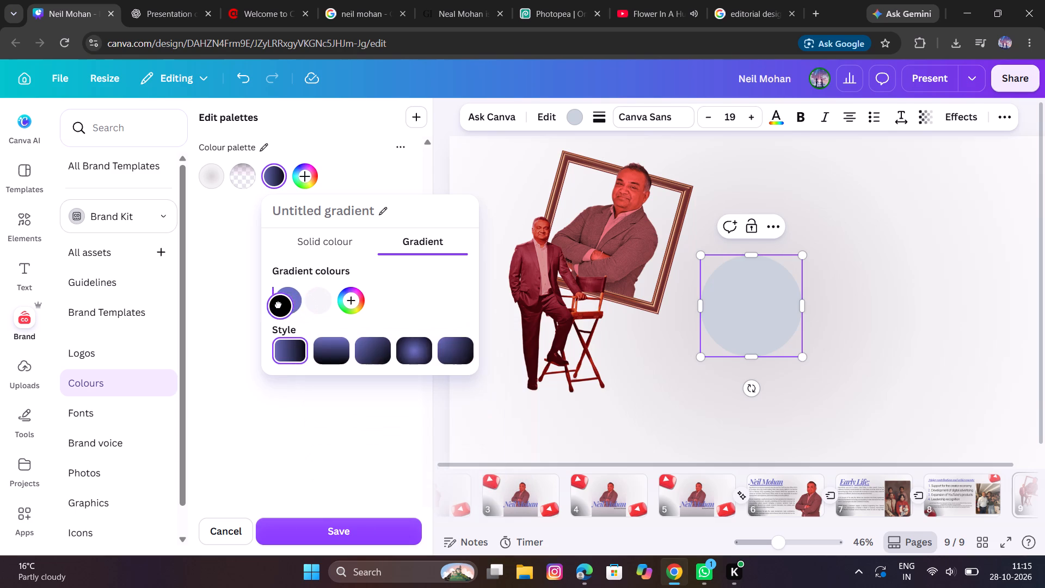
pyautogui.moveTo(278, 304); pyautogui.dragTo(277, 304)
# Set the gradient's second colour to #FFFFFF at 0% opacity, choose the radial style, and save the palette.
pyautogui.click(312, 305)
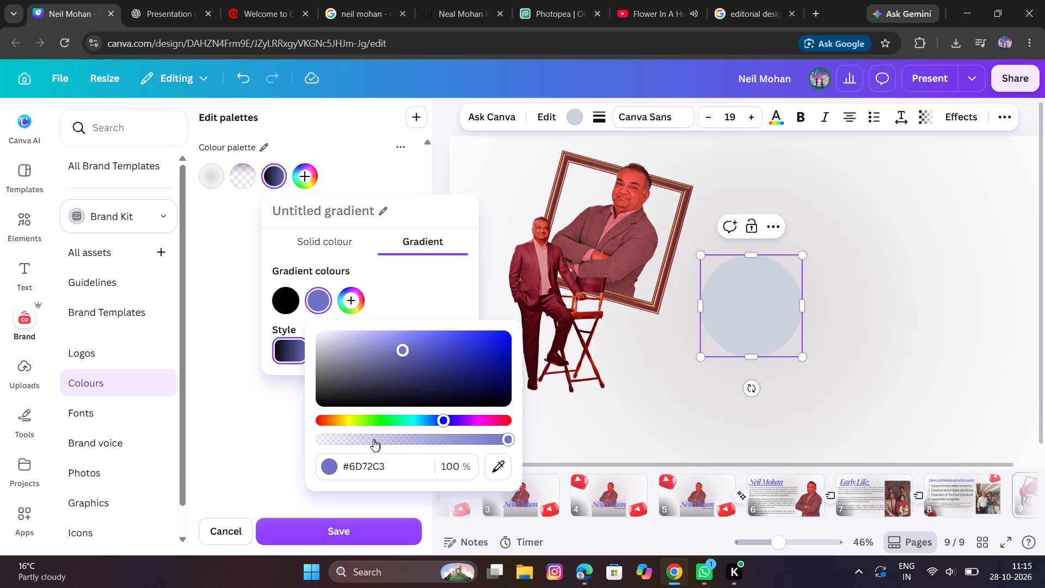
pyautogui.moveTo(373, 439); pyautogui.dragTo(300, 448)
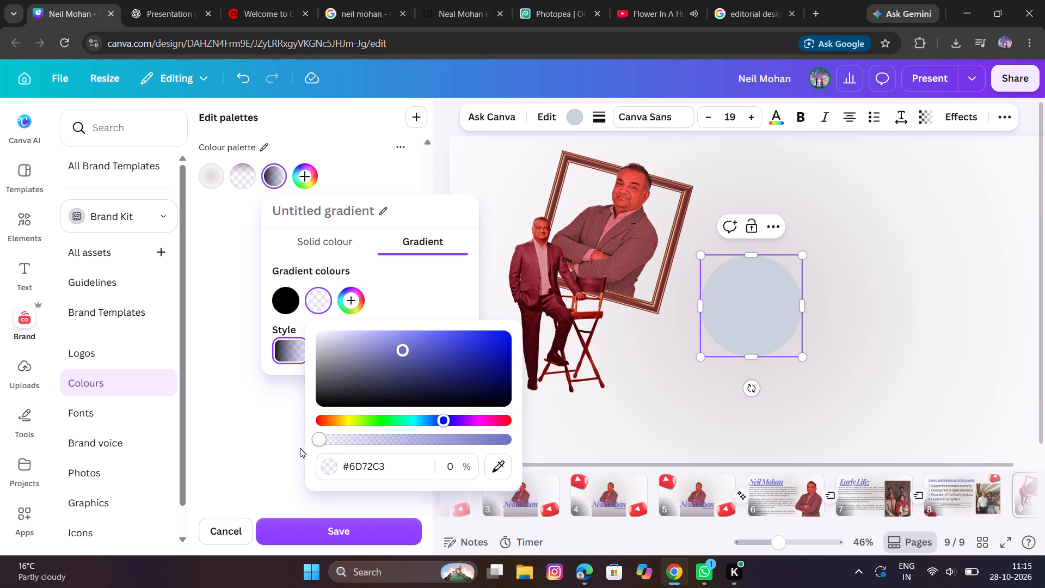
pyautogui.moveTo(378, 346); pyautogui.dragTo(278, 321)
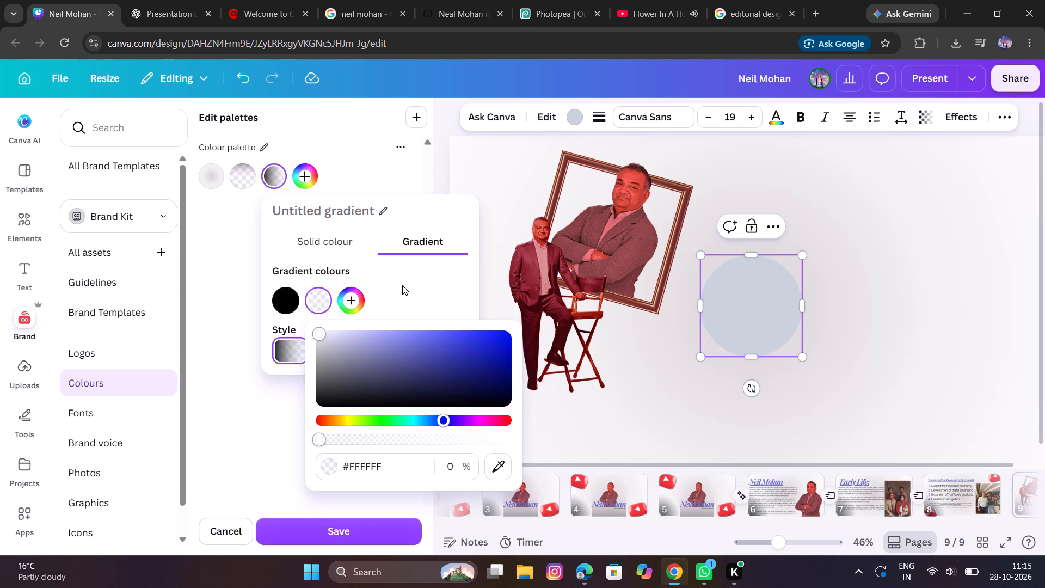
pyautogui.click(402, 285)
pyautogui.click(405, 348)
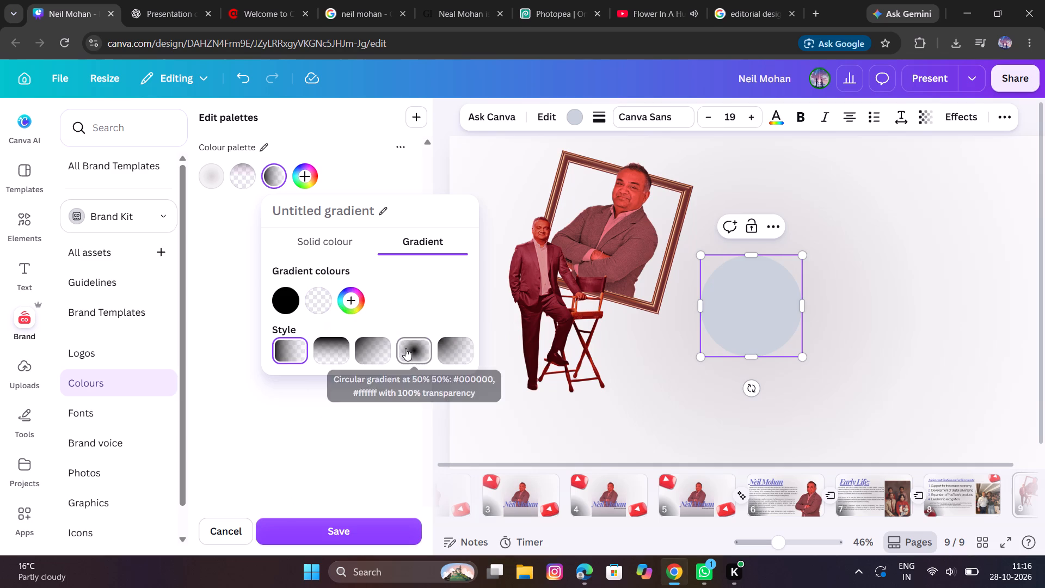
pyautogui.click(374, 188)
pyautogui.click(273, 176)
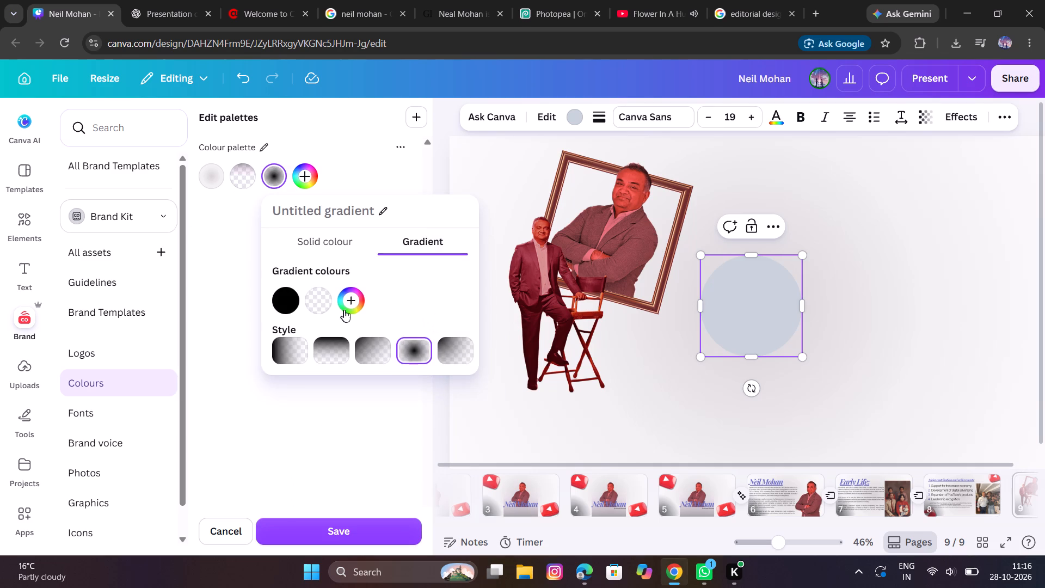
pyautogui.click(395, 185)
pyautogui.click(385, 520)
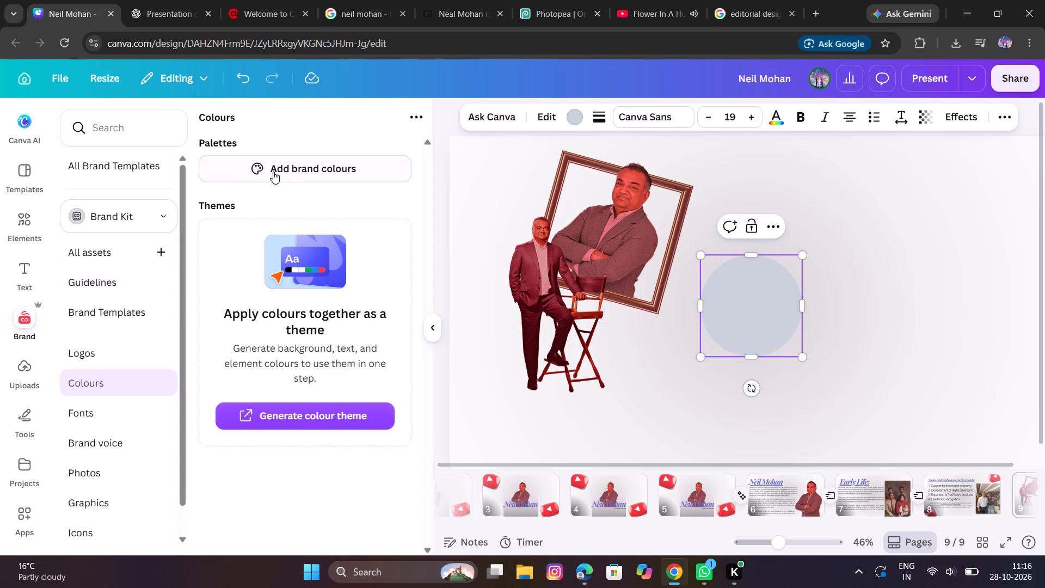
# Fill the circle on page 9 with the new black-to-transparent radial gradient from the colour palette.
pyautogui.click(578, 108)
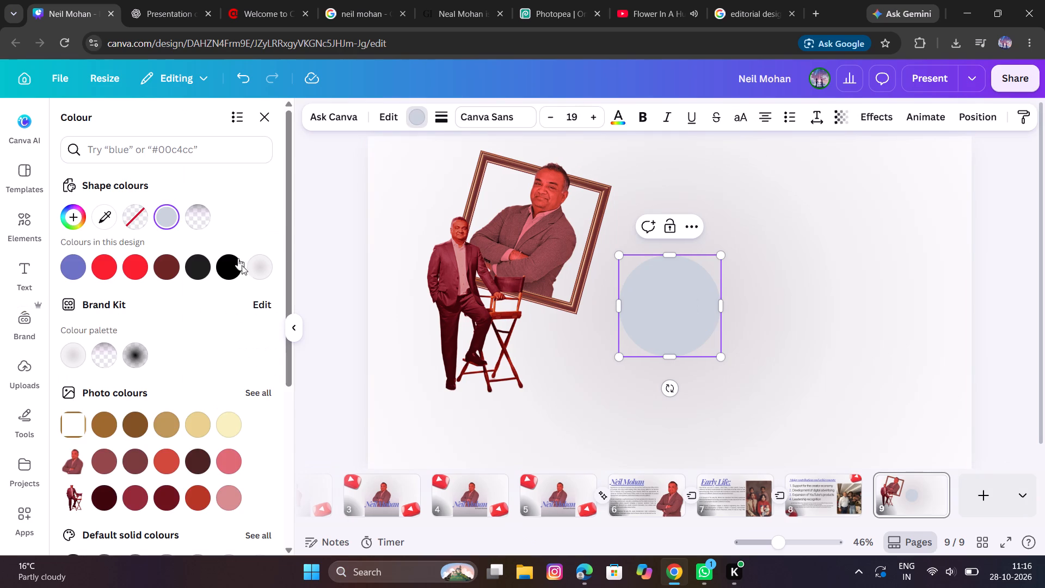
pyautogui.click(142, 353)
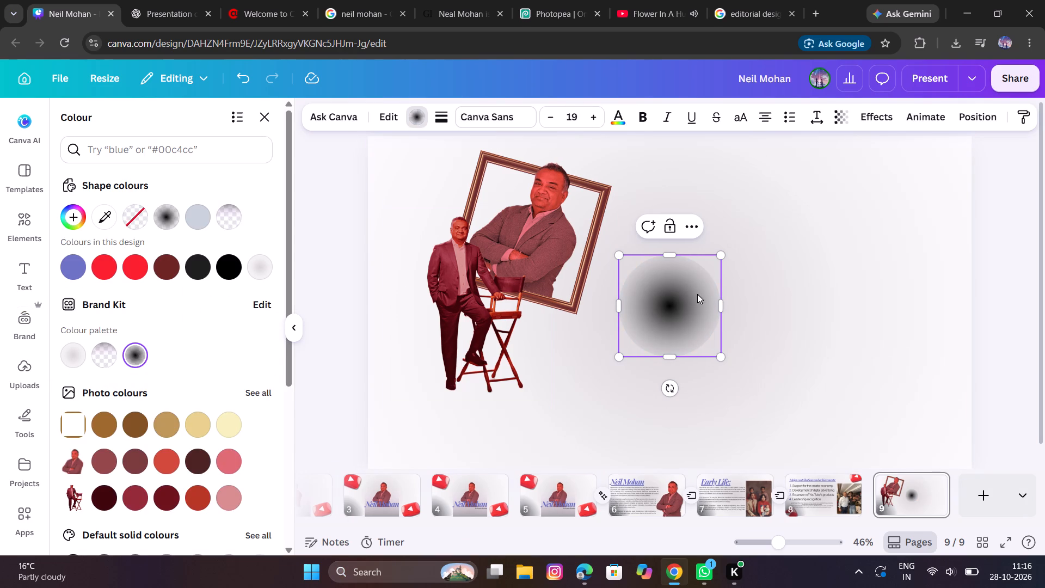
# Flatten and widen the gradient circle into a horizontal shadow ellipse about 435 wide.
pyautogui.moveTo(672, 355); pyautogui.dragTo(697, 290)
pyautogui.moveTo(622, 290); pyautogui.dragTo(593, 299)
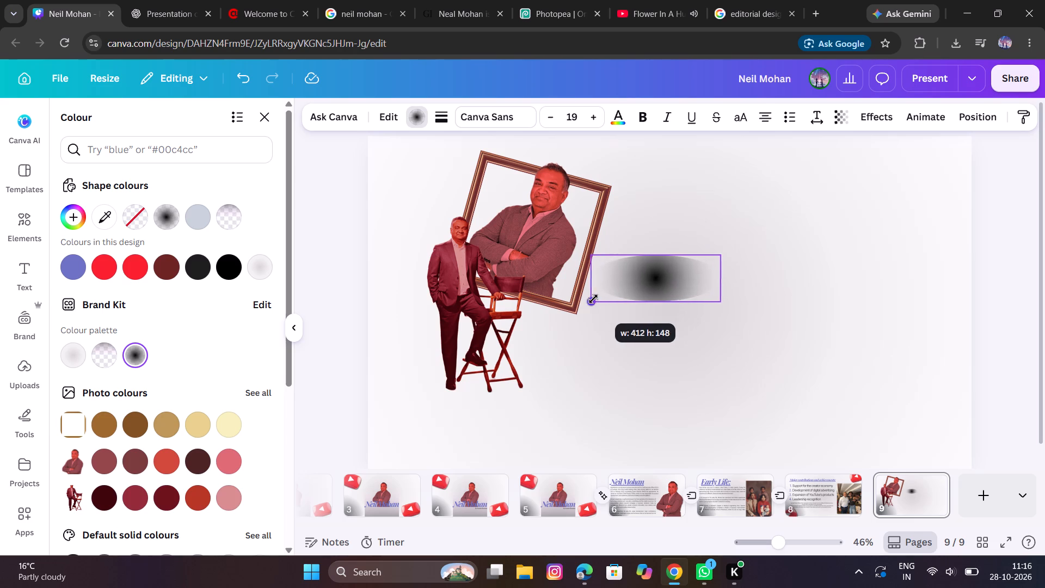
pyautogui.moveTo(593, 299); pyautogui.dragTo(589, 301)
# Move the shadow ellipse to the feet of the standing cutout and the base of the director's chair.
pyautogui.moveTo(637, 285); pyautogui.dragTo(443, 375)
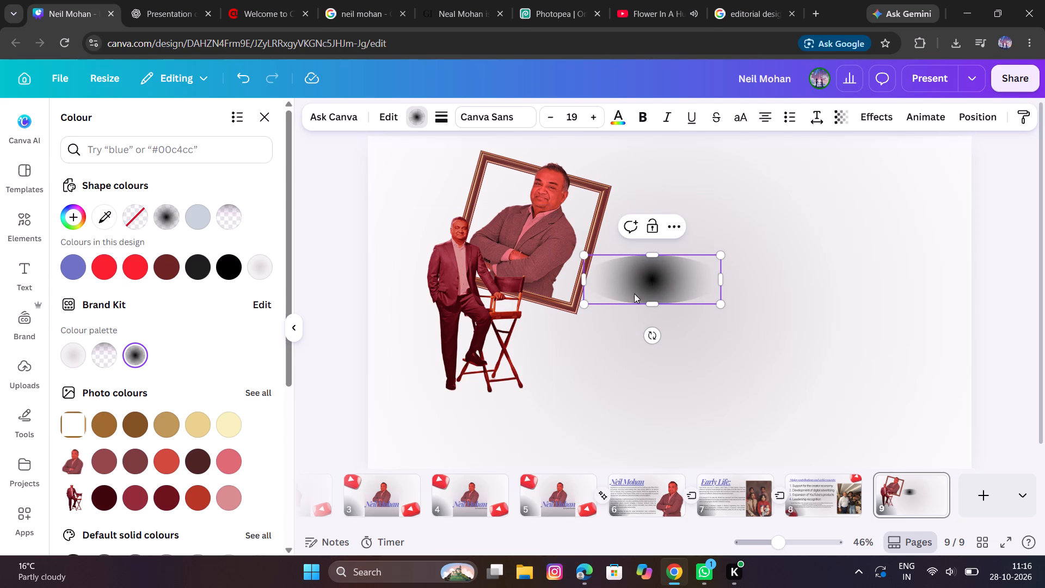
pyautogui.moveTo(682, 278); pyautogui.dragTo(576, 321)
pyautogui.click(657, 287)
pyautogui.moveTo(657, 287); pyautogui.dragTo(667, 312)
pyautogui.moveTo(667, 312); pyautogui.dragTo(489, 384)
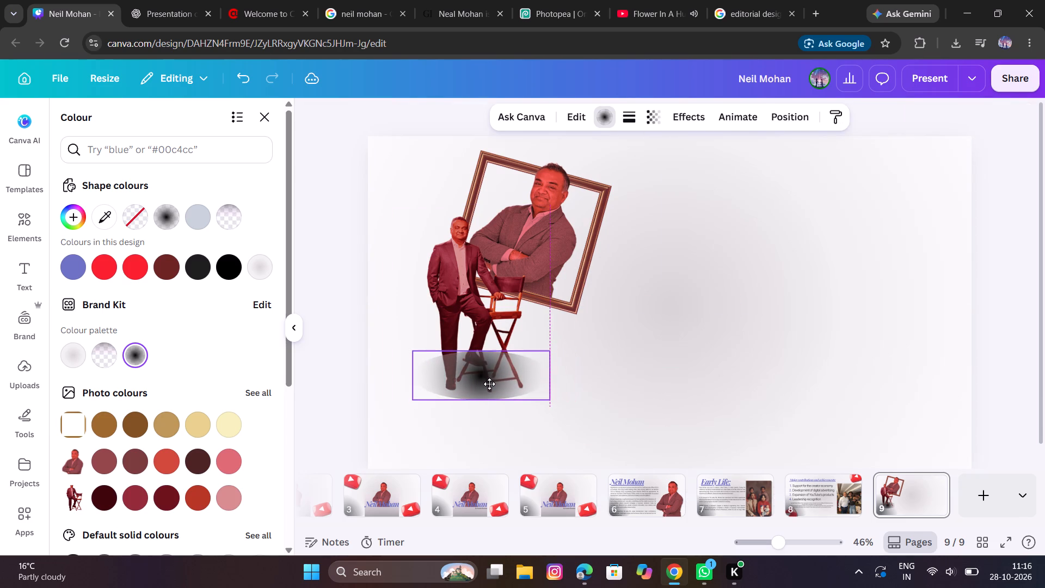
pyautogui.moveTo(489, 384); pyautogui.dragTo(489, 387)
# Make the shadow ellipse thinner and extend its left side past the standing man's feet.
pyautogui.moveTo(484, 406); pyautogui.dragTo(485, 396)
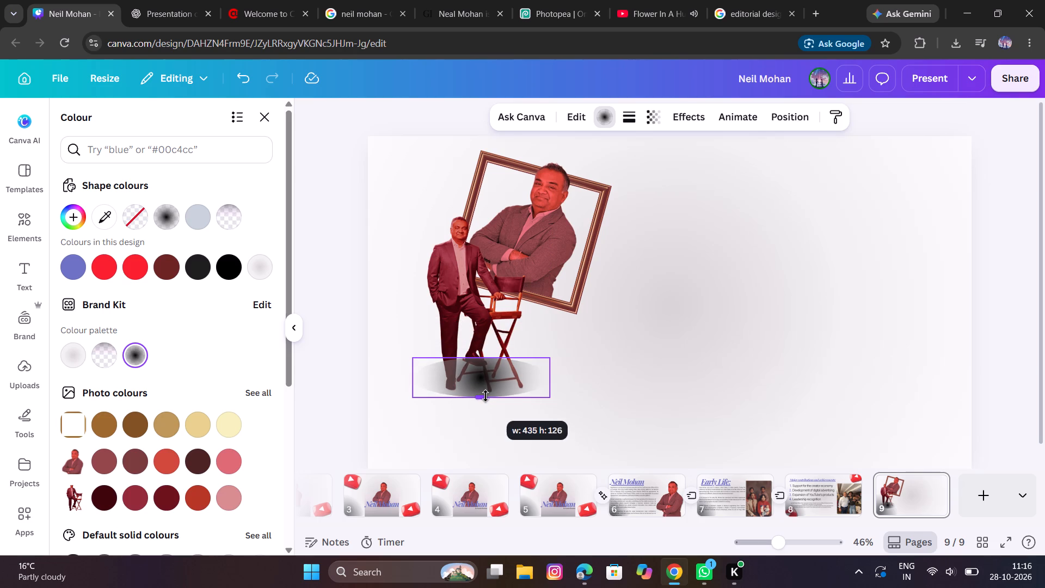
pyautogui.moveTo(485, 396); pyautogui.dragTo(487, 390)
pyautogui.moveTo(415, 374); pyautogui.dragTo(391, 376)
pyautogui.click(464, 370)
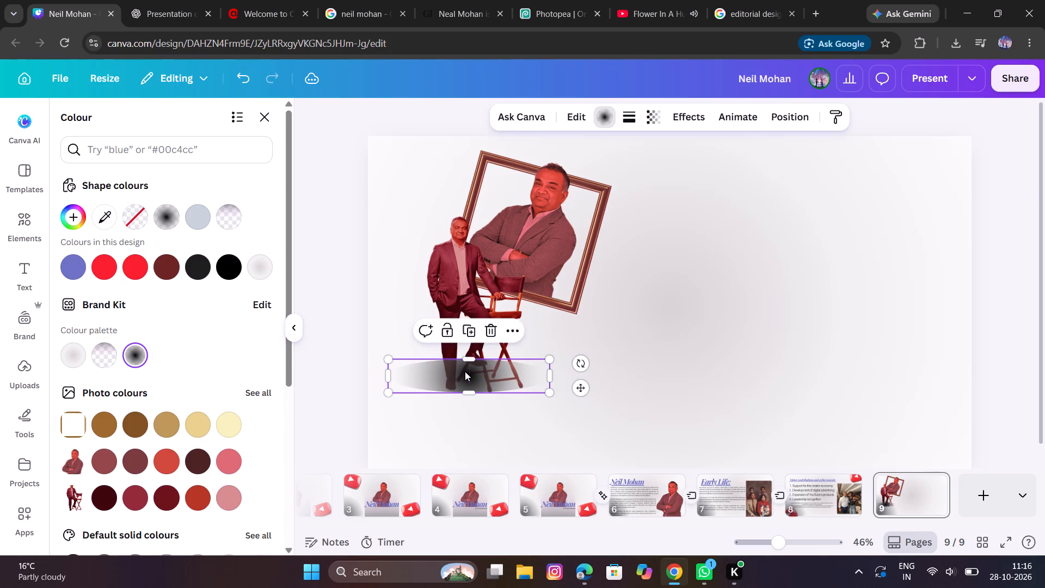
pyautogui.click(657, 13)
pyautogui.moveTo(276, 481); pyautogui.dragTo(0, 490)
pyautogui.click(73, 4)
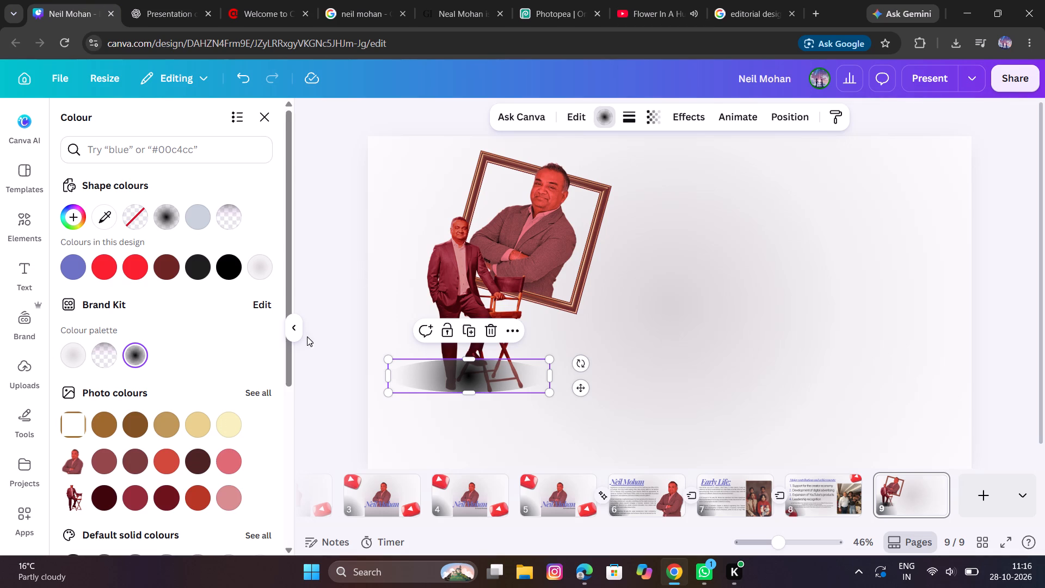
# Place the shadow ellipse's layer directly behind the standing cutout, above the crossed-arms cutout, and deselect it.
pyautogui.click(801, 125)
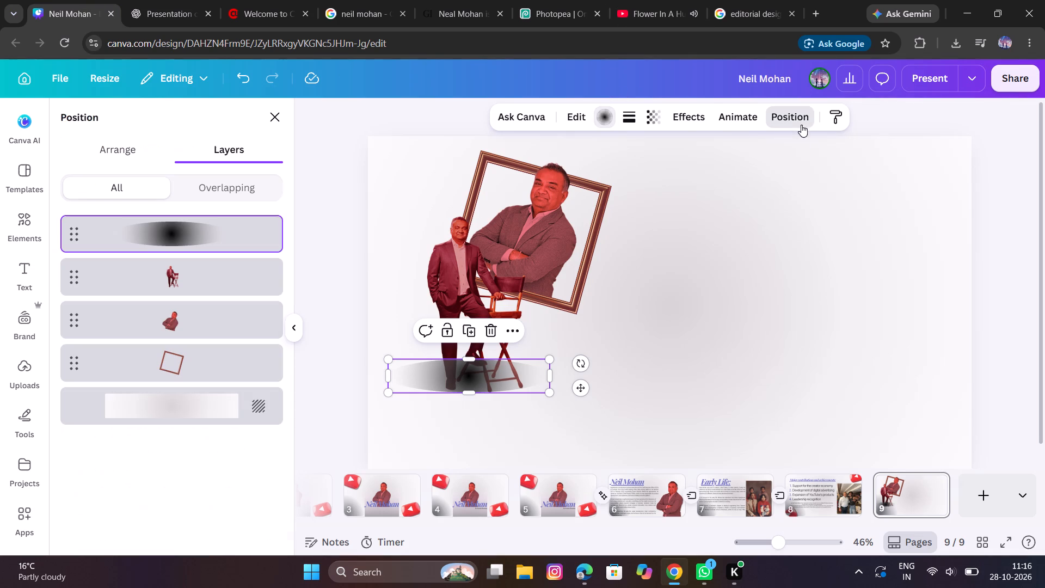
pyautogui.moveTo(237, 230); pyautogui.dragTo(231, 362)
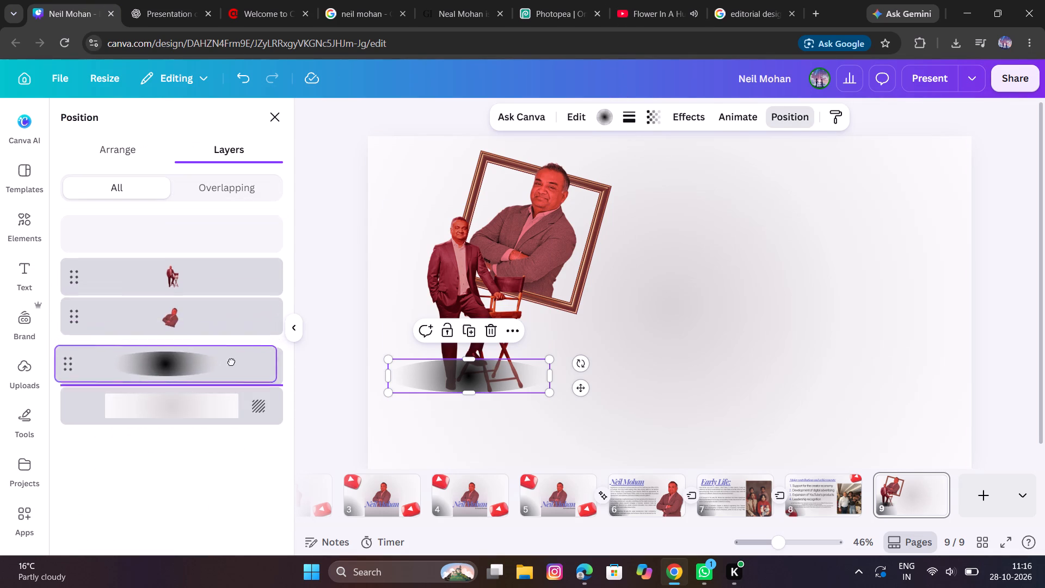
pyautogui.moveTo(231, 362); pyautogui.dragTo(243, 302)
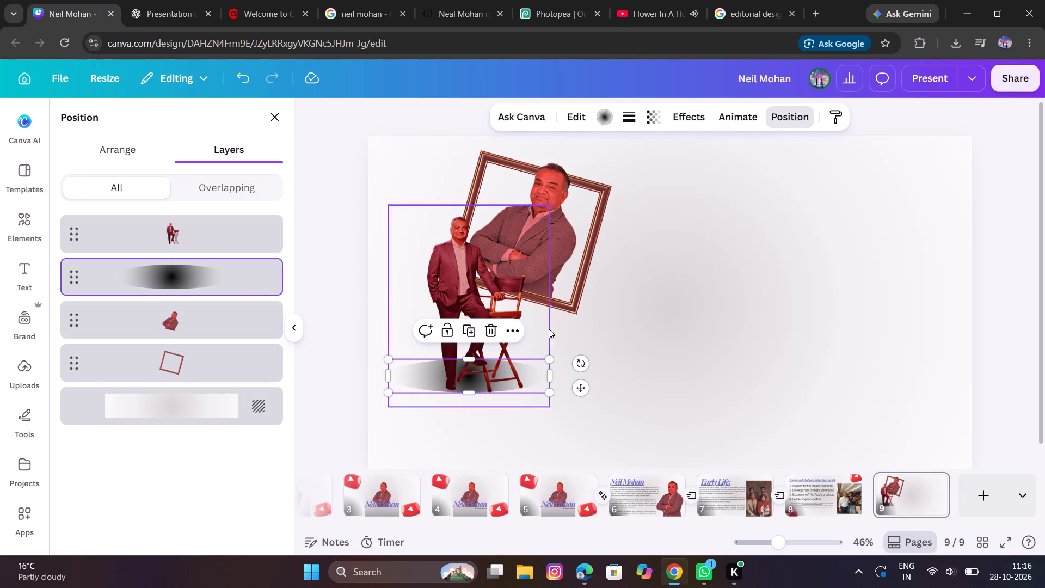
pyautogui.click(624, 345)
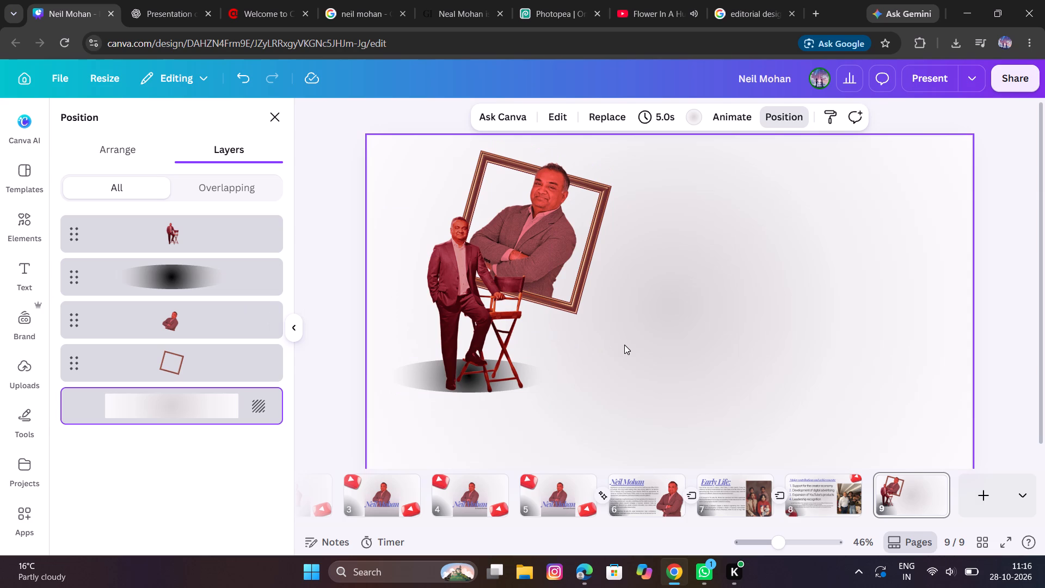
# Nudge the shadow ellipse slightly downward beneath the standing cutout and chair.
pyautogui.click(246, 263)
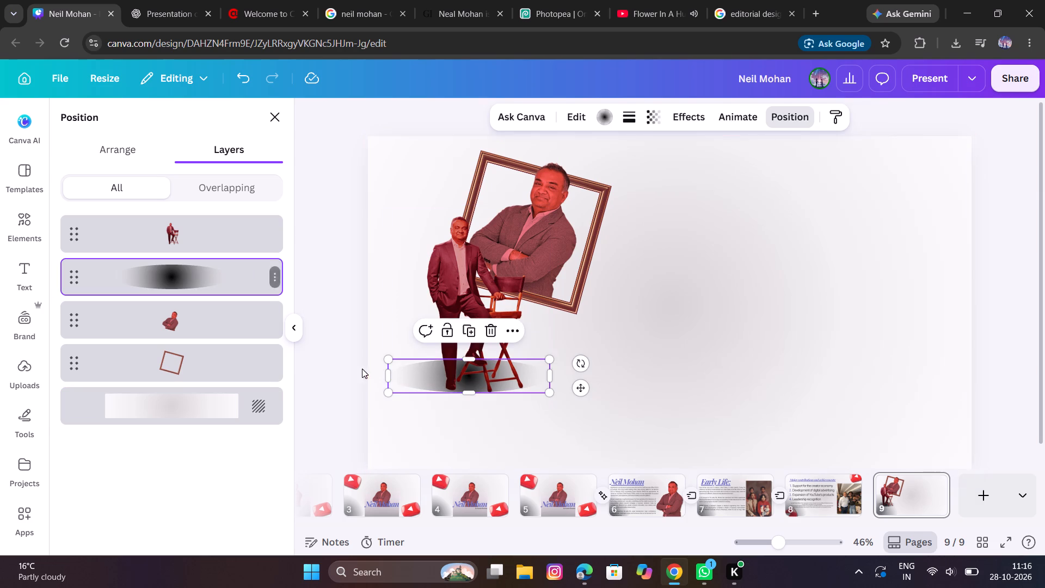
pyautogui.moveTo(432, 386); pyautogui.dragTo(431, 392)
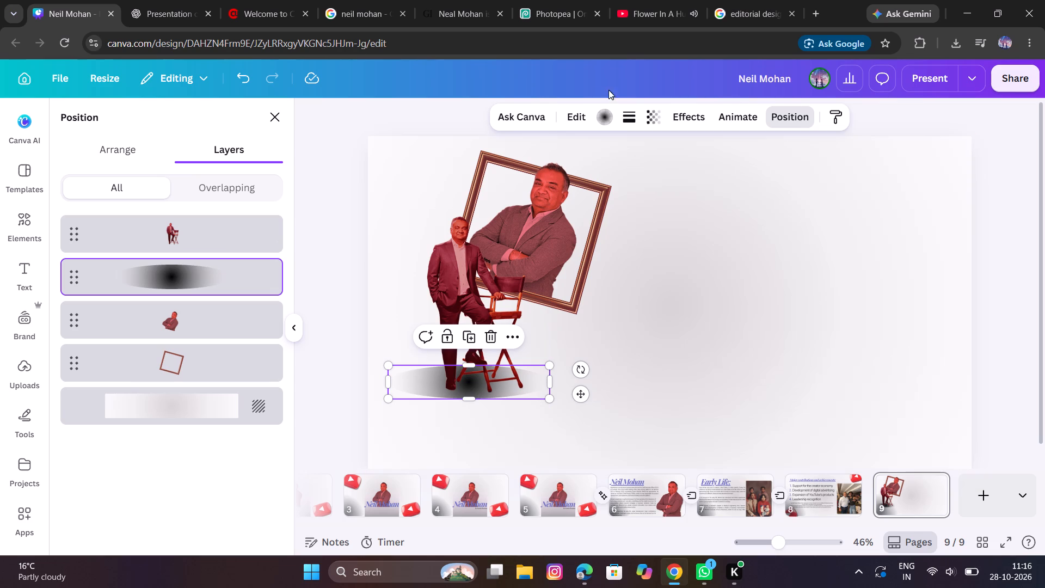
# Try the Aura effect on the shadow ellipse, remove the effect, and close the effects.
pyautogui.click(681, 118)
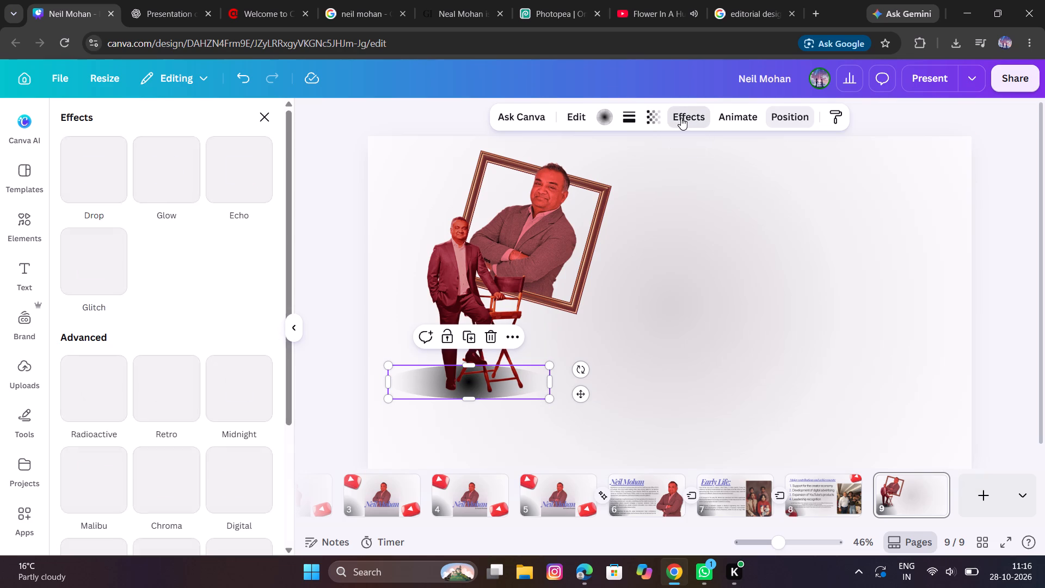
pyautogui.scroll(-1, 160, 374)
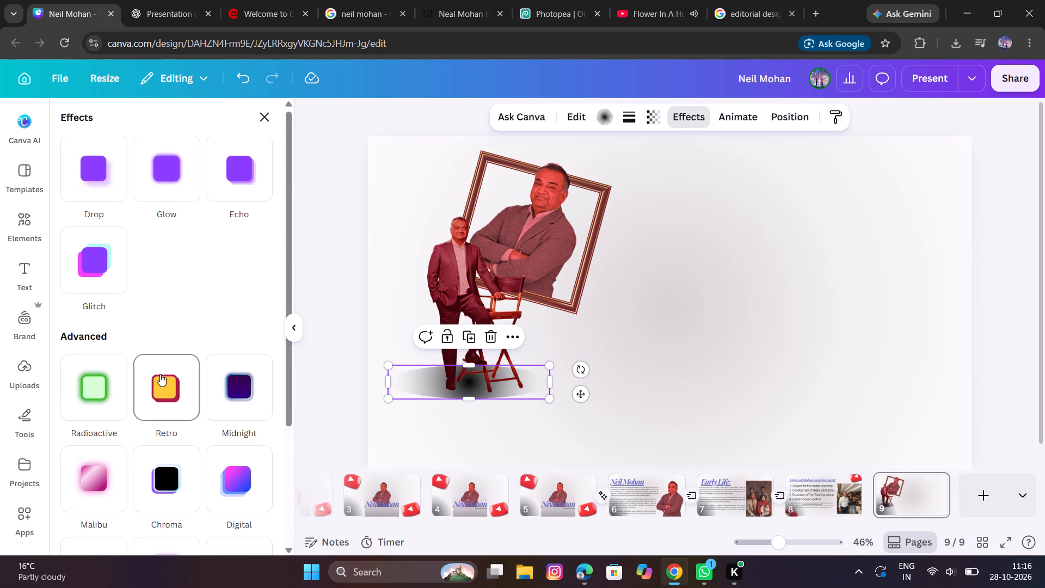
pyautogui.scroll(-2, 160, 374)
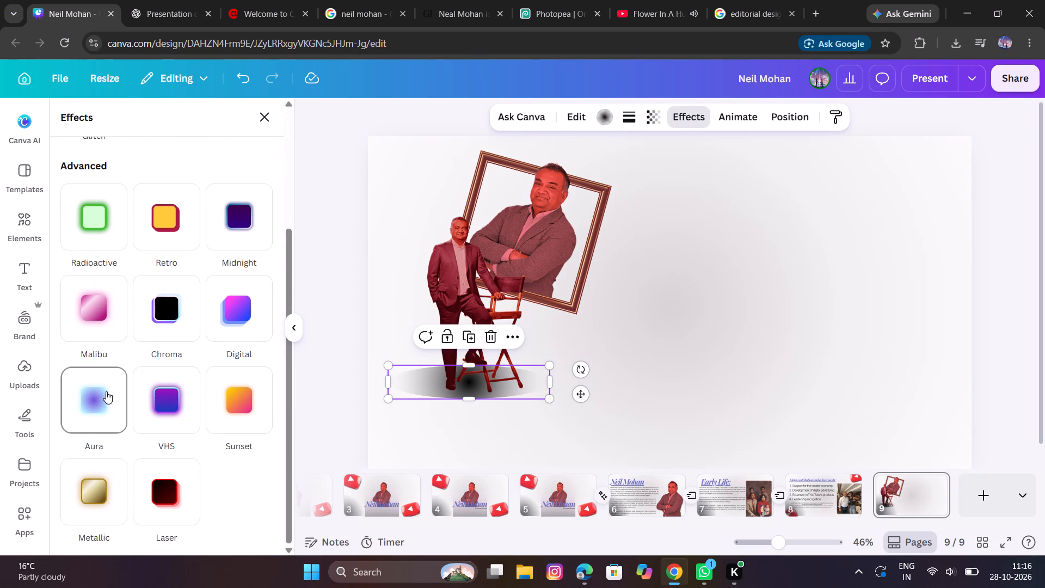
pyautogui.click(106, 391)
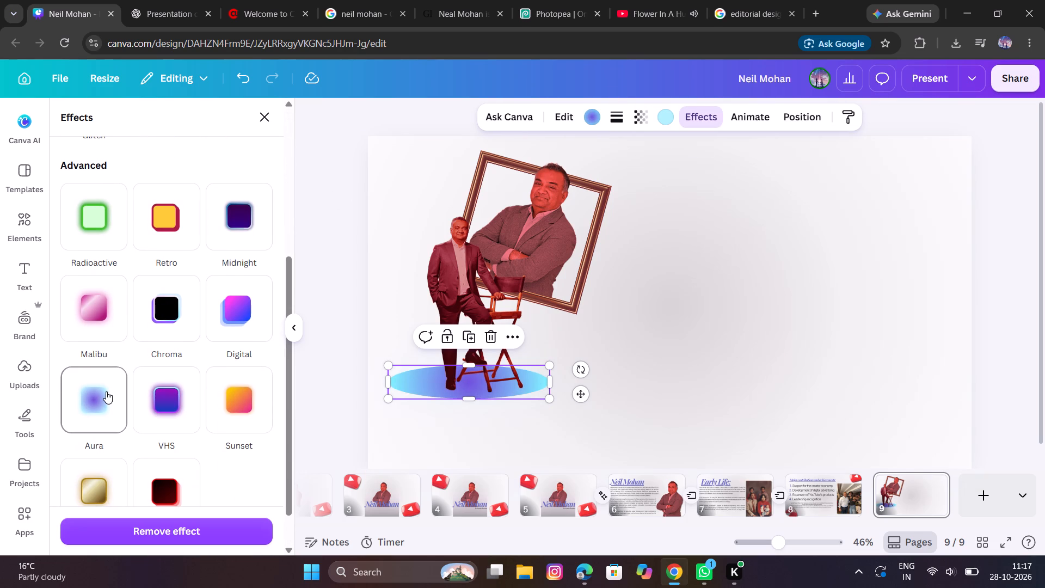
pyautogui.scroll(-1, 106, 391)
pyautogui.scroll(2, 106, 391)
pyautogui.scroll(5, 140, 286)
pyautogui.click(210, 524)
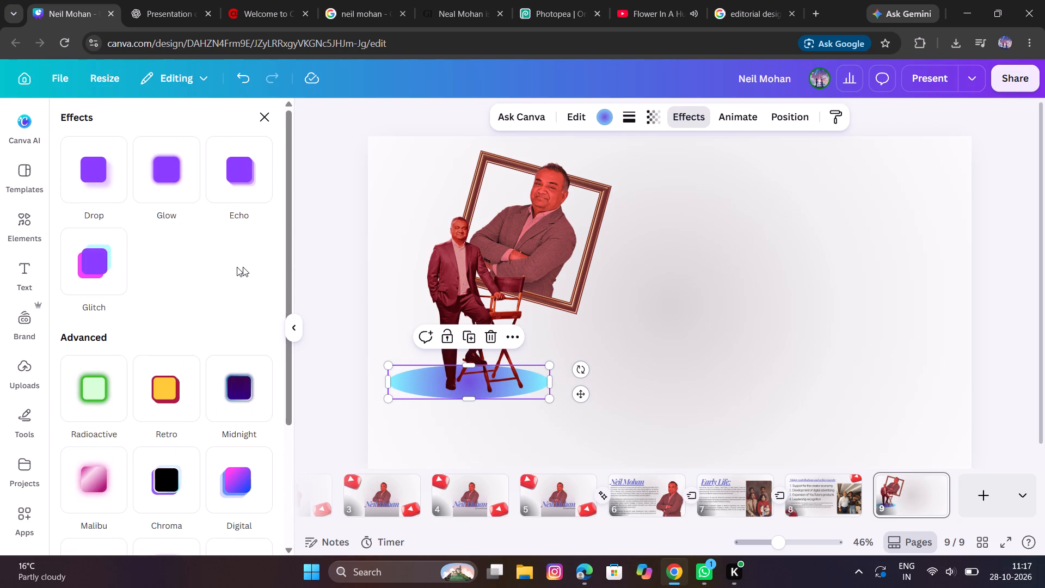
pyautogui.scroll(2, 237, 267)
pyautogui.click(267, 124)
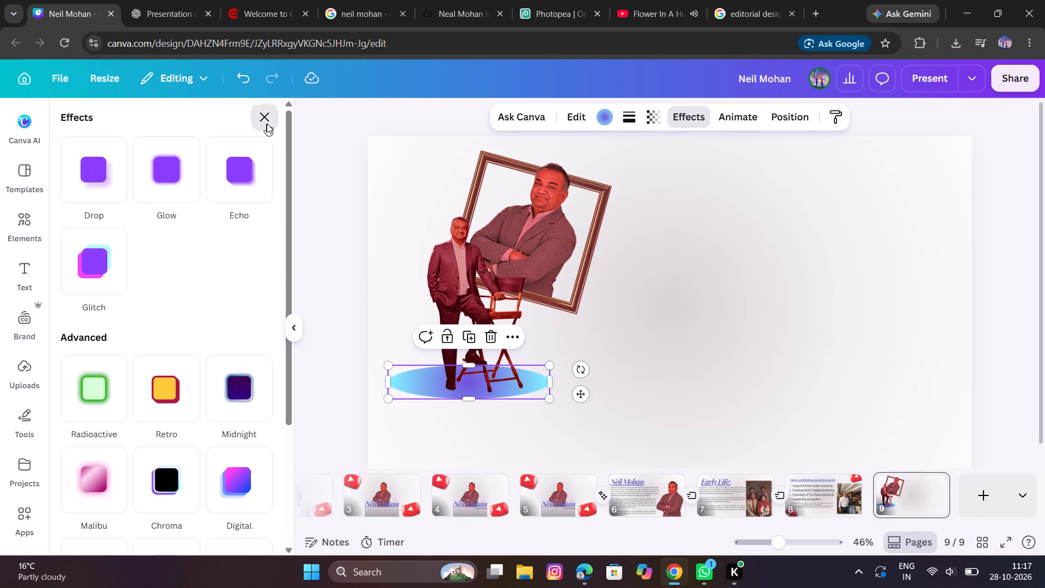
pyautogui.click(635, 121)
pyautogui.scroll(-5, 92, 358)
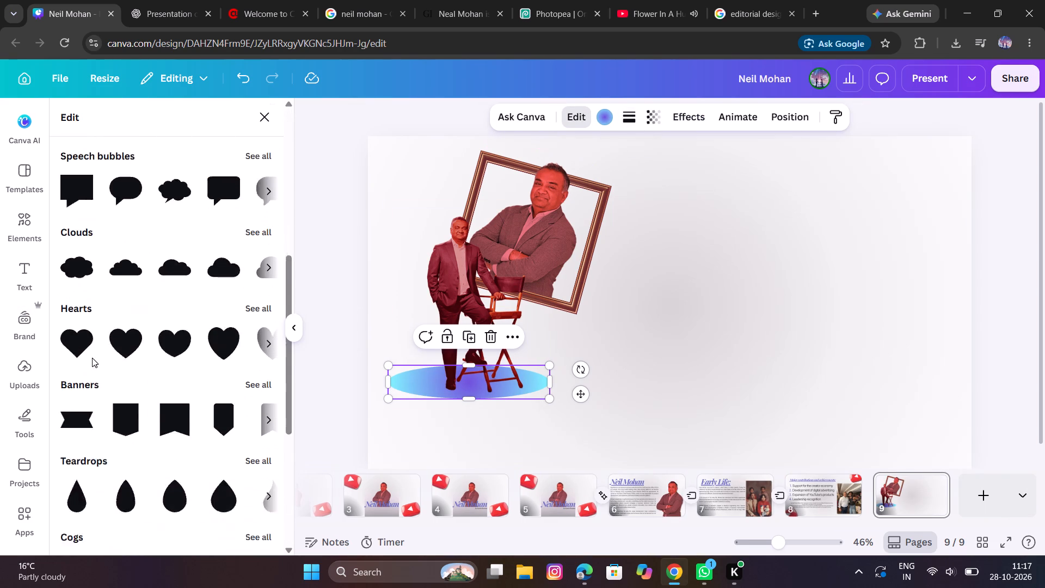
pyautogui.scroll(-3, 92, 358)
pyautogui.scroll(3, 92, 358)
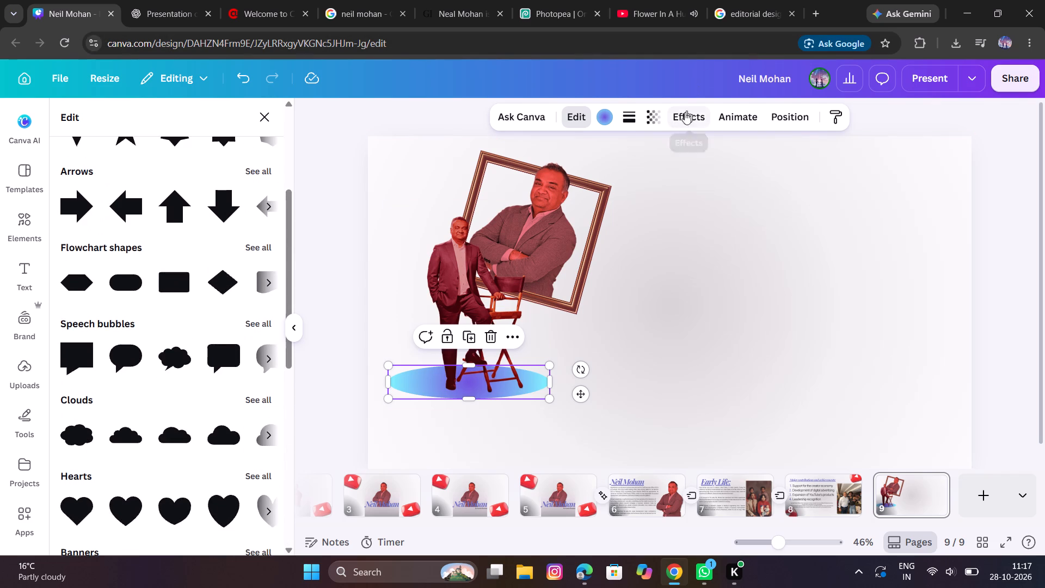
# Recolour the shadow ellipse, trying vivid red #fa1f2d before applying the palette's black-to-transparent circular gradient.
pyautogui.click(681, 119)
pyautogui.scroll(4, 138, 321)
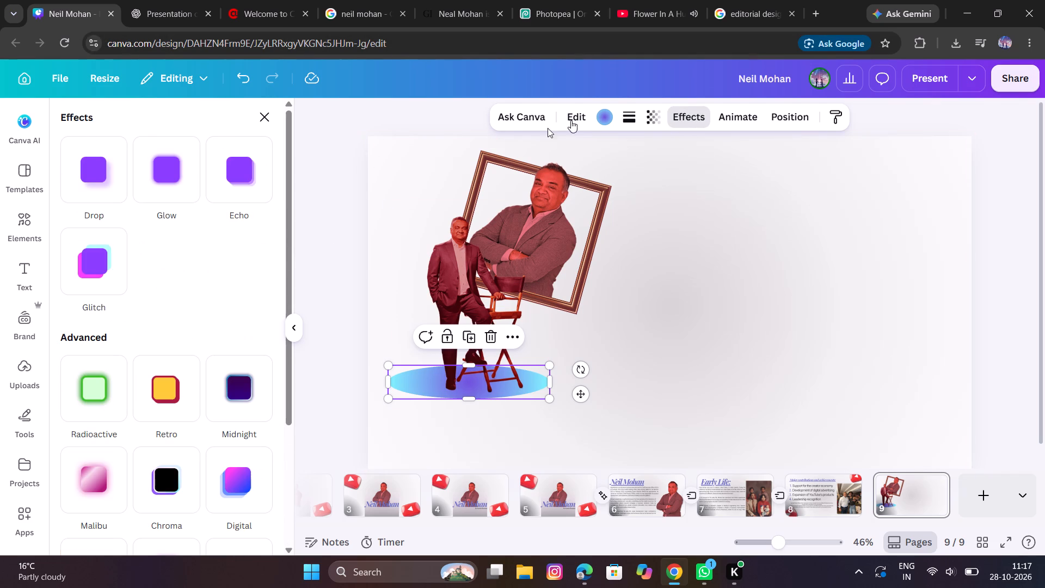
pyautogui.click(600, 113)
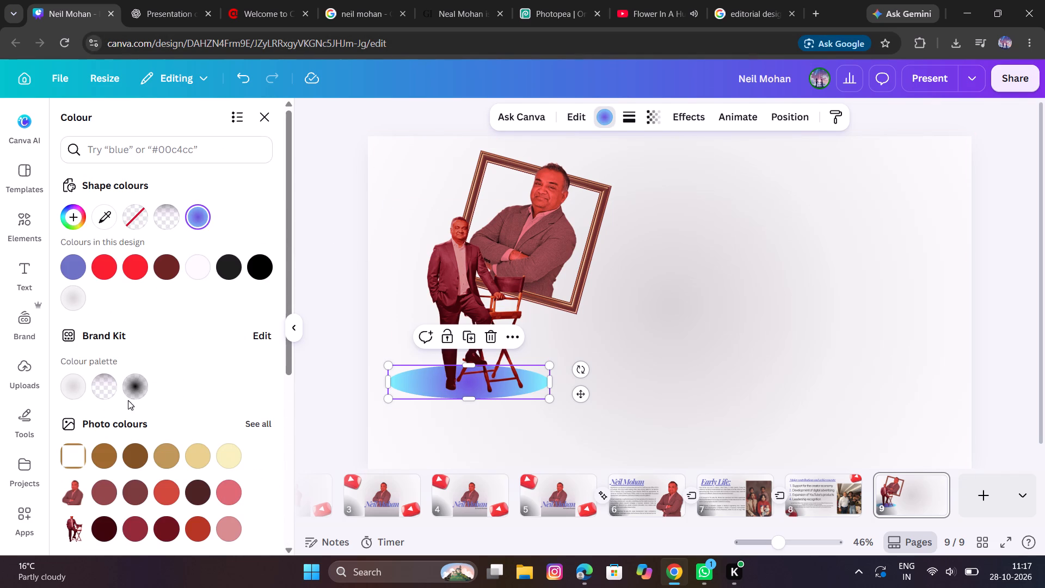
pyautogui.click(142, 388)
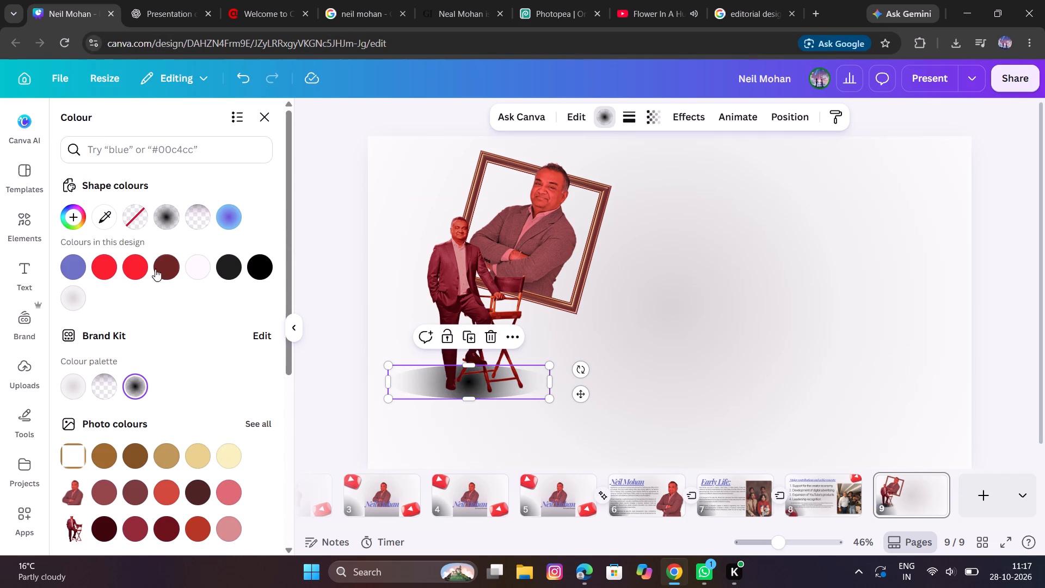
pyautogui.click(134, 277)
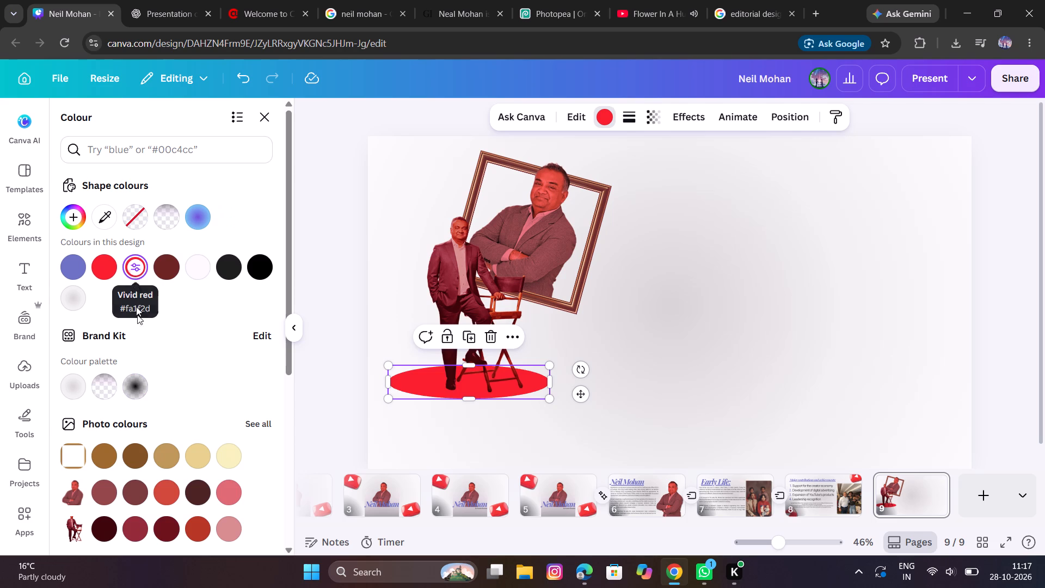
pyautogui.click(142, 391)
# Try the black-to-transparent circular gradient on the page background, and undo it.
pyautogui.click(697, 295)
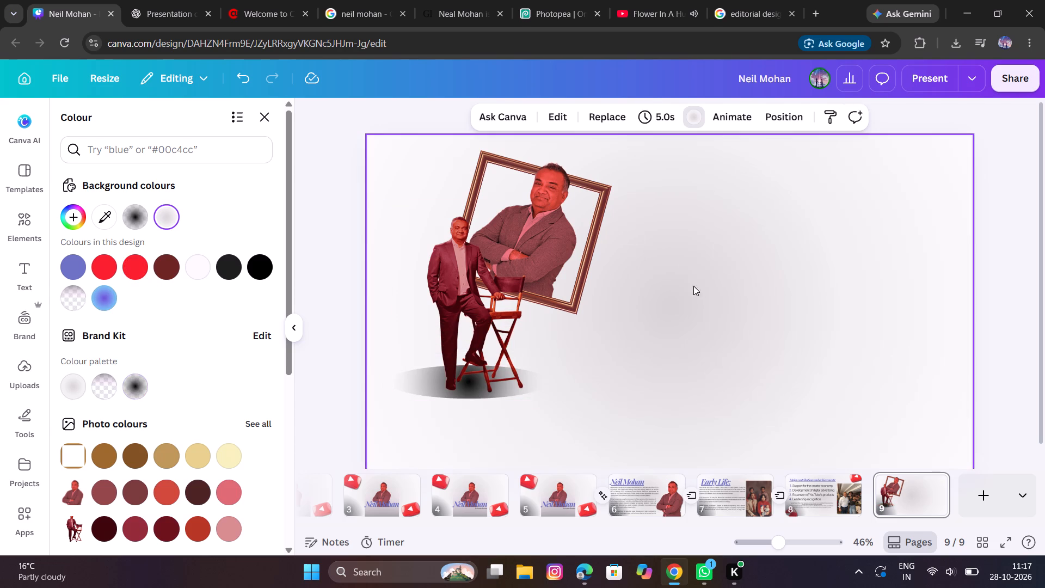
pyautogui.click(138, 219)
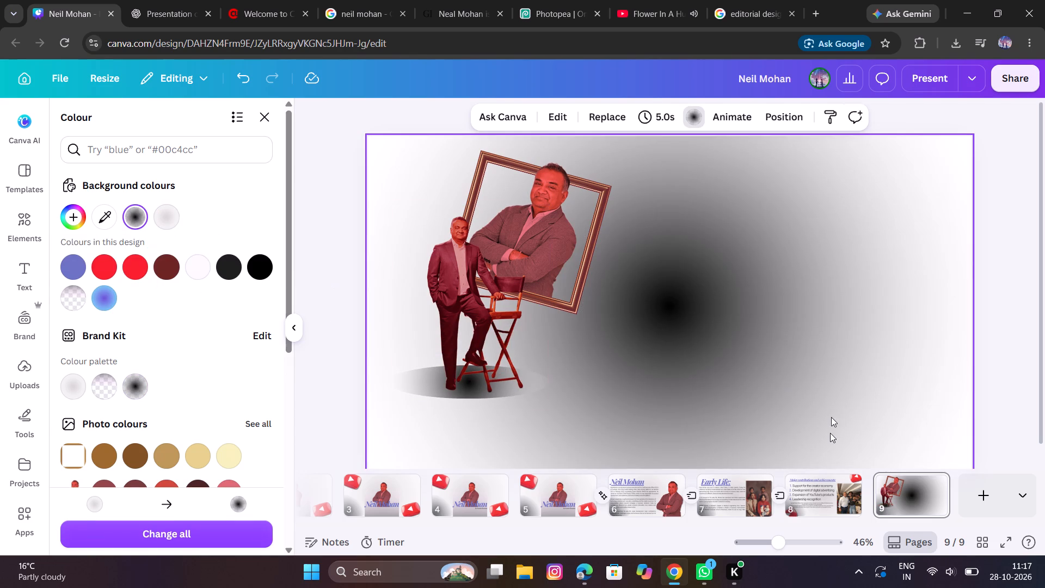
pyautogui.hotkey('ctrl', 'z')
# With the shadow ellipse selected, add a grey #878787 stop between black and transparent in the Brand Kit's circular gradient and save the palette.
pyautogui.click(427, 386)
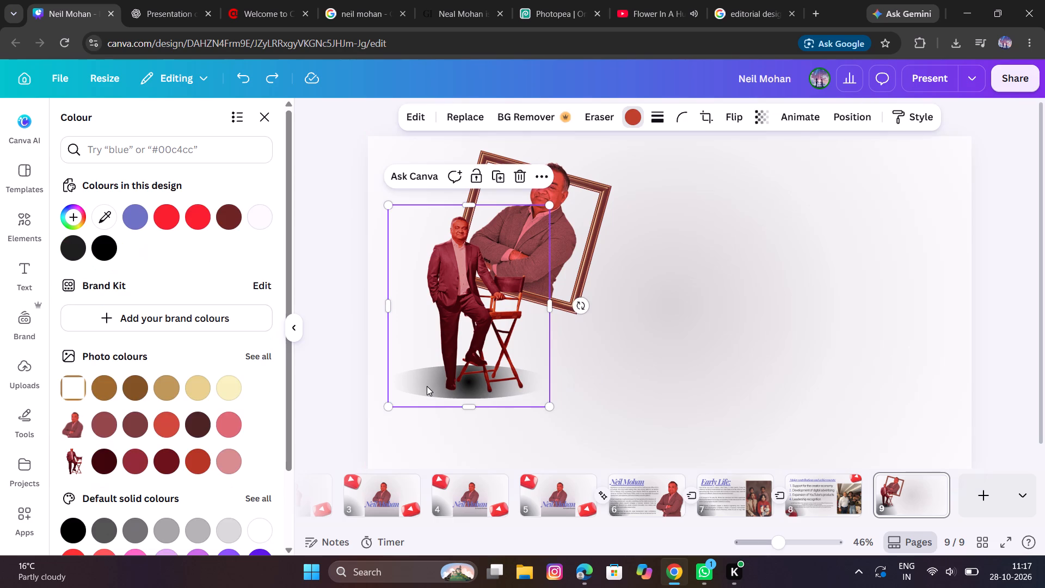
pyautogui.click(844, 122)
pyautogui.click(256, 296)
pyautogui.click(251, 291)
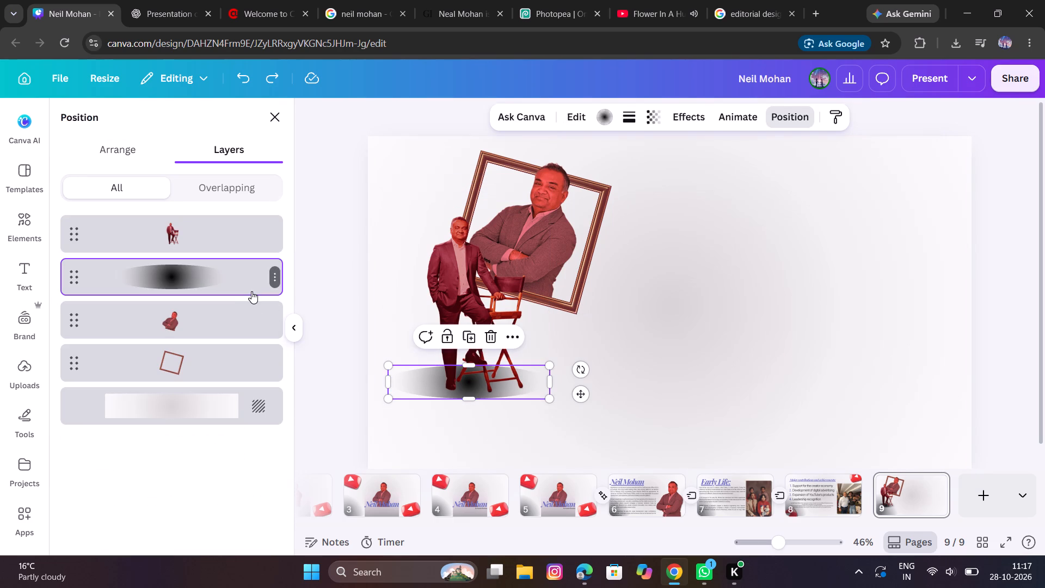
pyautogui.click(601, 126)
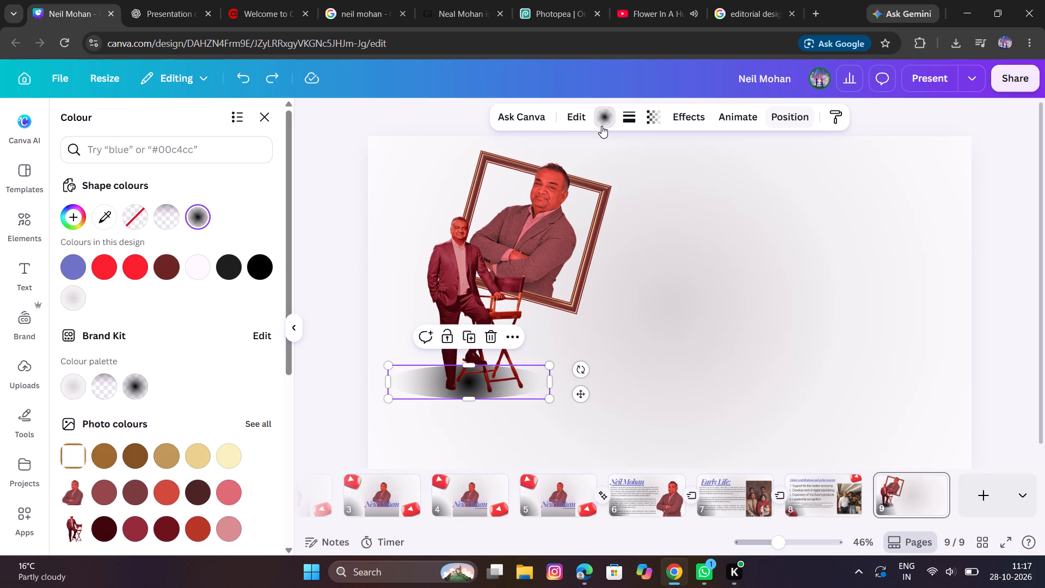
pyautogui.click(261, 339)
pyautogui.click(279, 183)
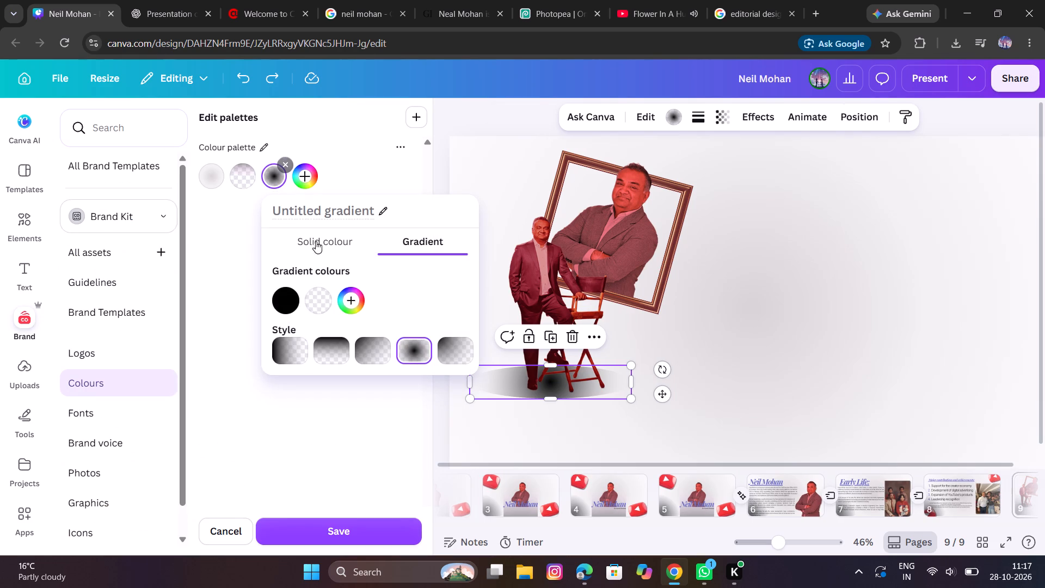
pyautogui.click(352, 293)
pyautogui.moveTo(346, 299); pyautogui.dragTo(307, 295)
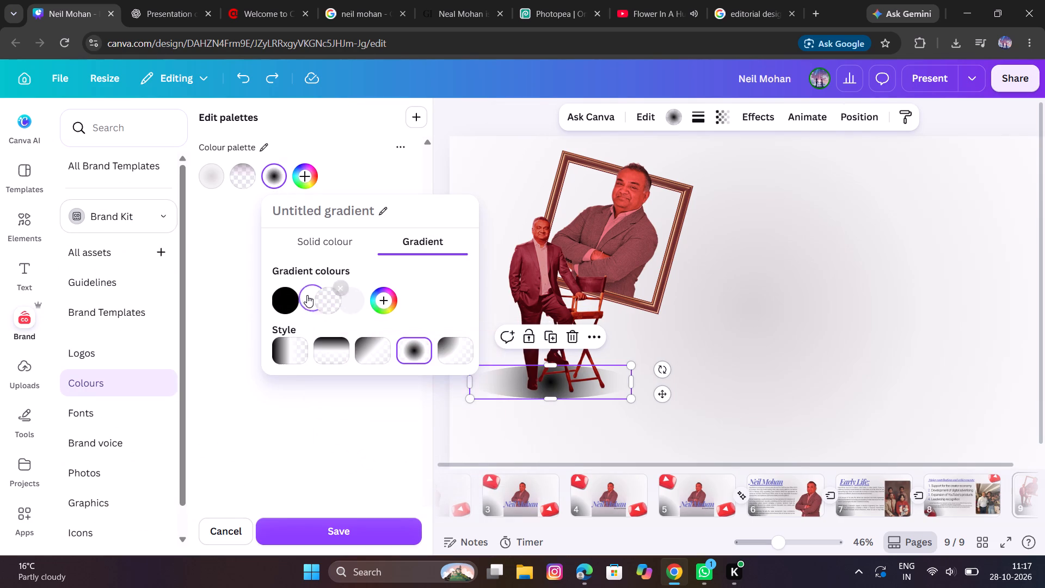
pyautogui.click(315, 299)
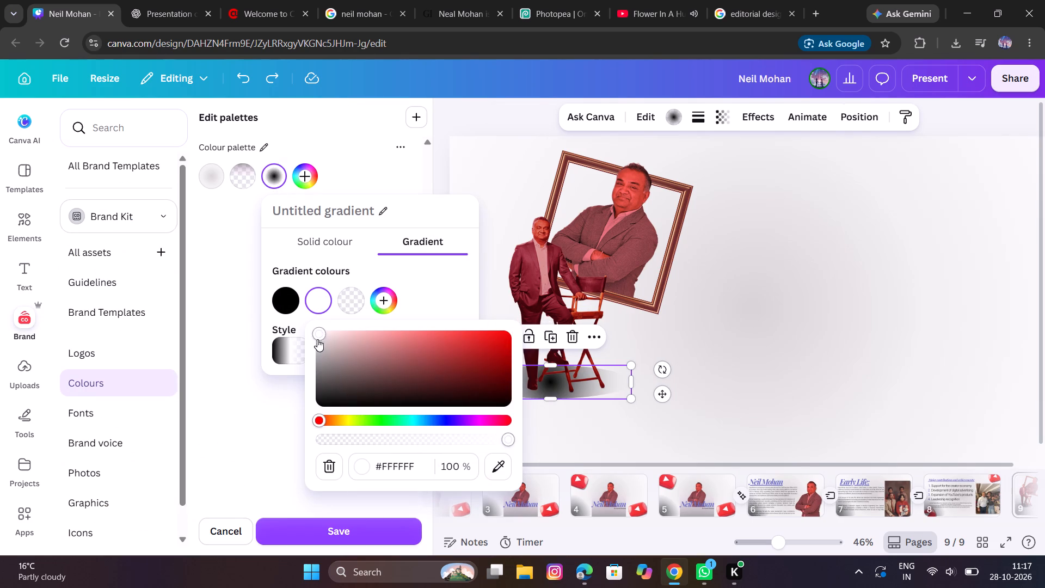
pyautogui.moveTo(319, 339); pyautogui.dragTo(310, 366)
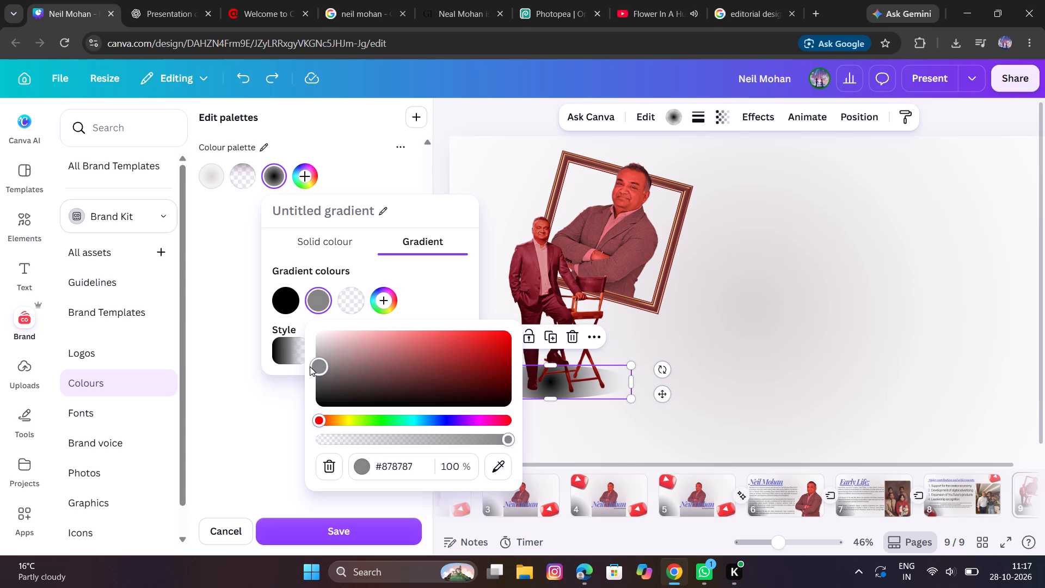
pyautogui.moveTo(310, 366); pyautogui.dragTo(310, 367)
pyautogui.click(279, 467)
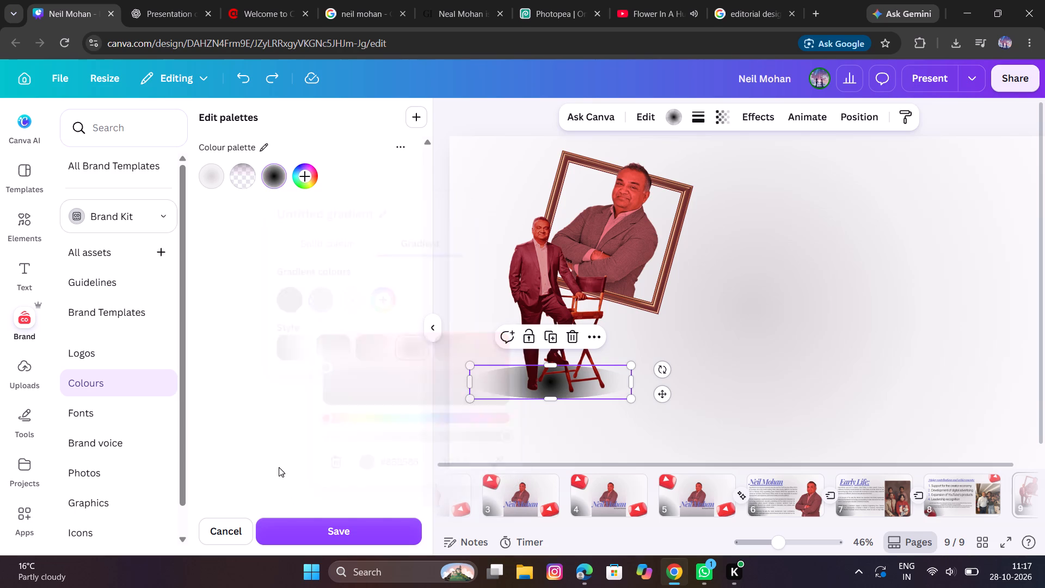
pyautogui.click(280, 185)
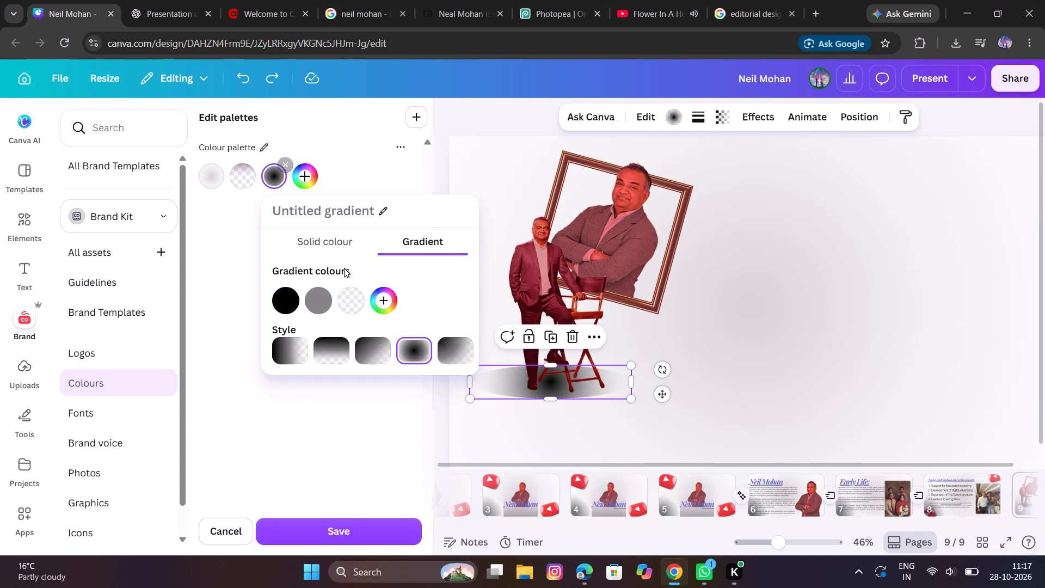
pyautogui.click(330, 468)
pyautogui.click(341, 530)
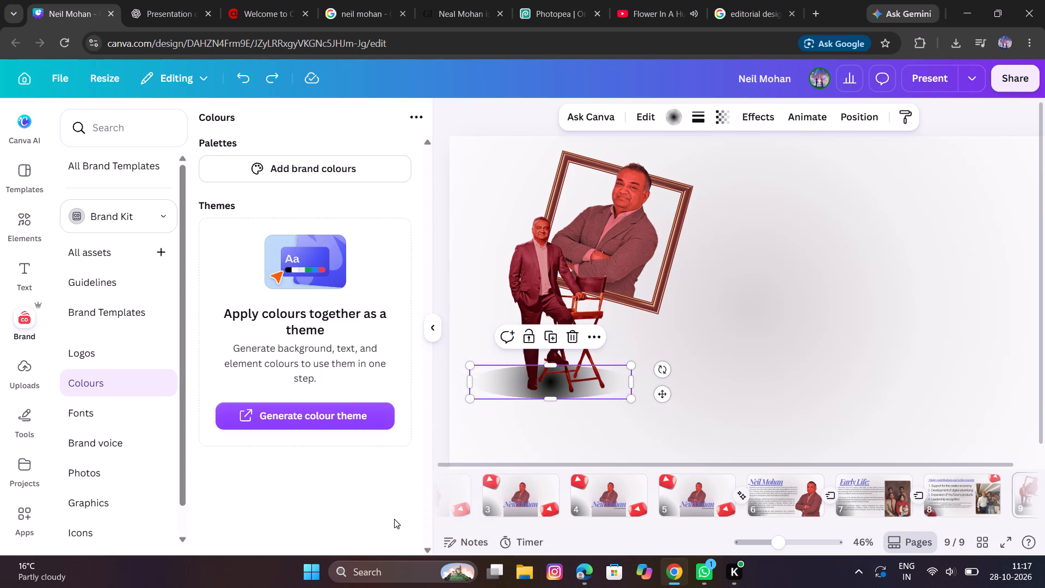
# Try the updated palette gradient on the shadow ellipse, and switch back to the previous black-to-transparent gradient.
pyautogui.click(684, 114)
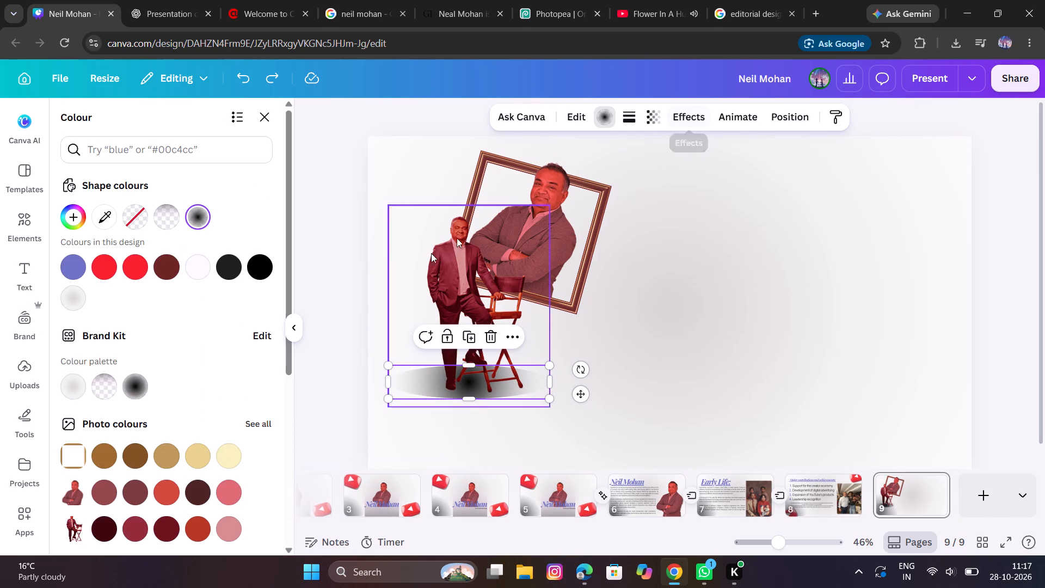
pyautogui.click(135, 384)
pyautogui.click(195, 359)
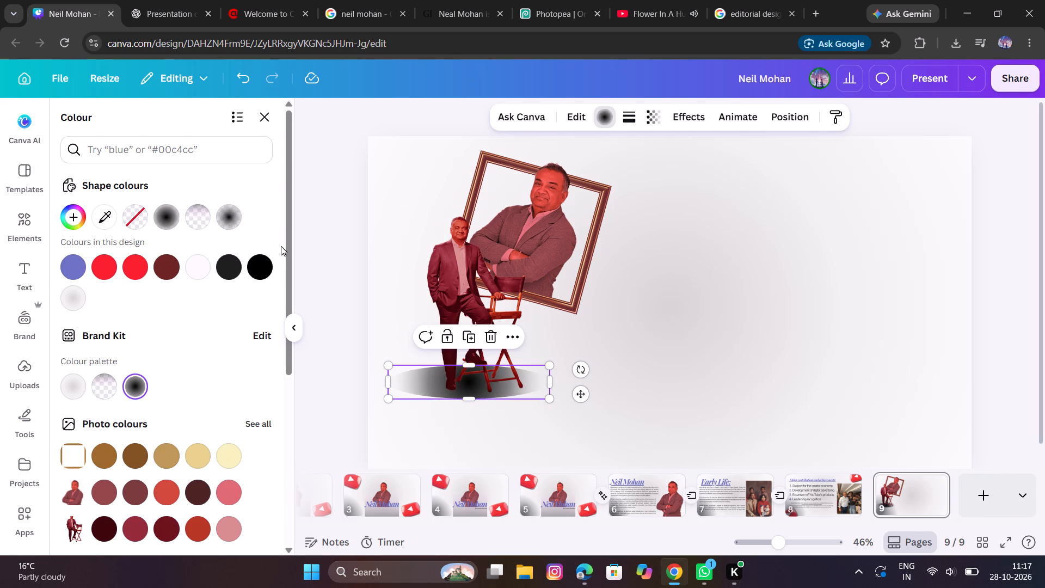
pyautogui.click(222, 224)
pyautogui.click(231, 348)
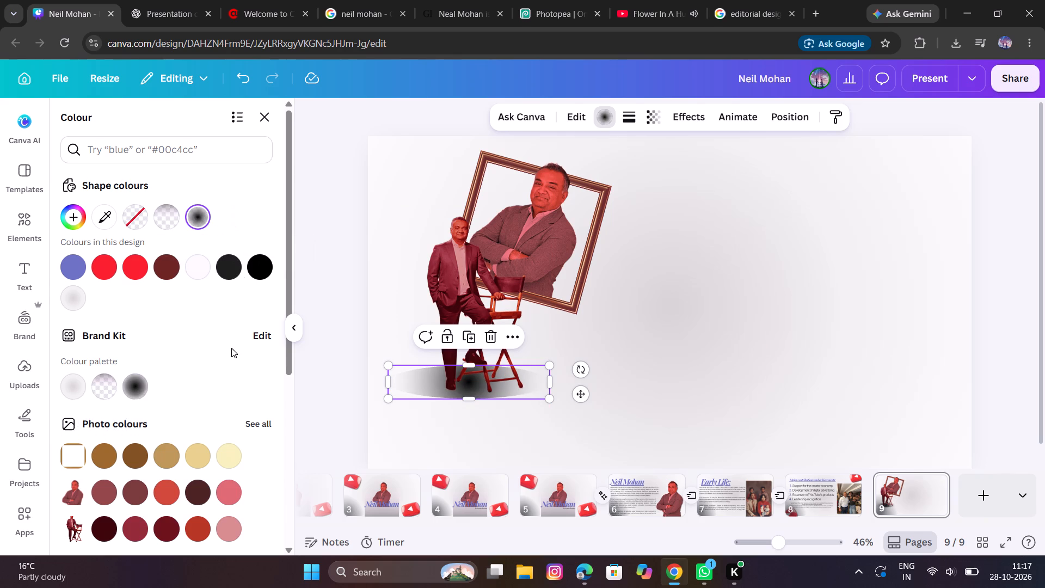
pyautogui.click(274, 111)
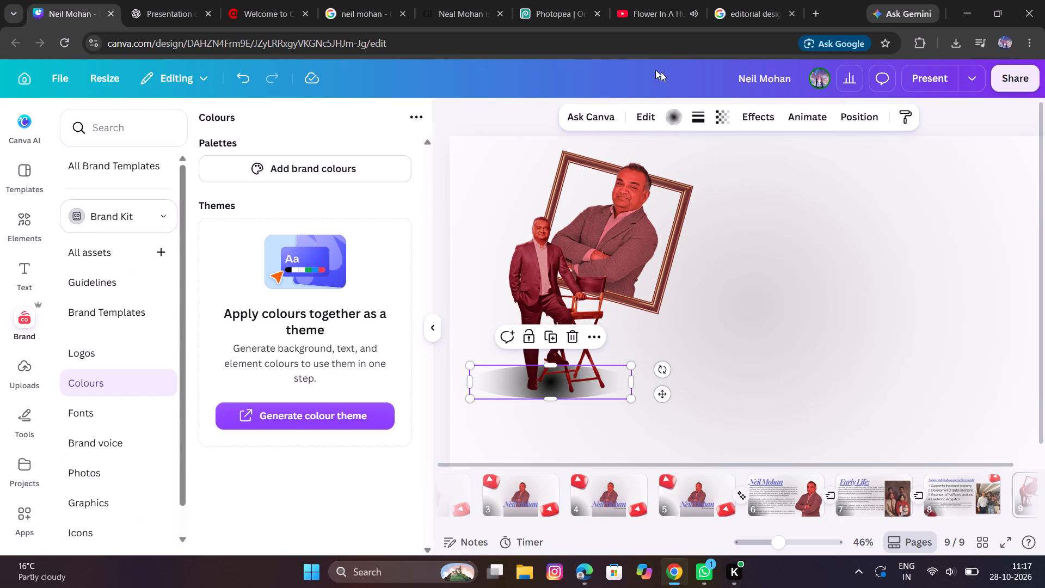
# Add a new swatch to the Brand Kit colour palette and make it a gradient.
pyautogui.click(648, 114)
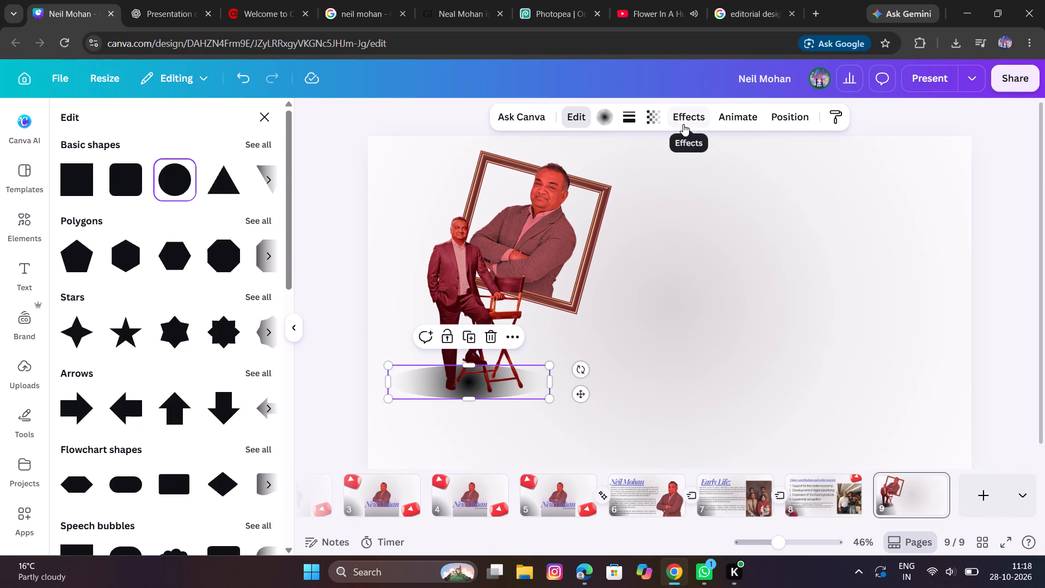
pyautogui.click(603, 116)
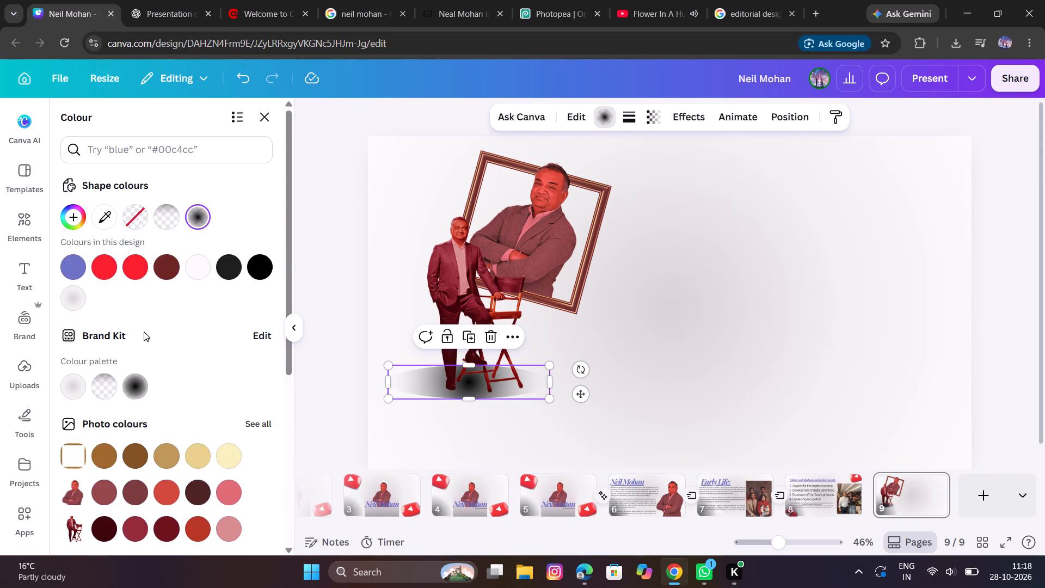
pyautogui.click(261, 335)
pyautogui.click(310, 179)
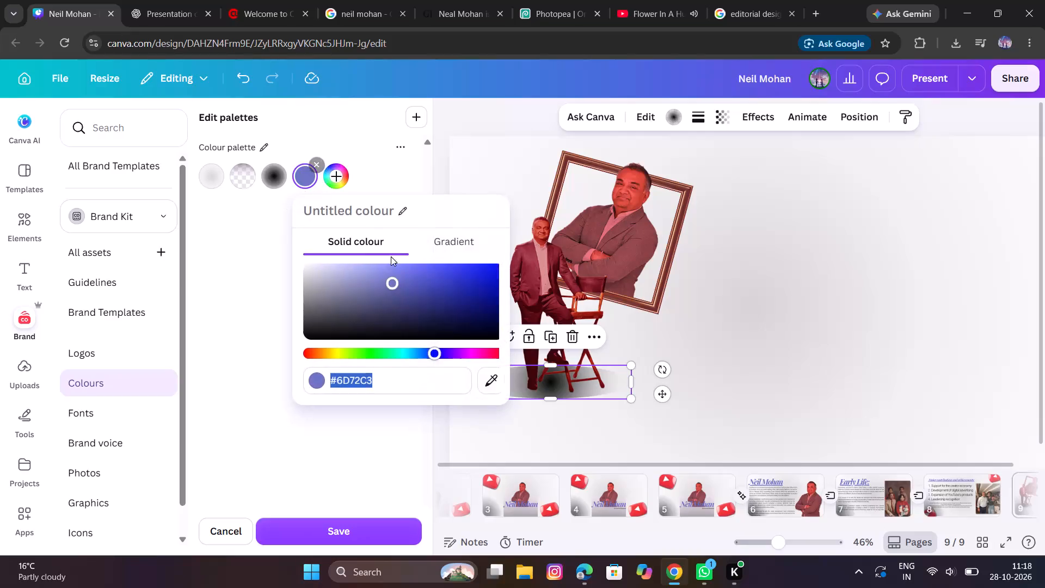
pyautogui.click(464, 248)
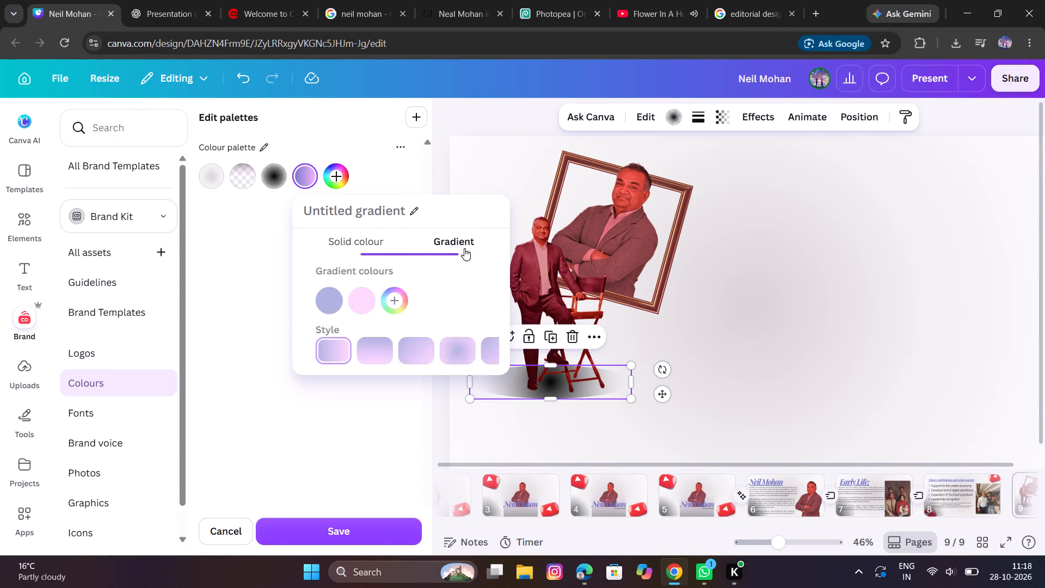
# Change the new gradient's second colour to a bright, saturated red.
pyautogui.click(356, 298)
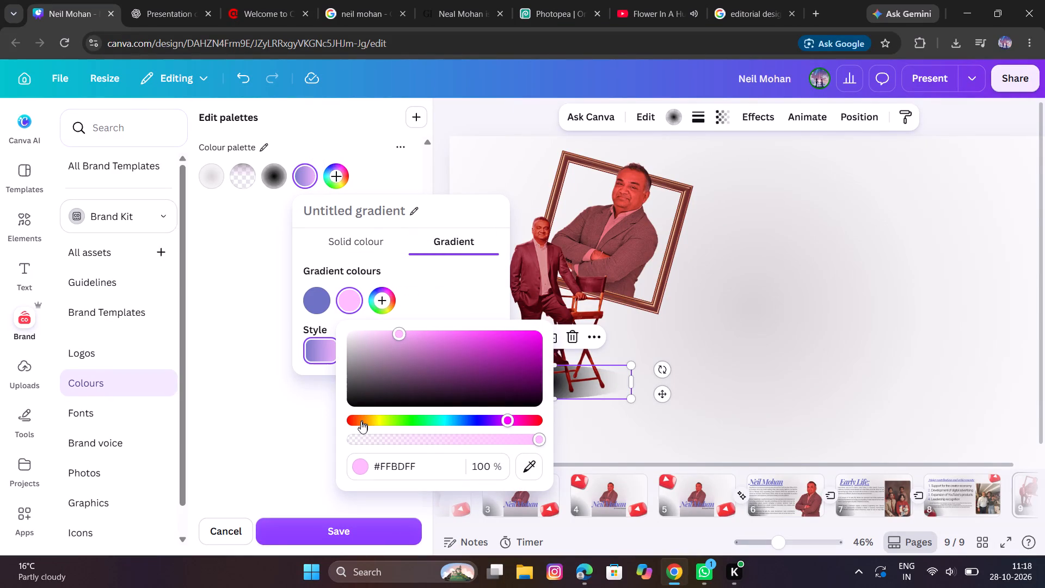
pyautogui.moveTo(361, 421); pyautogui.dragTo(342, 419)
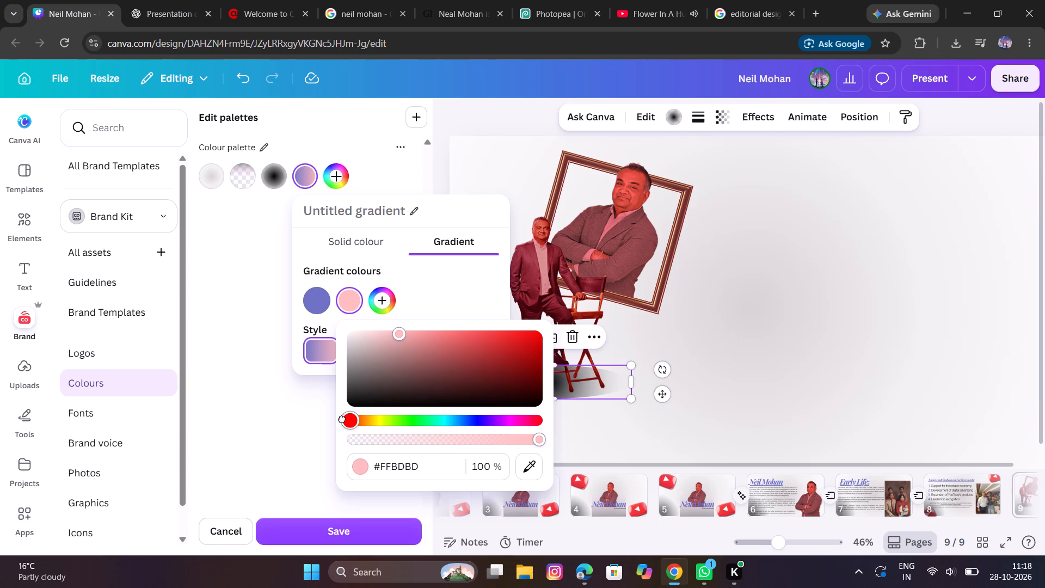
pyautogui.moveTo(342, 419); pyautogui.dragTo(358, 422)
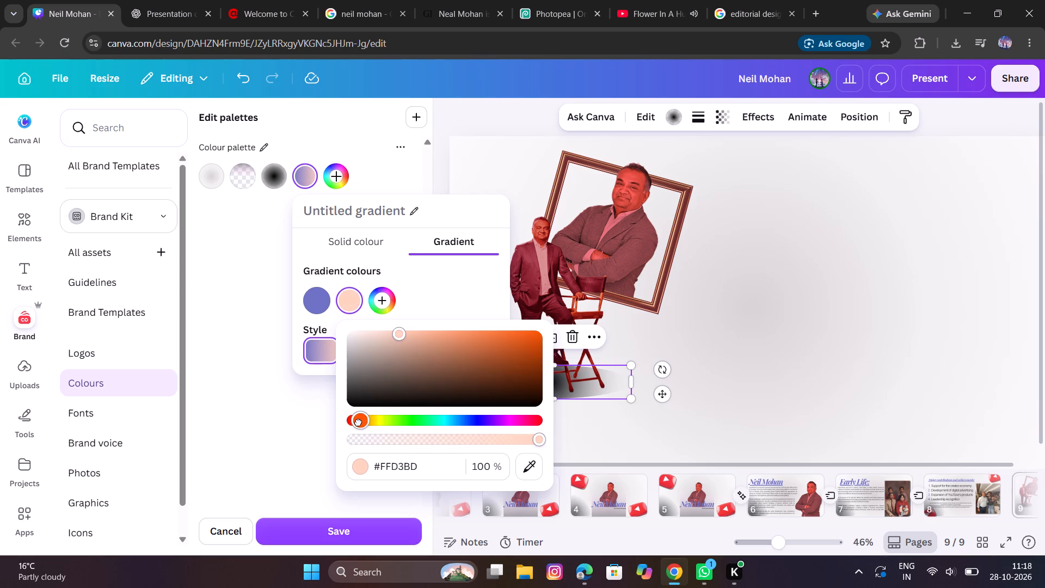
pyautogui.moveTo(358, 422); pyautogui.dragTo(348, 421)
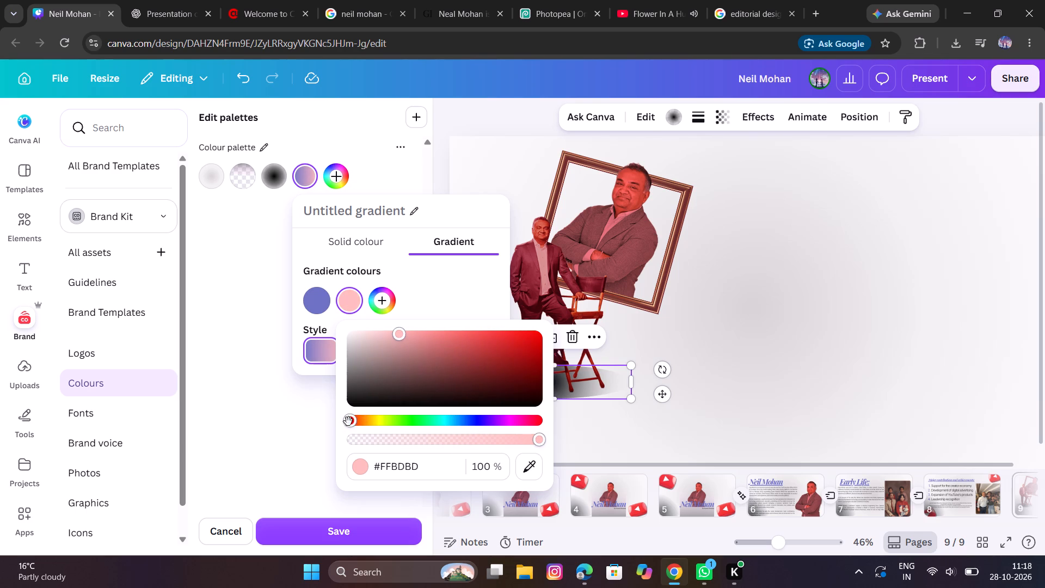
pyautogui.moveTo(460, 326); pyautogui.dragTo(475, 329)
pyautogui.moveTo(475, 329); pyautogui.dragTo(520, 334)
pyautogui.moveTo(520, 334); pyautogui.dragTo(550, 324)
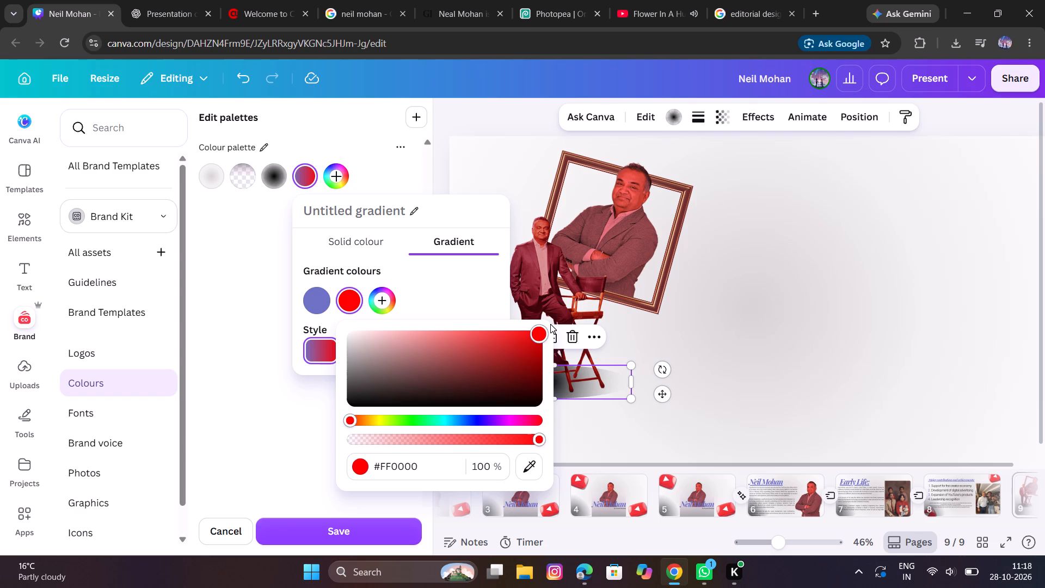
pyautogui.moveTo(550, 324); pyautogui.dragTo(564, 318)
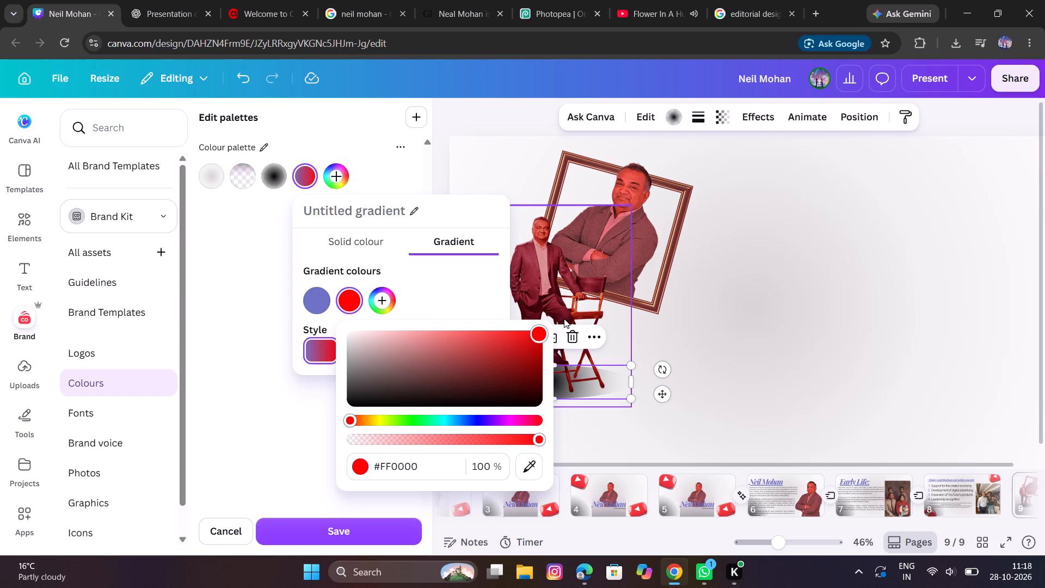
pyautogui.moveTo(564, 318); pyautogui.dragTo(534, 337)
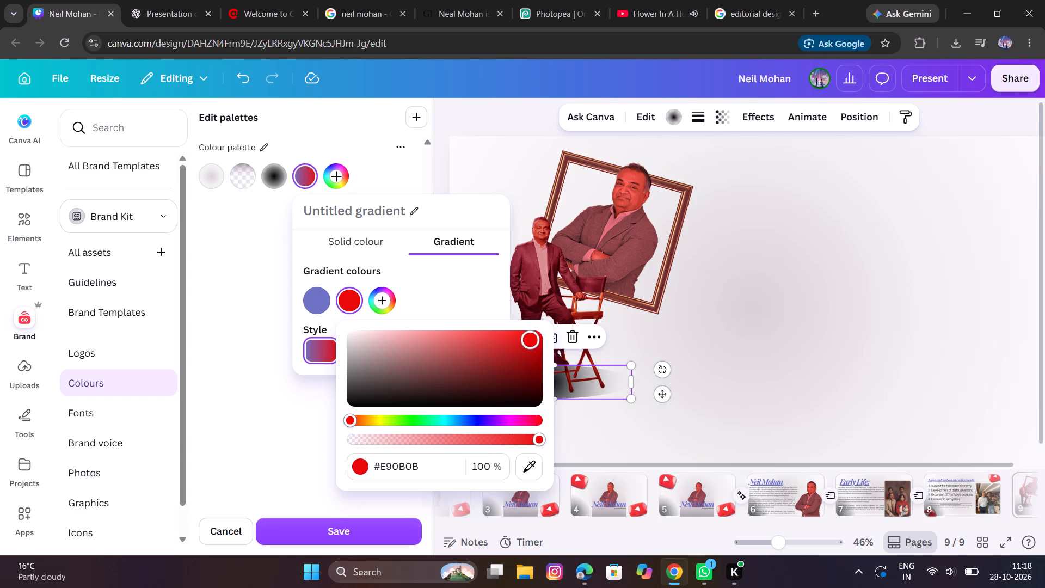
pyautogui.moveTo(534, 337); pyautogui.dragTo(526, 333)
pyautogui.moveTo(526, 333); pyautogui.dragTo(528, 335)
pyautogui.click(282, 414)
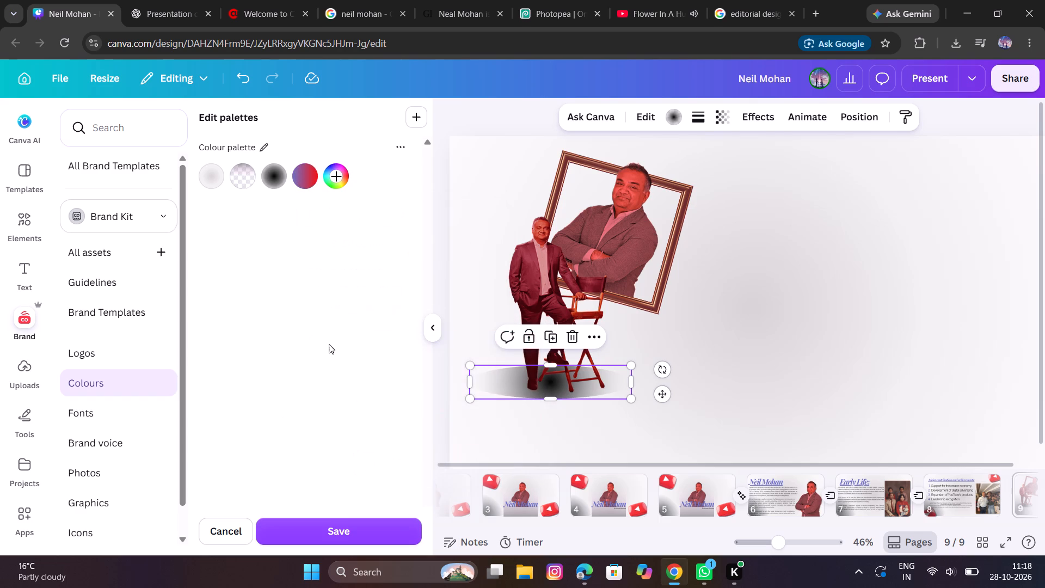
# Reorder the new Brand Kit gradient's stops so the red comes first, ahead of the blue-violet.
pyautogui.click(308, 179)
pyautogui.click(319, 310)
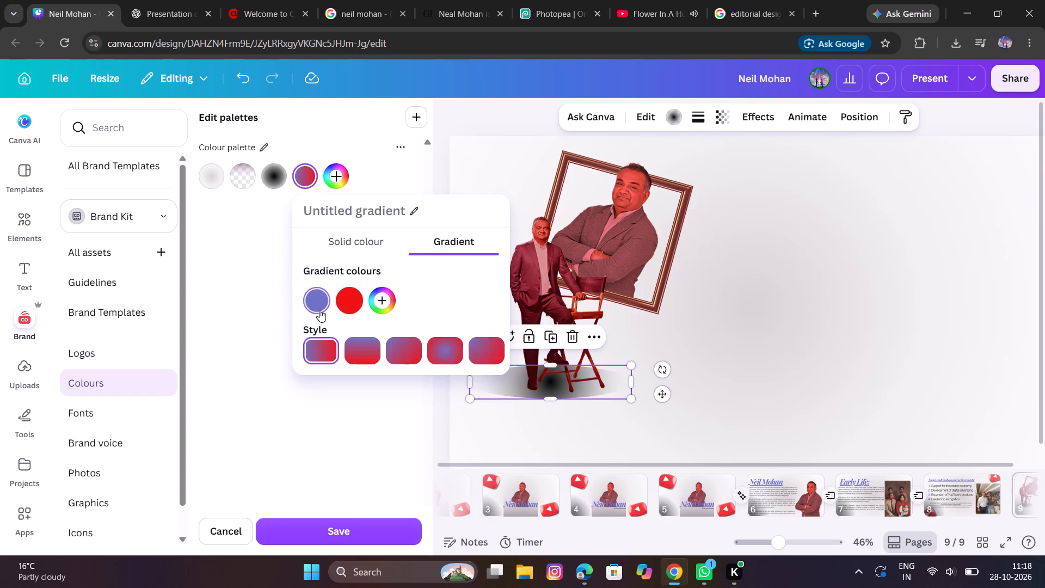
pyautogui.moveTo(355, 304); pyautogui.dragTo(323, 304)
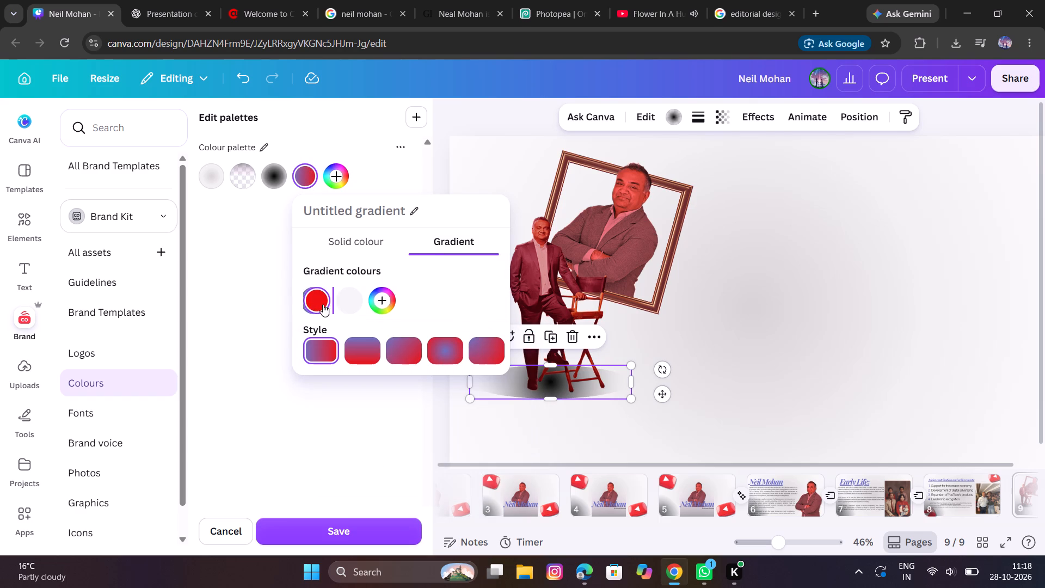
pyautogui.moveTo(334, 301); pyautogui.dragTo(327, 301)
pyautogui.moveTo(341, 301); pyautogui.dragTo(315, 303)
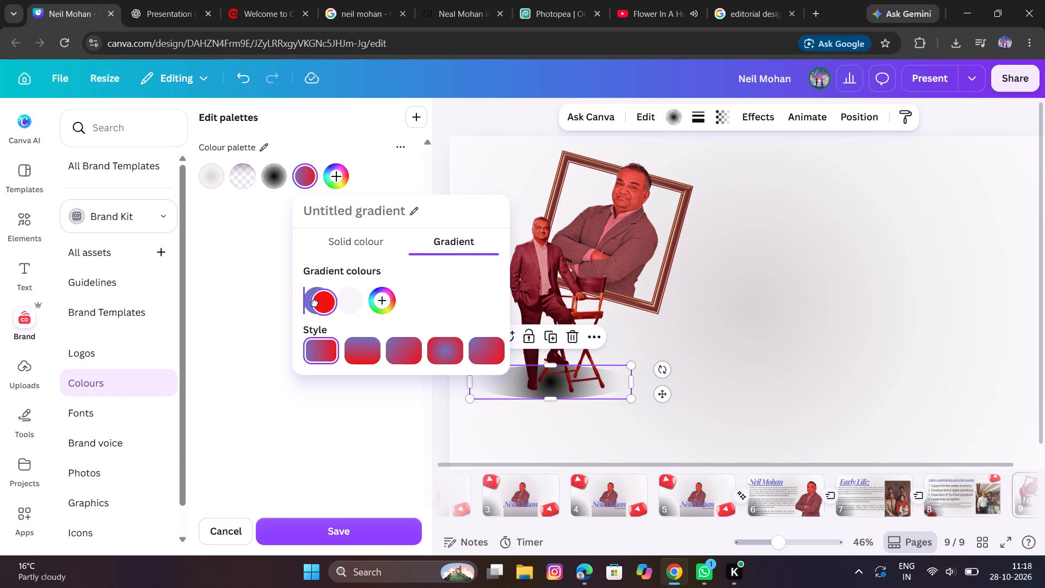
pyautogui.moveTo(315, 303); pyautogui.dragTo(304, 303)
# Change the gradient's second stop from blue-violet to the lighter red #FF5353.
pyautogui.click(345, 305)
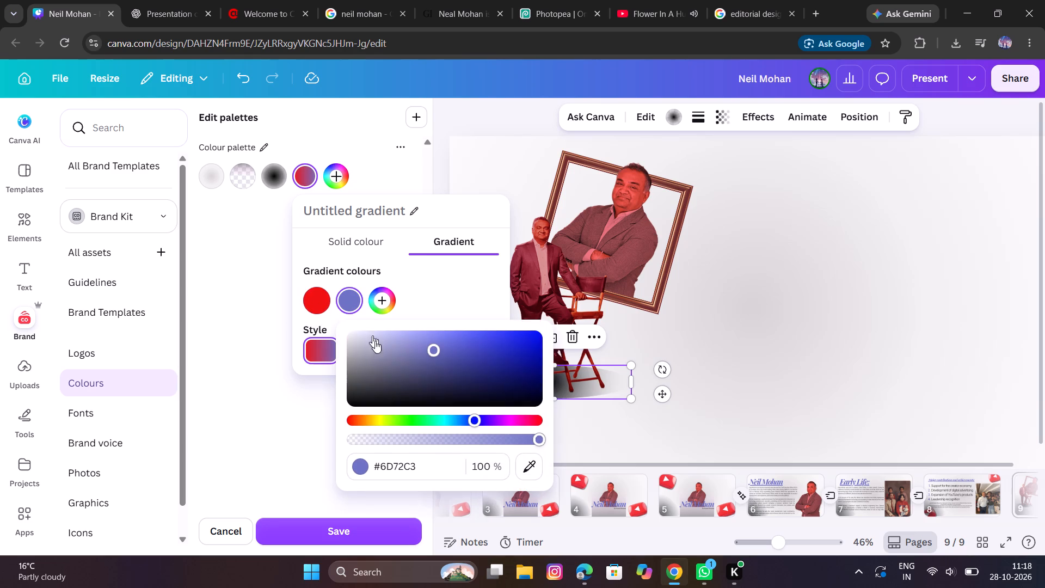
pyautogui.moveTo(501, 417); pyautogui.dragTo(343, 421)
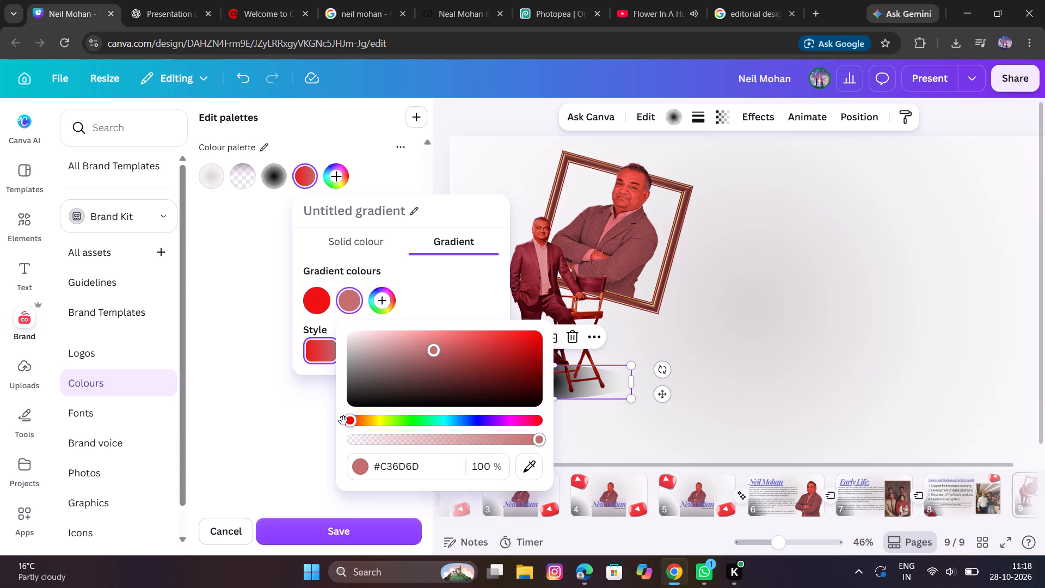
pyautogui.moveTo(436, 351); pyautogui.dragTo(542, 328)
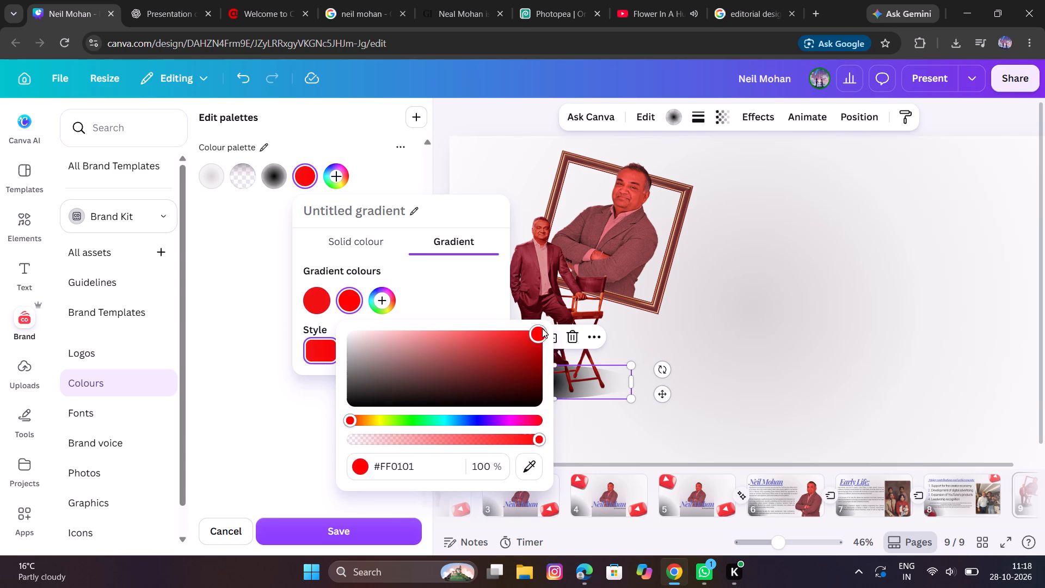
pyautogui.moveTo(542, 328); pyautogui.dragTo(480, 316)
# Add two more #FF5353 stops to the gradient, the third at 24% opacity and the fourth at 0%.
pyautogui.click(384, 304)
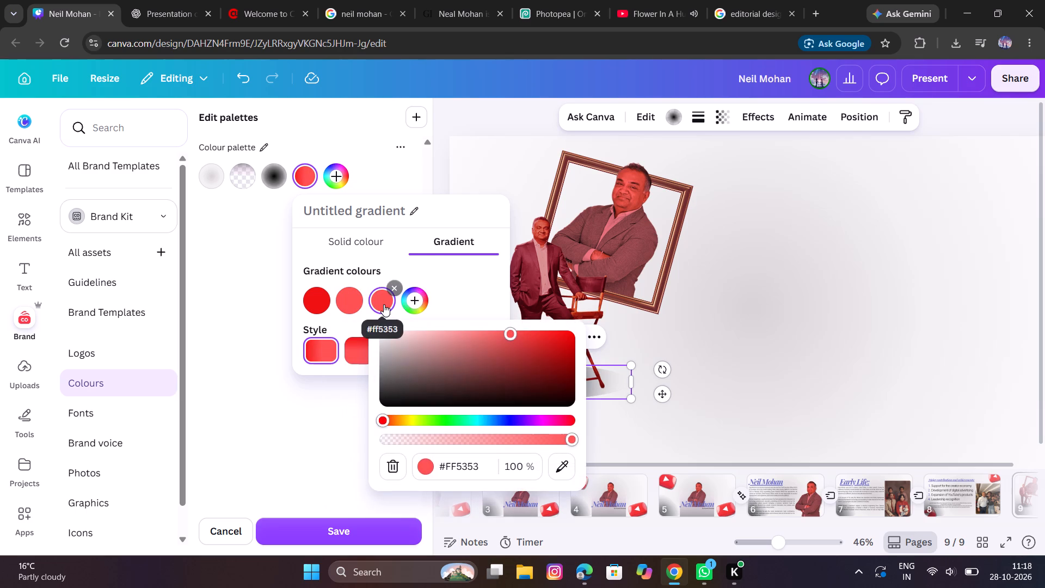
pyautogui.moveTo(431, 434); pyautogui.dragTo(411, 434)
pyautogui.moveTo(411, 434); pyautogui.dragTo(372, 438)
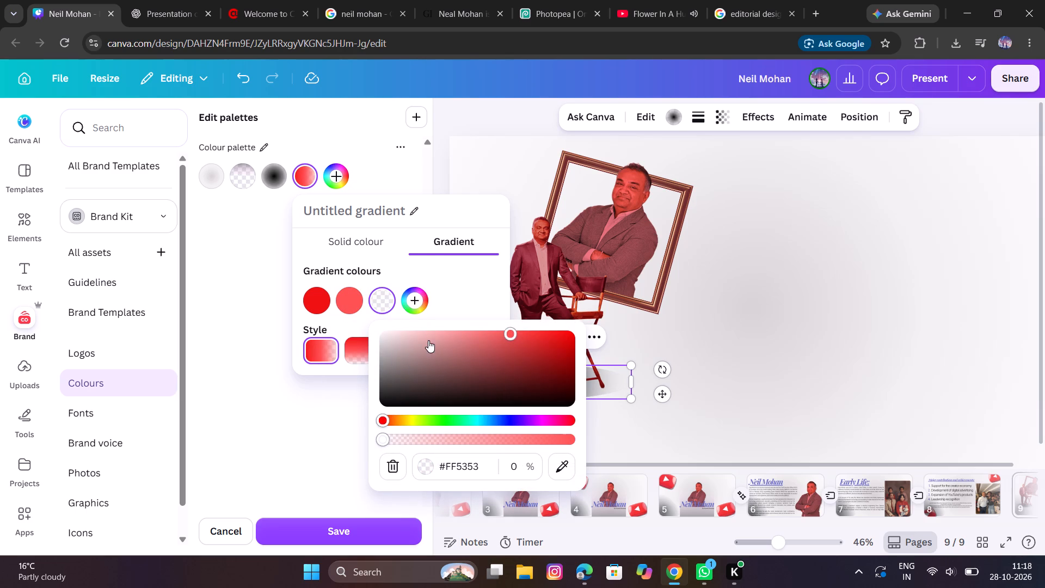
pyautogui.click(427, 439)
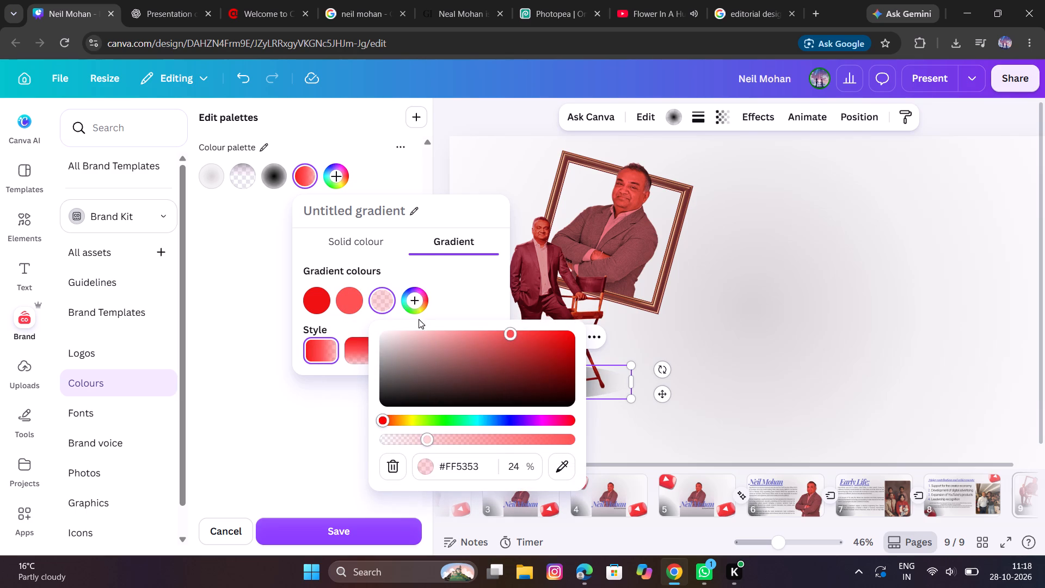
pyautogui.click(415, 305)
pyautogui.moveTo(422, 440); pyautogui.dragTo(402, 442)
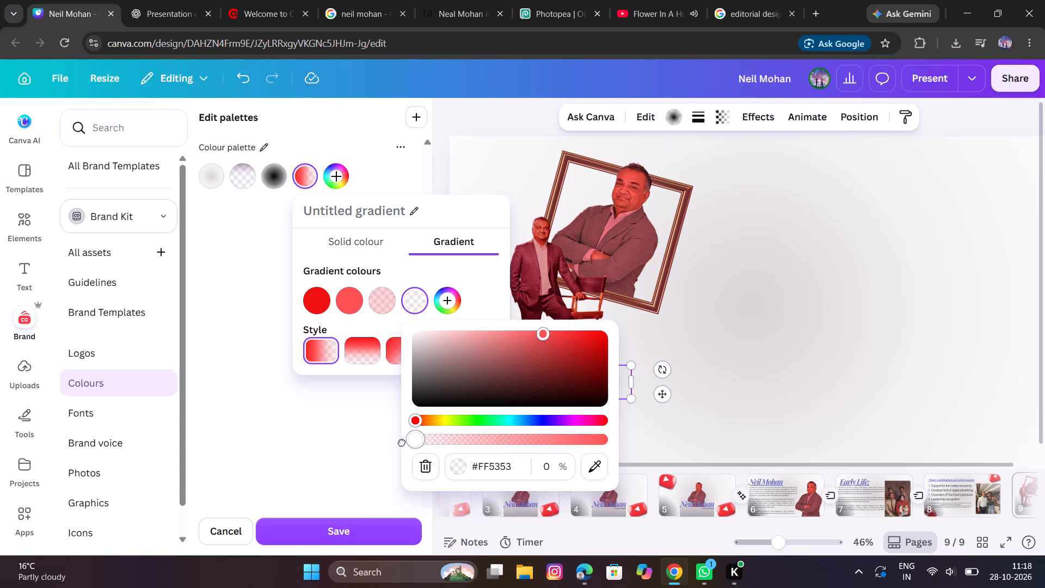
pyautogui.moveTo(402, 442); pyautogui.dragTo(399, 444)
pyautogui.click(481, 263)
pyautogui.click(407, 420)
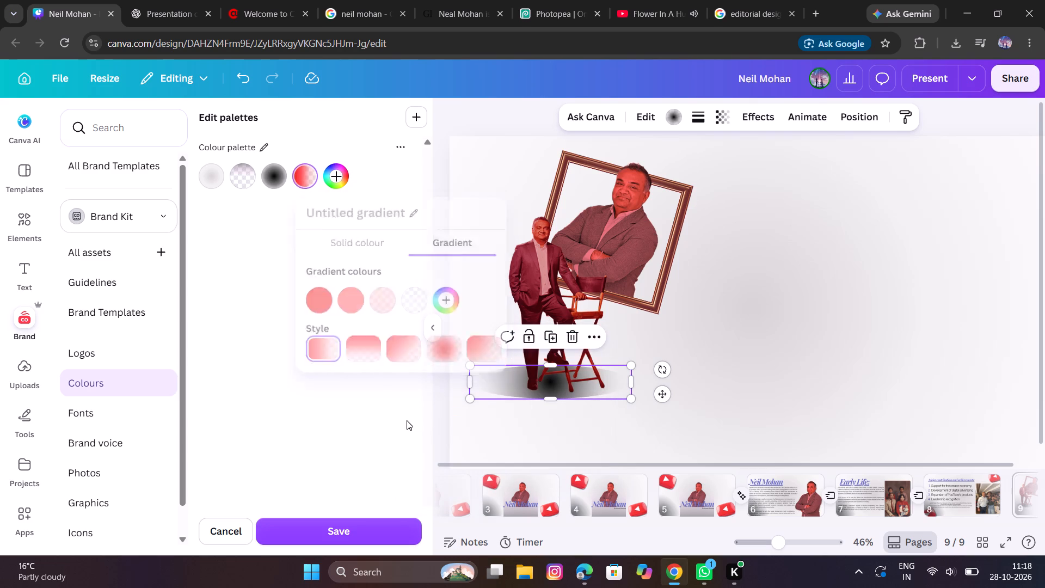
# Give the red gradient the circular style that radiates from the centre, and save the palette.
pyautogui.click(309, 185)
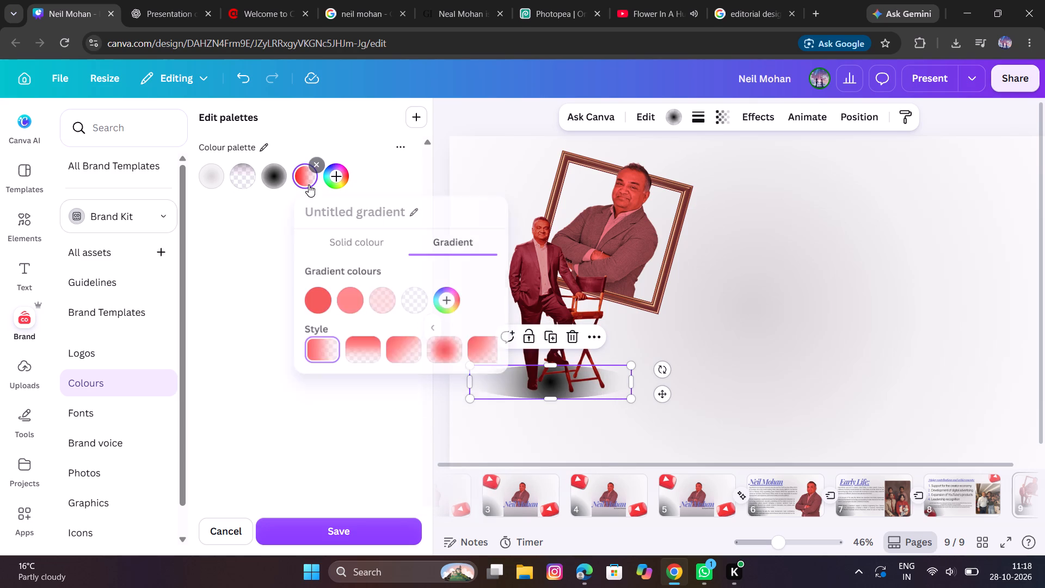
pyautogui.click(438, 342)
pyautogui.click(269, 307)
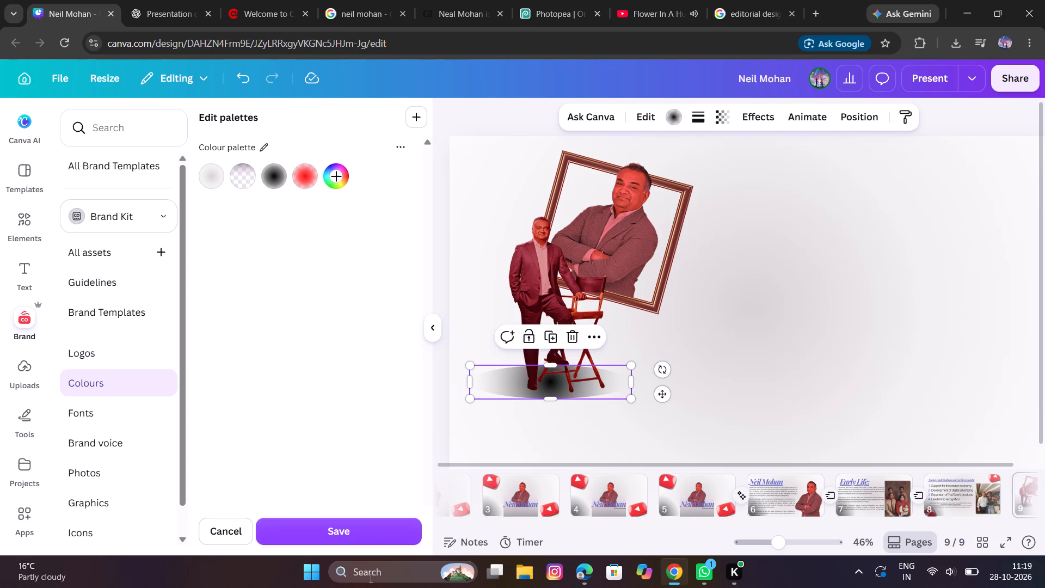
pyautogui.click(387, 530)
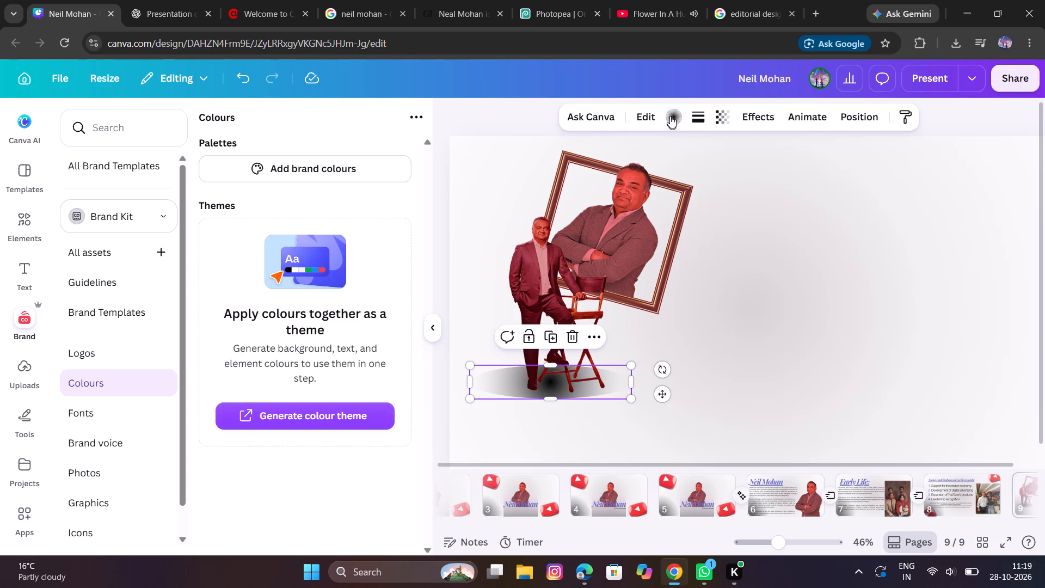
# Fill the shadow ellipse under the standing cutout with the red-to-transparent Brand Kit gradient.
pyautogui.click(670, 116)
pyautogui.click(170, 382)
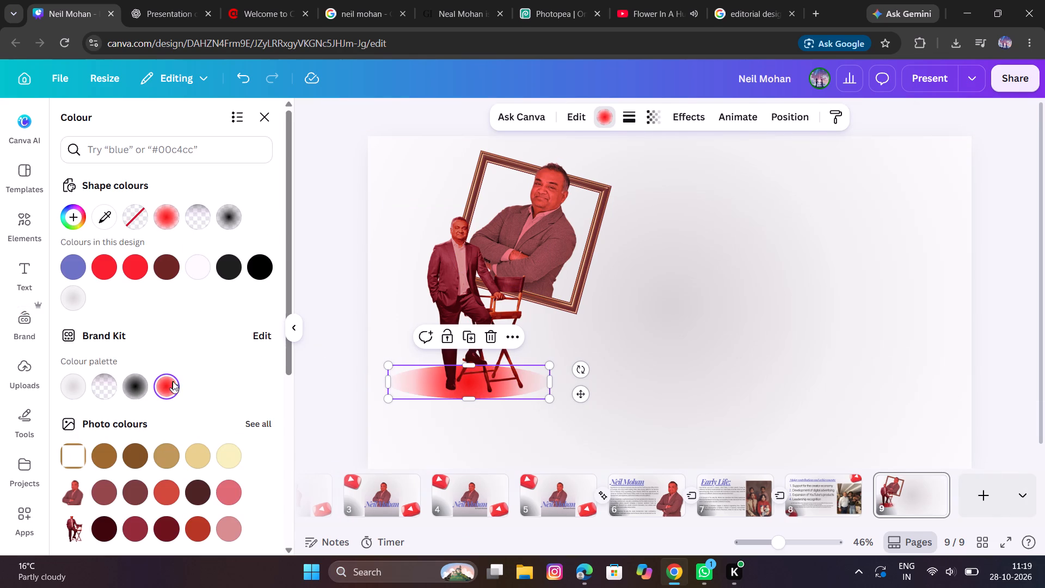
pyautogui.click(236, 384)
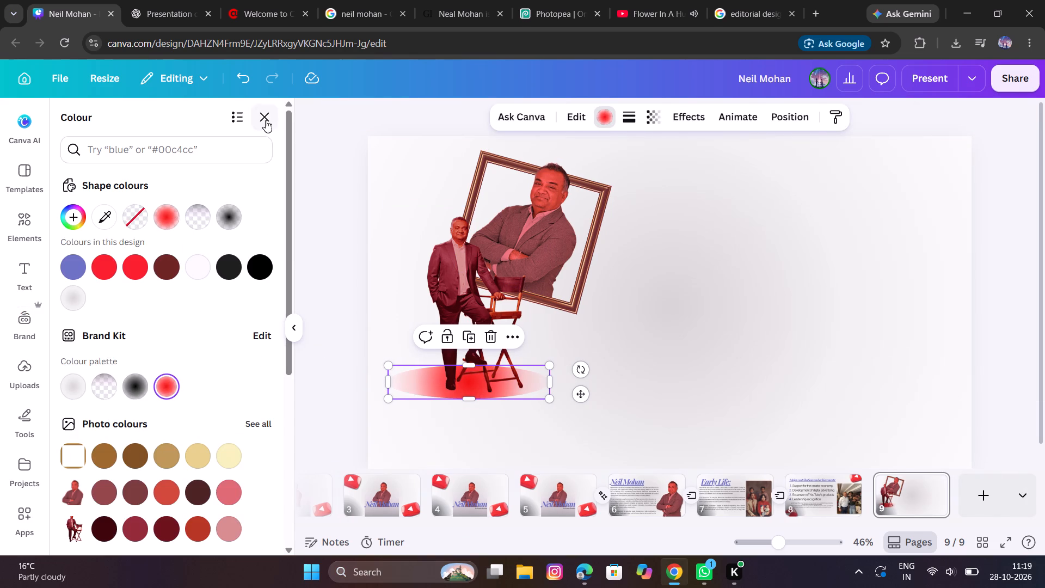
pyautogui.click(263, 120)
pyautogui.click(446, 404)
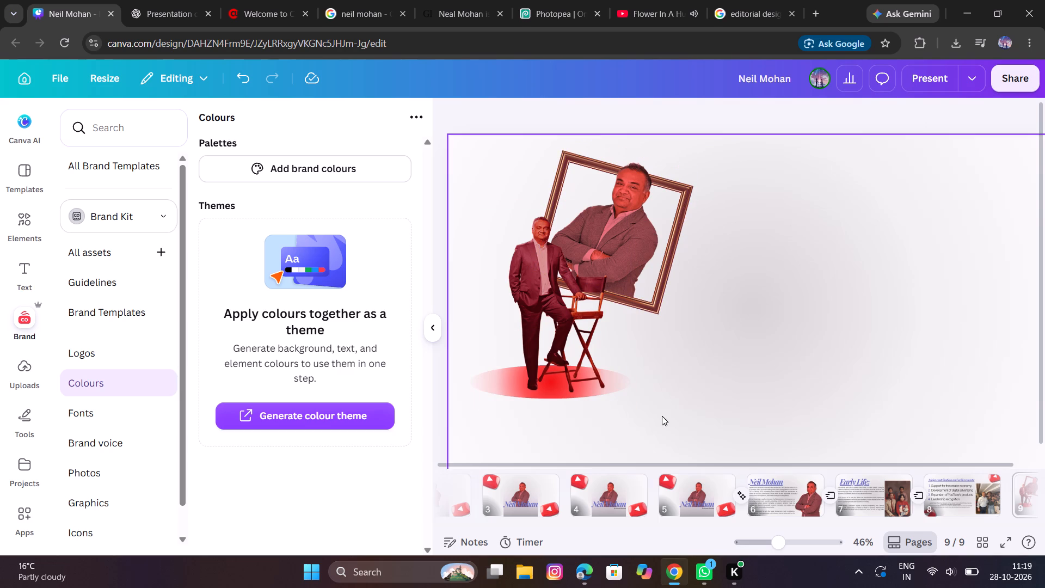
# Group the standing cutout, shadow ellipse, crossed-arms portrait and picture frame on page 9 into one object.
pyautogui.click(661, 280)
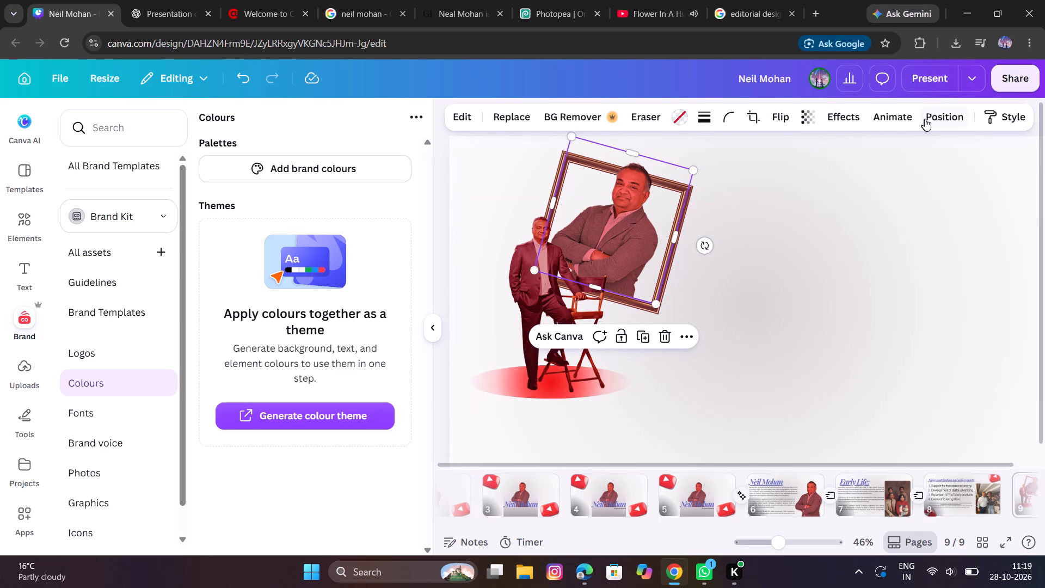
pyautogui.click(943, 121)
pyautogui.keyDown('ctrl'); pyautogui.click(271, 237); pyautogui.keyUp('ctrl')
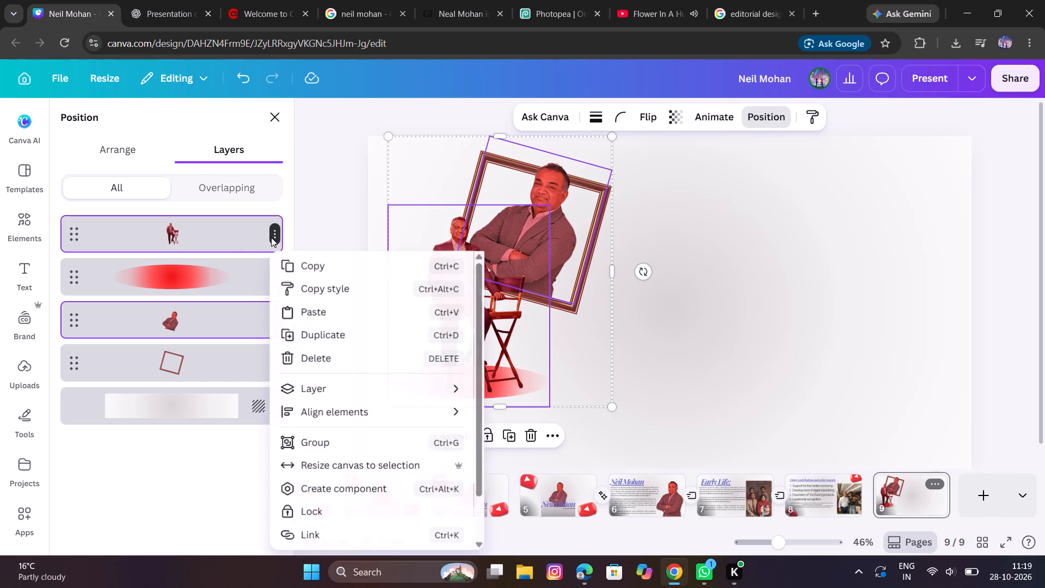
pyautogui.keyDown('ctrl'); pyautogui.click(245, 236); pyautogui.keyUp('ctrl')
pyautogui.keyDown('ctrl'); pyautogui.click(226, 279); pyautogui.keyUp('ctrl')
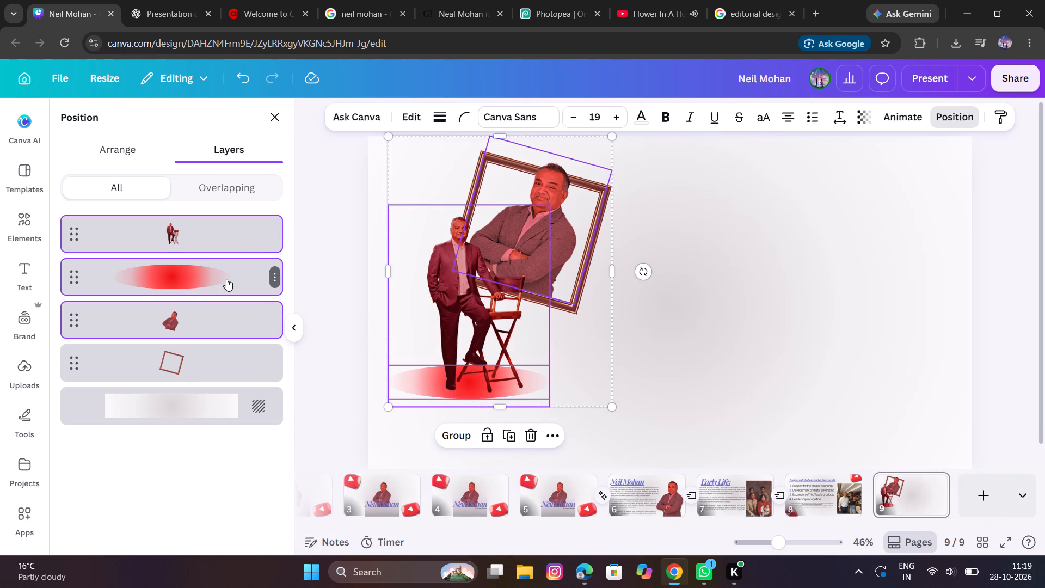
pyautogui.keyDown('ctrl'); pyautogui.click(224, 373); pyautogui.keyUp('ctrl')
pyautogui.press('Up')
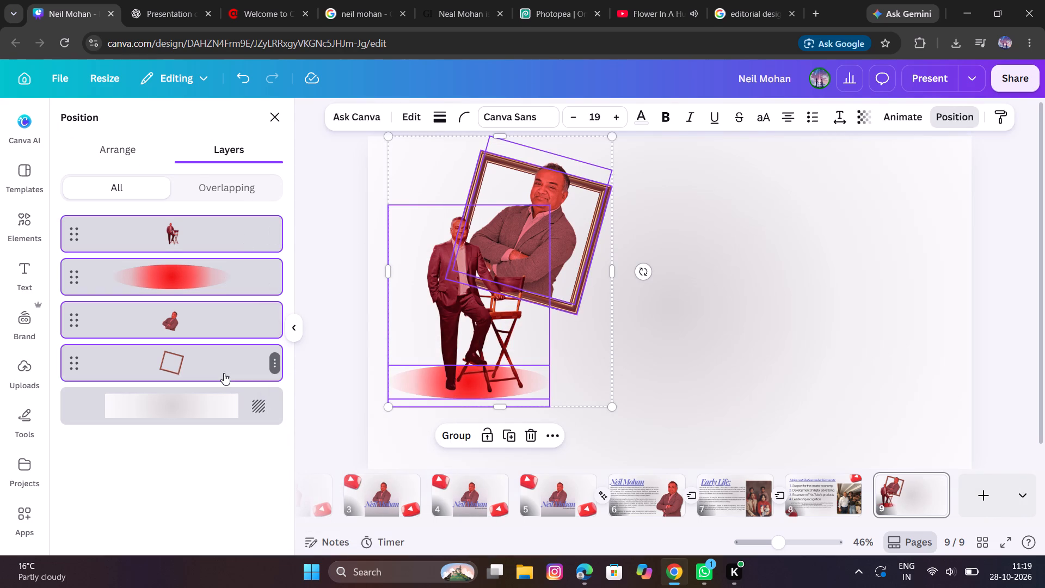
pyautogui.press('Up')
pyautogui.press('Up')
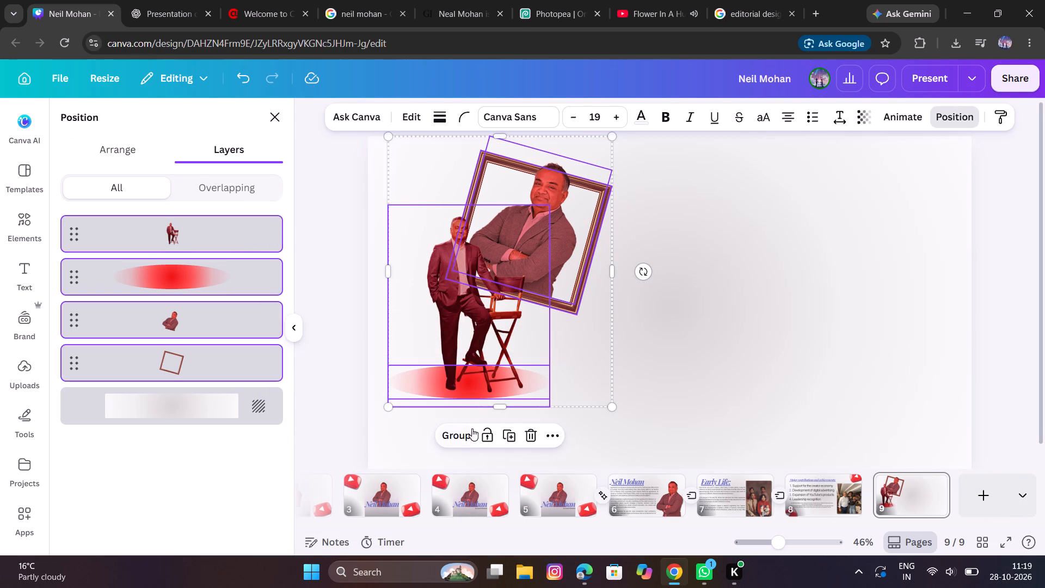
pyautogui.click(466, 434)
# Move the grouped collage slightly up and a touch to the left on page 9.
pyautogui.moveTo(588, 343); pyautogui.dragTo(588, 341)
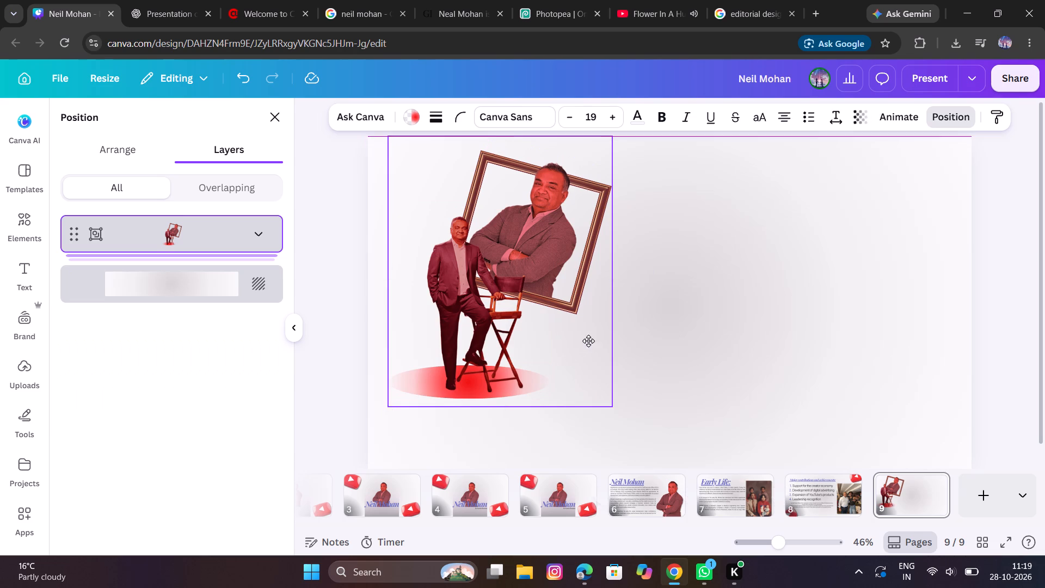
pyautogui.moveTo(588, 341); pyautogui.dragTo(588, 335)
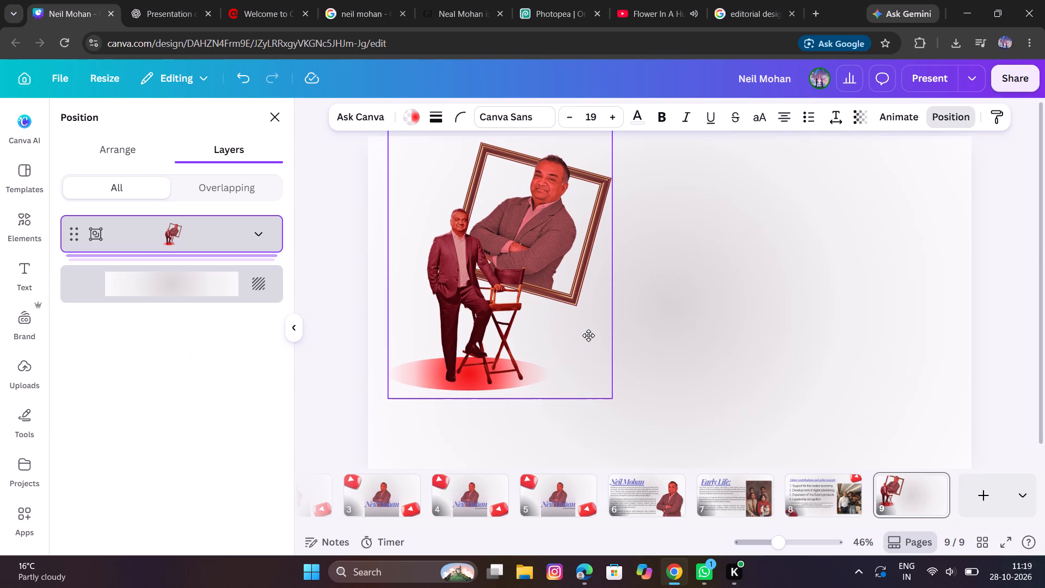
pyautogui.moveTo(588, 335); pyautogui.dragTo(585, 334)
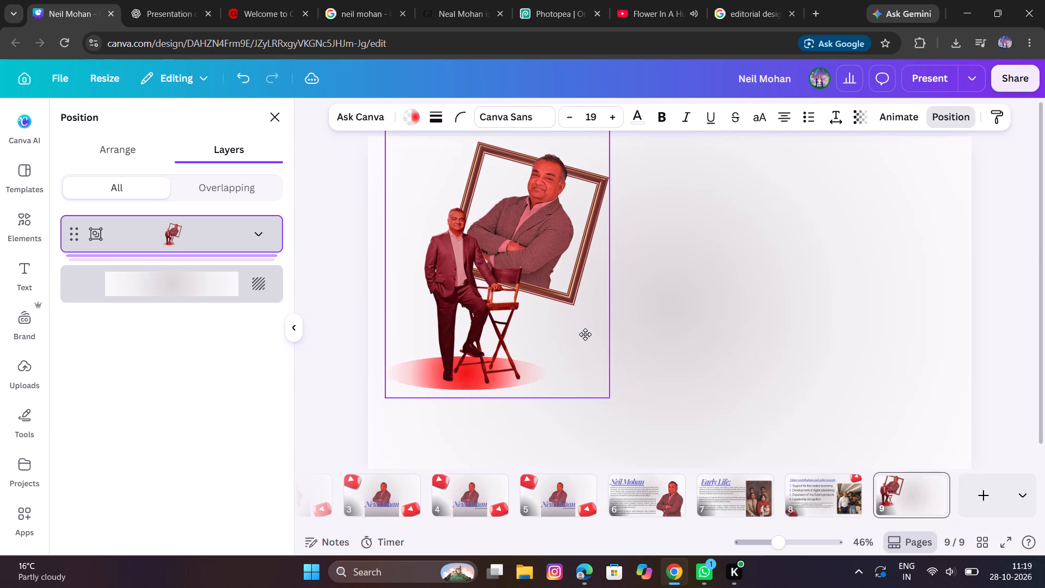
pyautogui.moveTo(585, 334); pyautogui.dragTo(586, 333)
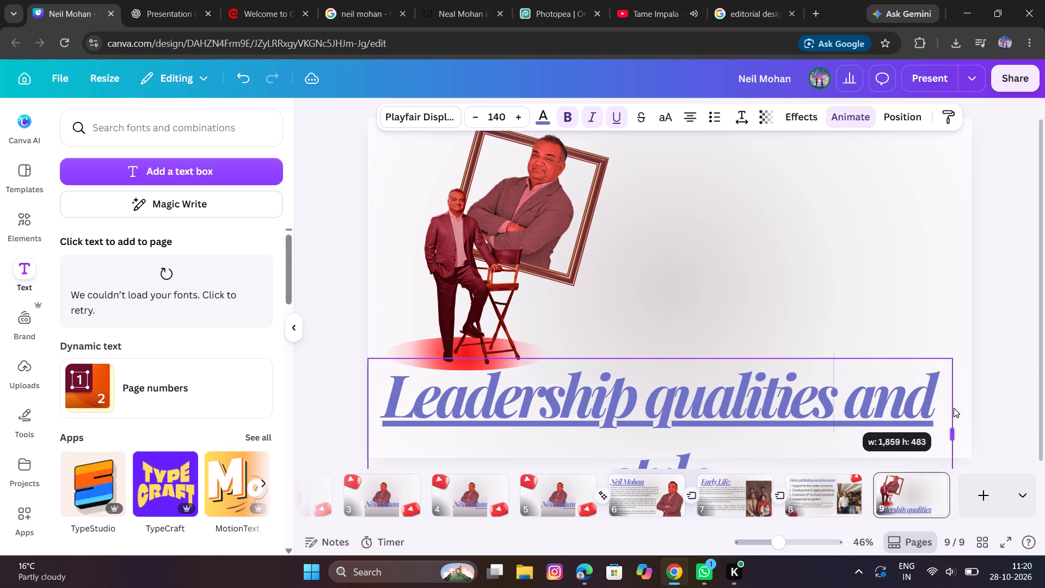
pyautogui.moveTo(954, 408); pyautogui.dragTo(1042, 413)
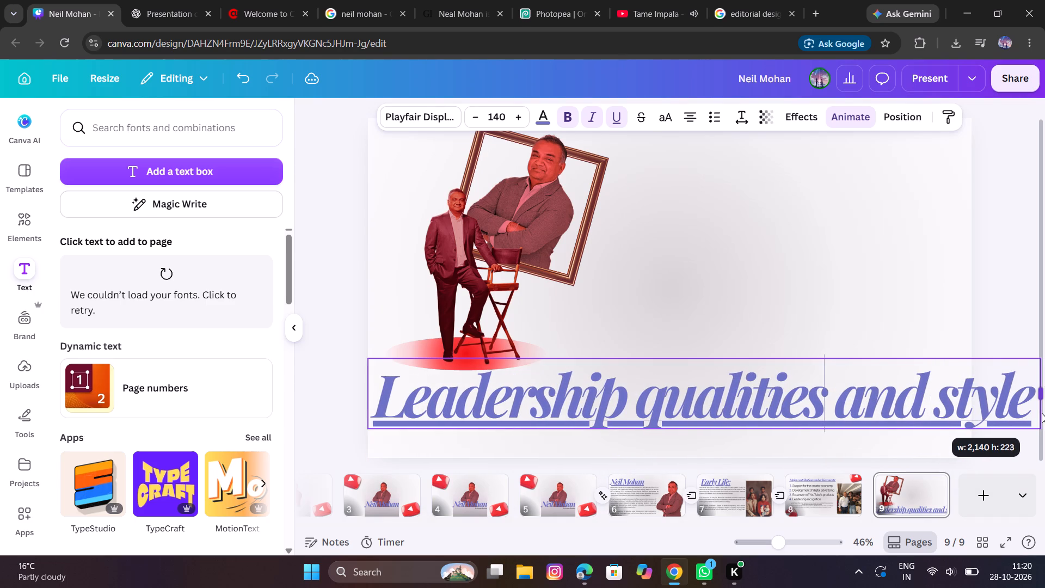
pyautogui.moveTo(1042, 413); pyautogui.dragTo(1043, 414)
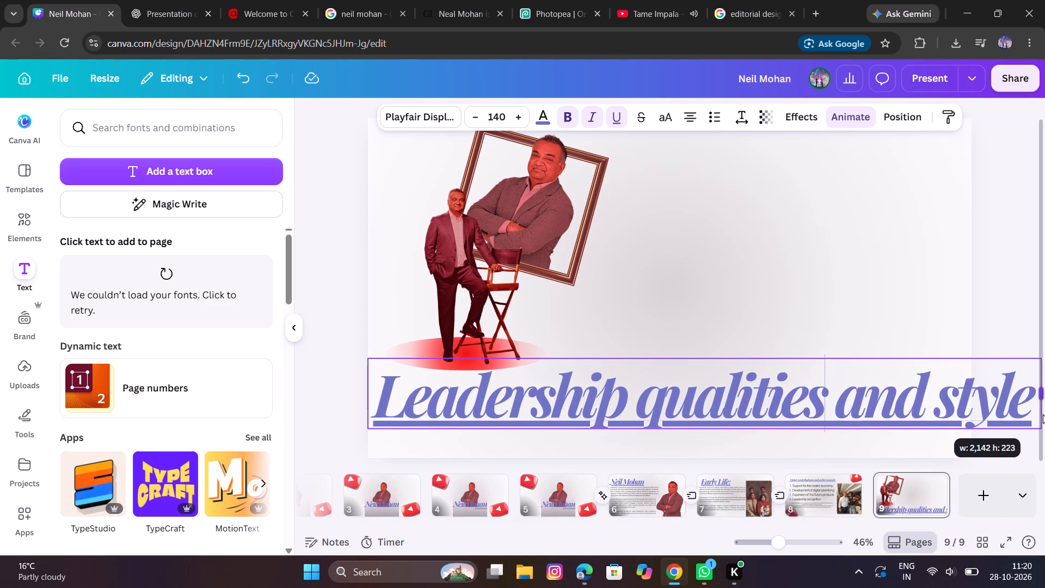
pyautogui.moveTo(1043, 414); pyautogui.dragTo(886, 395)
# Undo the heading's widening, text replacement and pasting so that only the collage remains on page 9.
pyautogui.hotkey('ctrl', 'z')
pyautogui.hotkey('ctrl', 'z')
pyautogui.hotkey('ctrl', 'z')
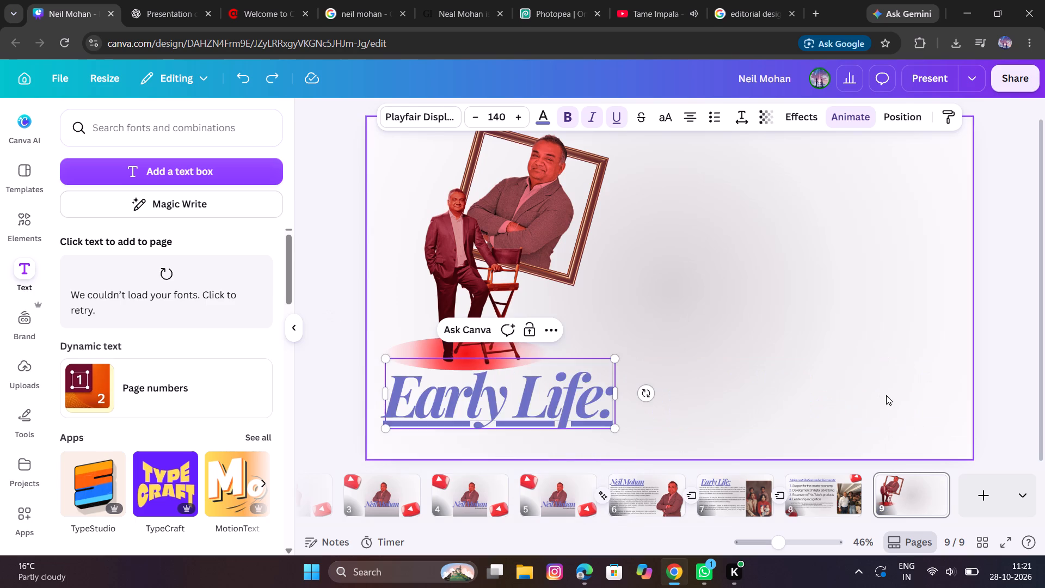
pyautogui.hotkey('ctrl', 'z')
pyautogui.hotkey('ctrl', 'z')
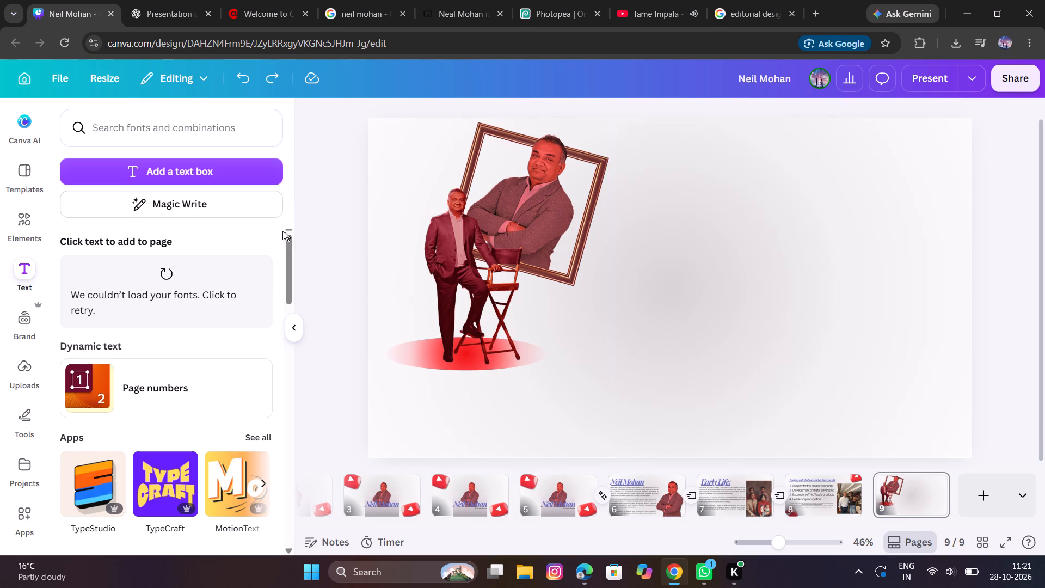
# Add a new text box to page 9 and set its font to Playfair Display.
pyautogui.click(242, 171)
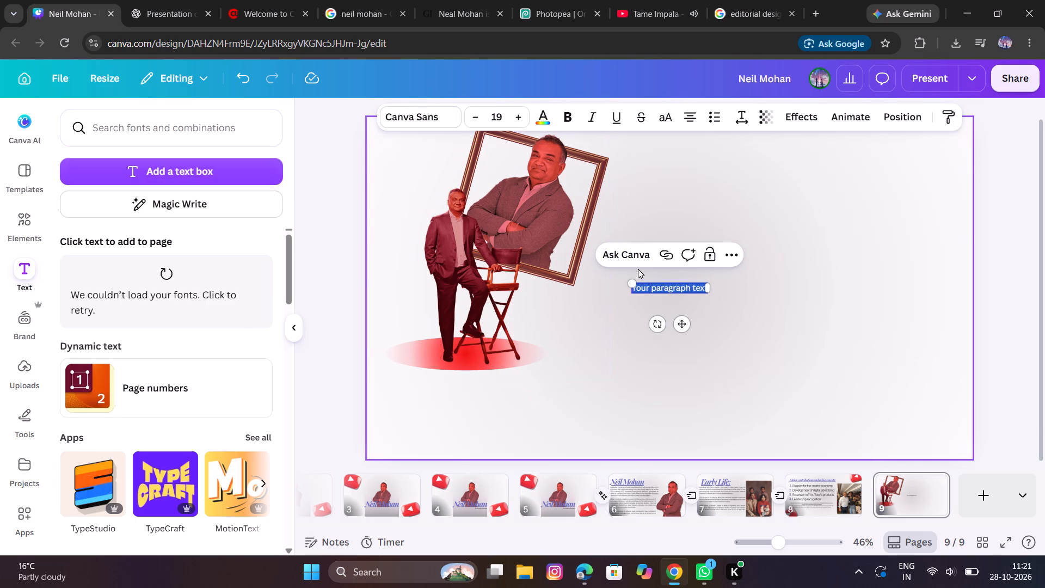
pyautogui.click(428, 117)
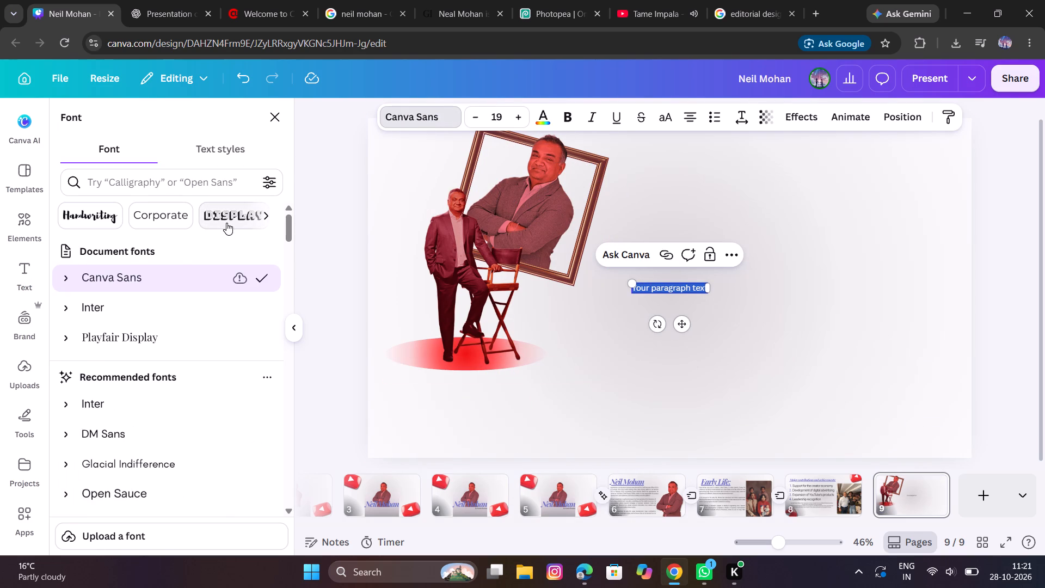
pyautogui.click(156, 344)
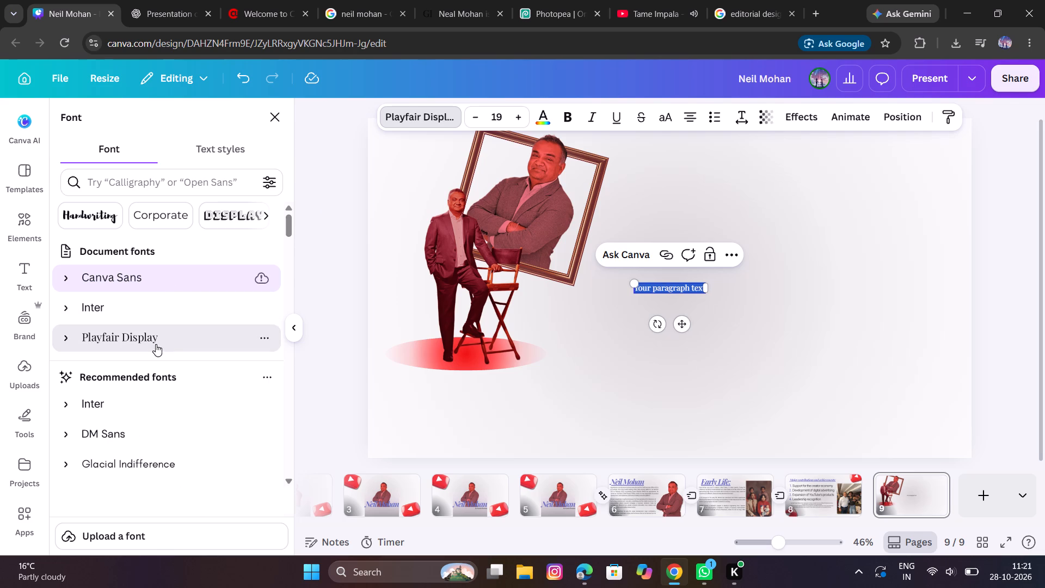
# Italicise the placeholder text on page 9, colour it blue #6d72c3 and enlarge it to size 55.
pyautogui.click(591, 115)
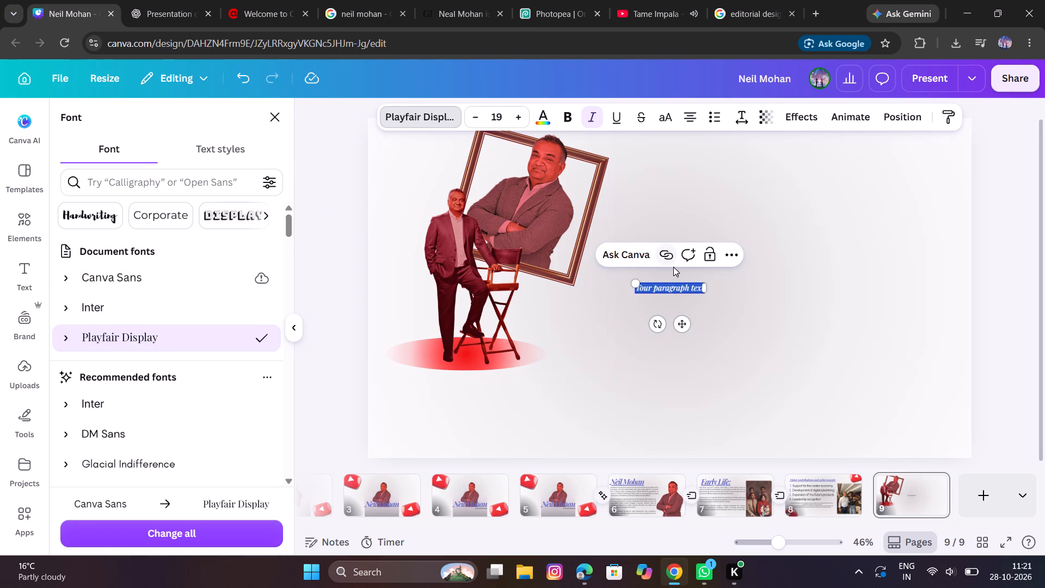
pyautogui.click(544, 116)
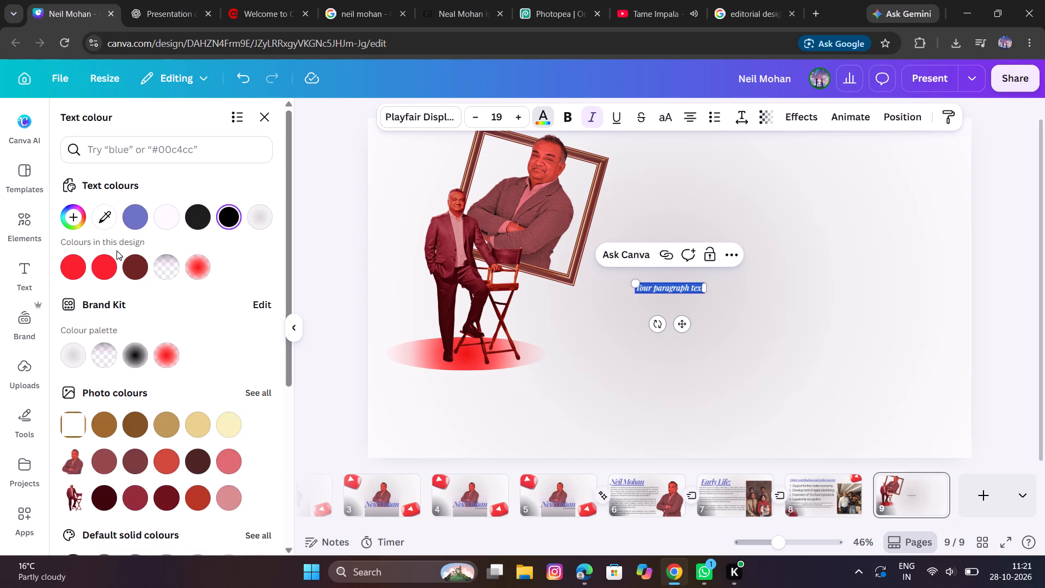
pyautogui.click(135, 219)
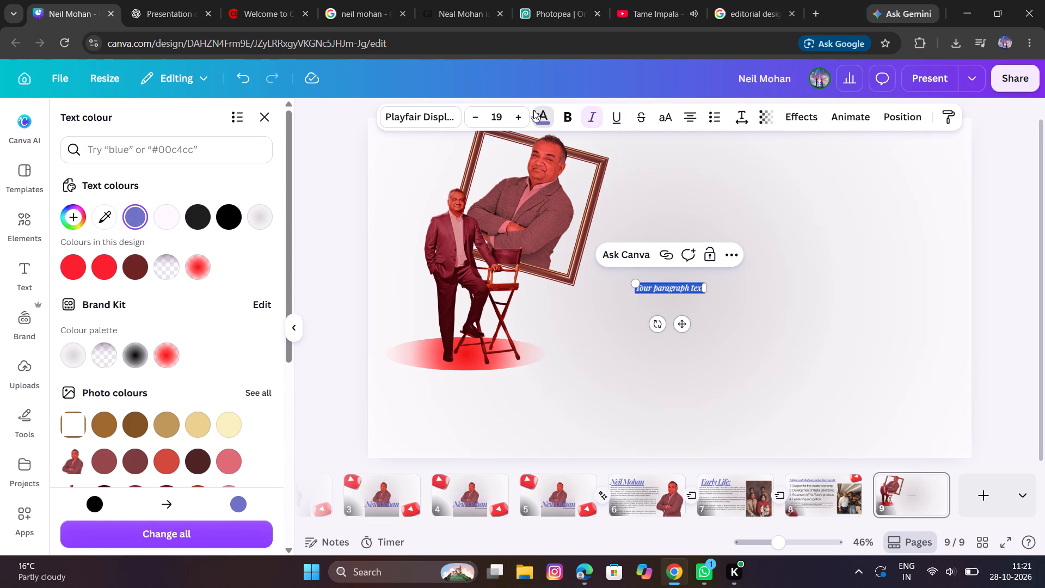
pyautogui.click(519, 113)
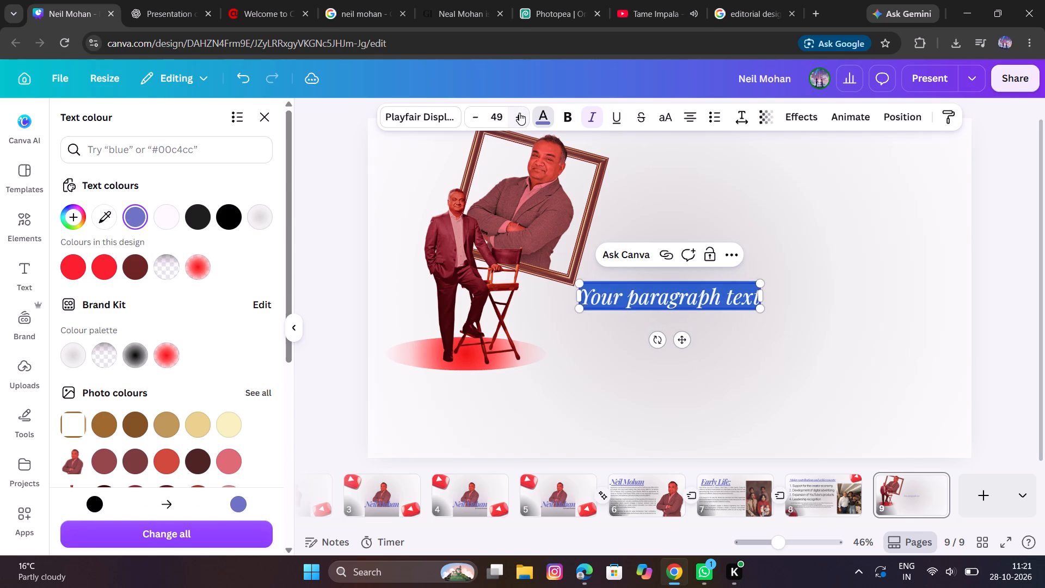
# Replace the placeholder text with "Leadership" and make it bold.
pyautogui.press('BackSpace')
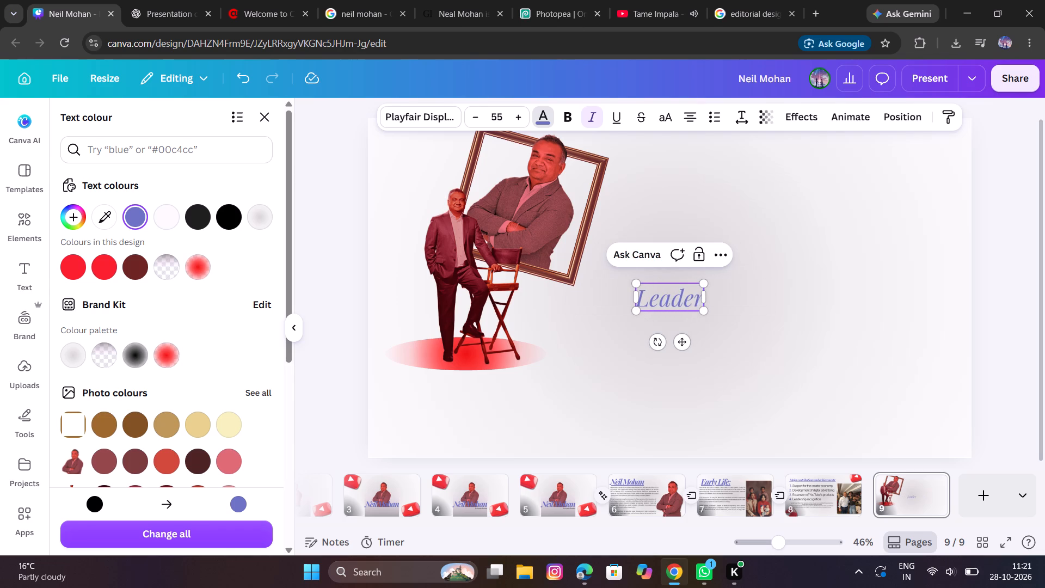
pyautogui.click(568, 121)
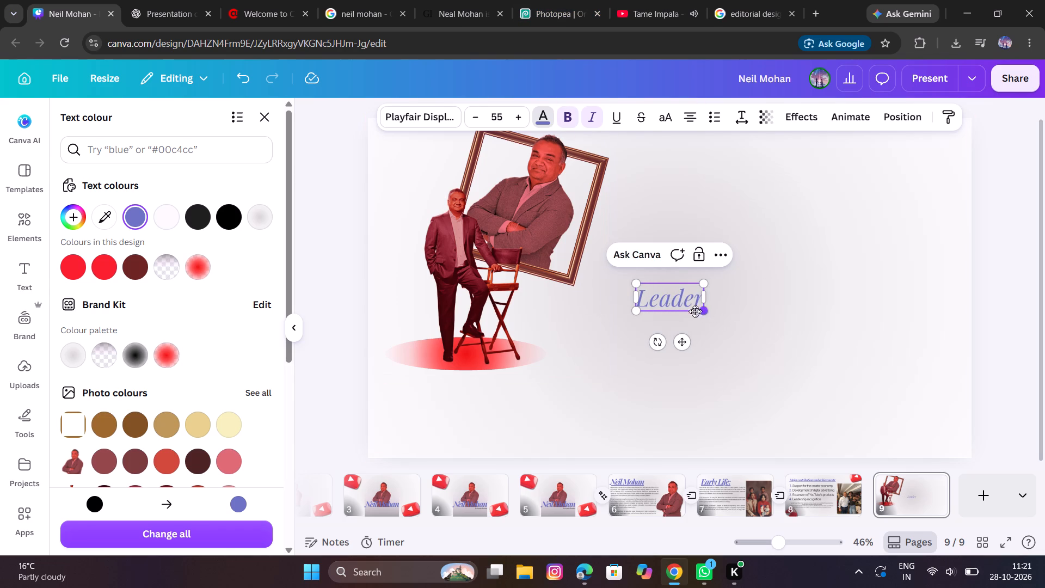
pyautogui.doubleClick(689, 309)
pyautogui.click(569, 122)
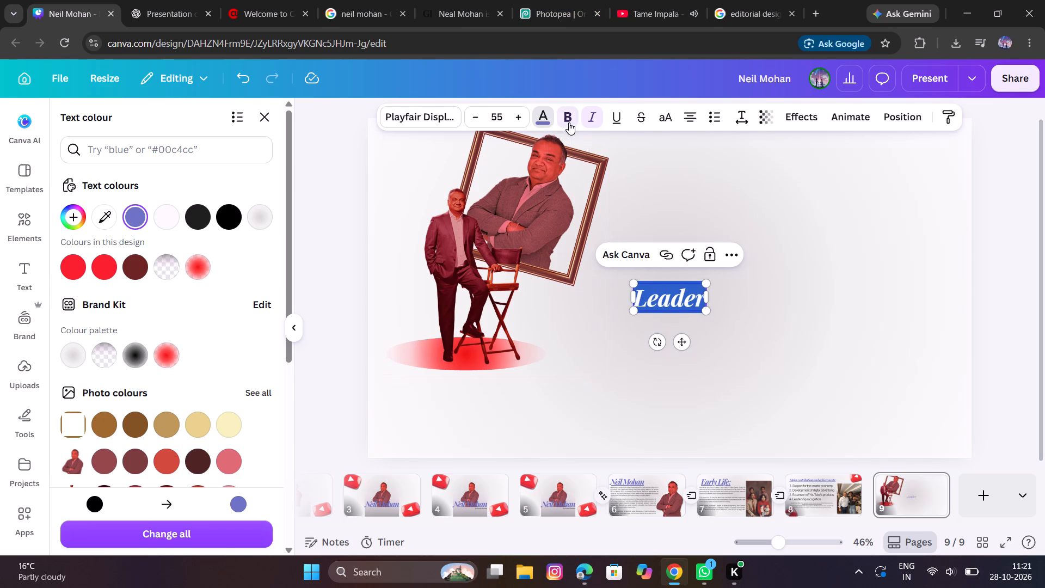
pyautogui.click(698, 297)
pyautogui.press('Right')
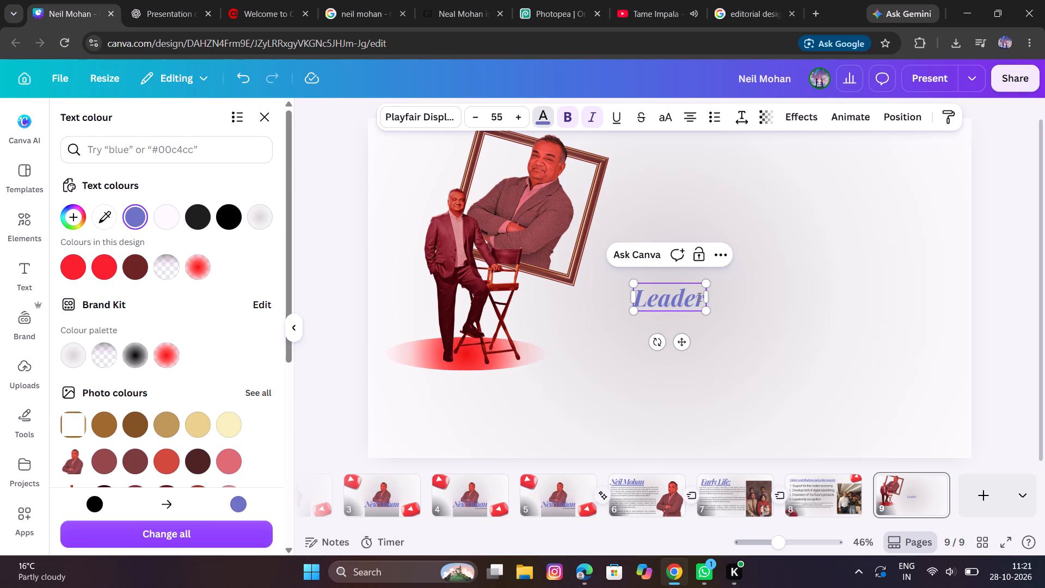
pyautogui.write('ship')
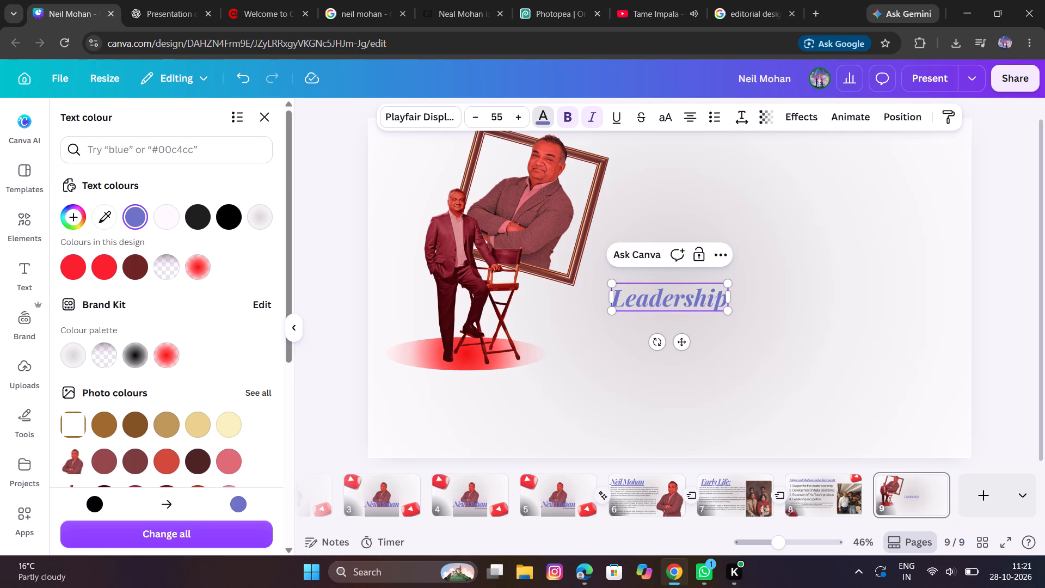
# Compare the text colour of the "Early Life:" heading on page 7 with that of the "Leadership" heading on page 9.
pyautogui.click(720, 505)
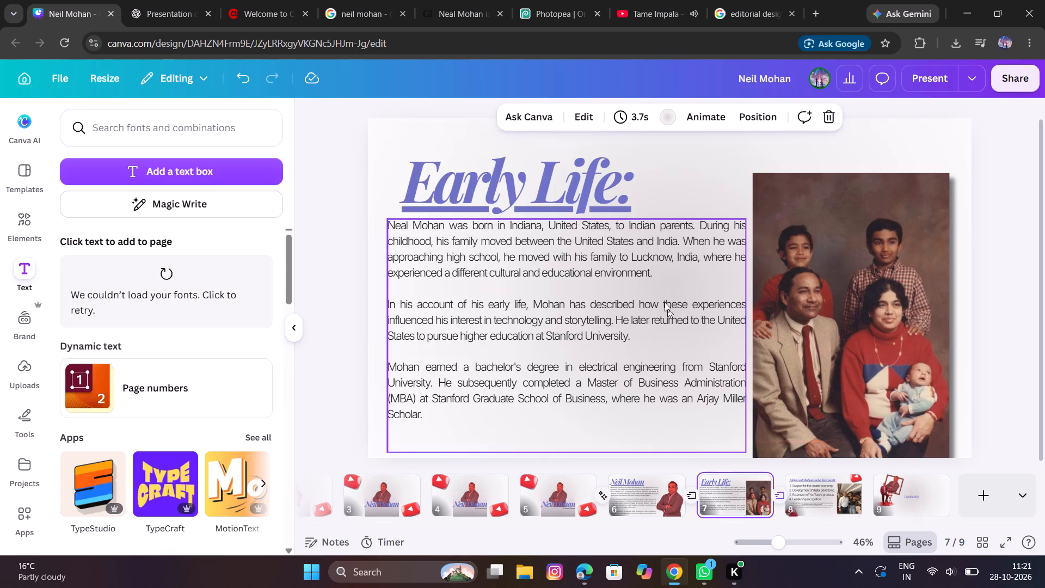
pyautogui.click(596, 213)
pyautogui.click(548, 119)
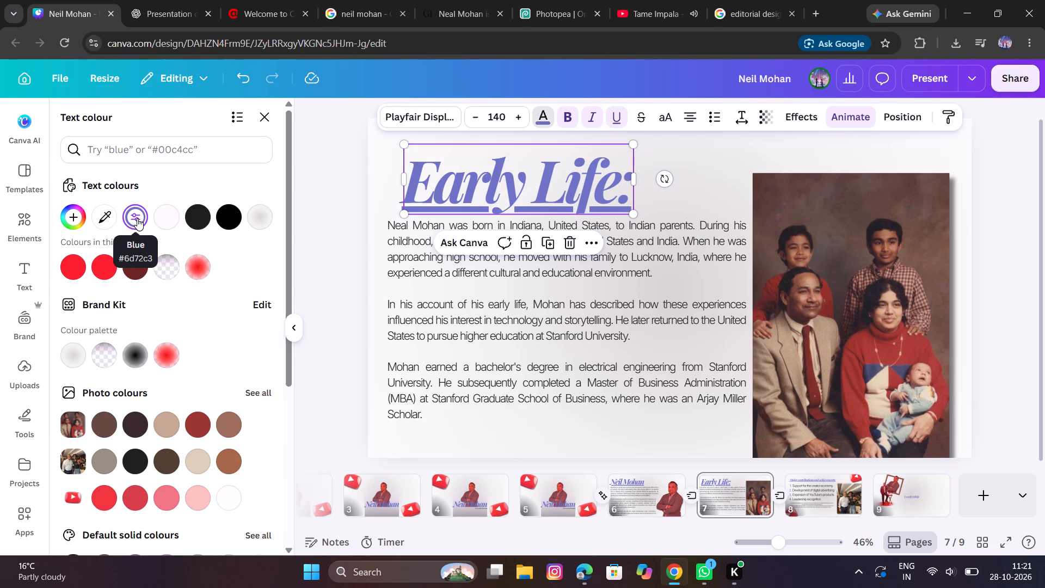
pyautogui.click(880, 490)
pyautogui.click(689, 289)
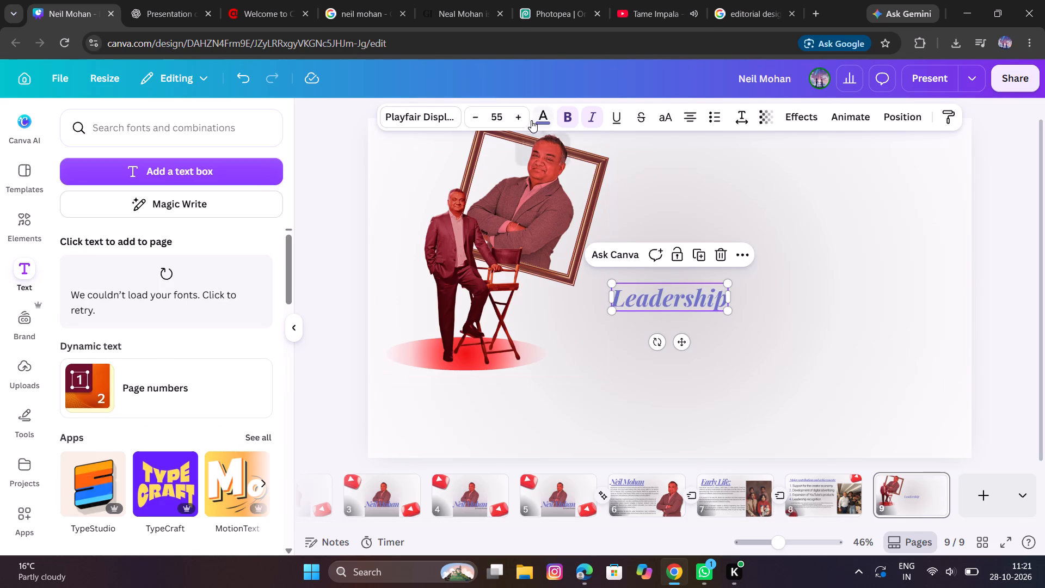
pyautogui.click(545, 117)
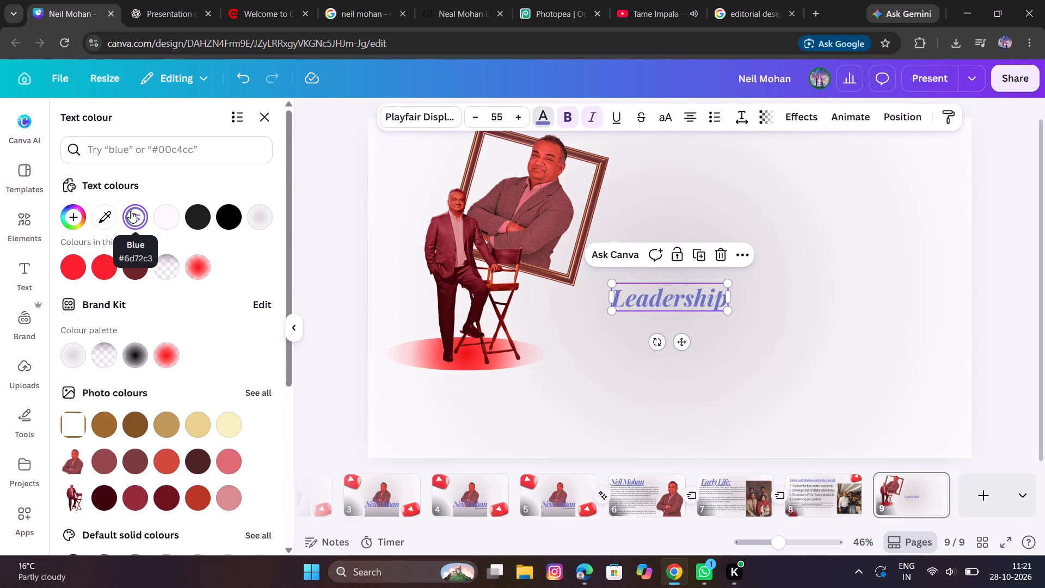
# Extend the heading to read "Leadership Qualities".
pyautogui.click(685, 291)
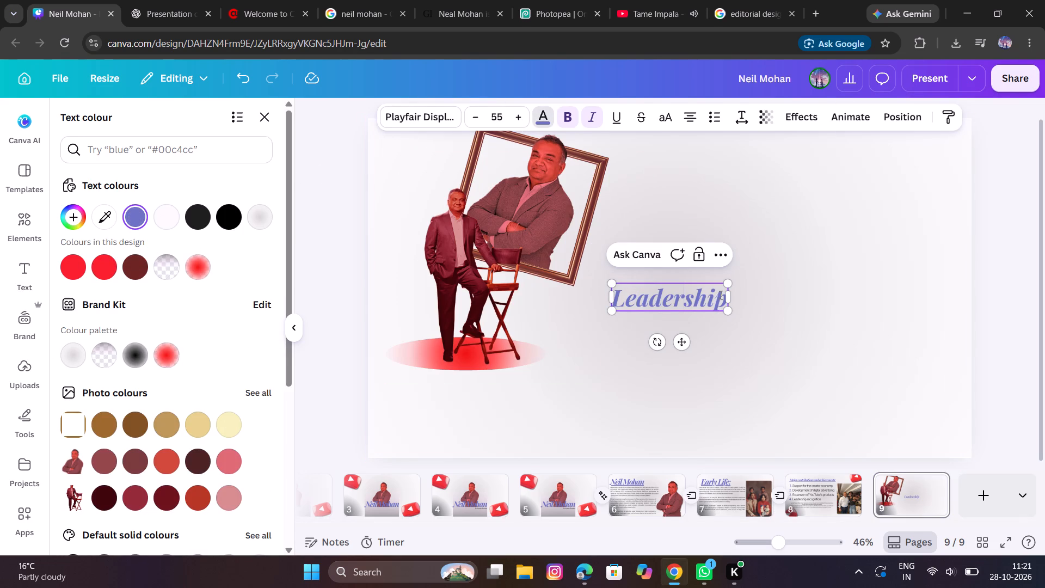
pyautogui.click(720, 295)
pyautogui.press('Right')
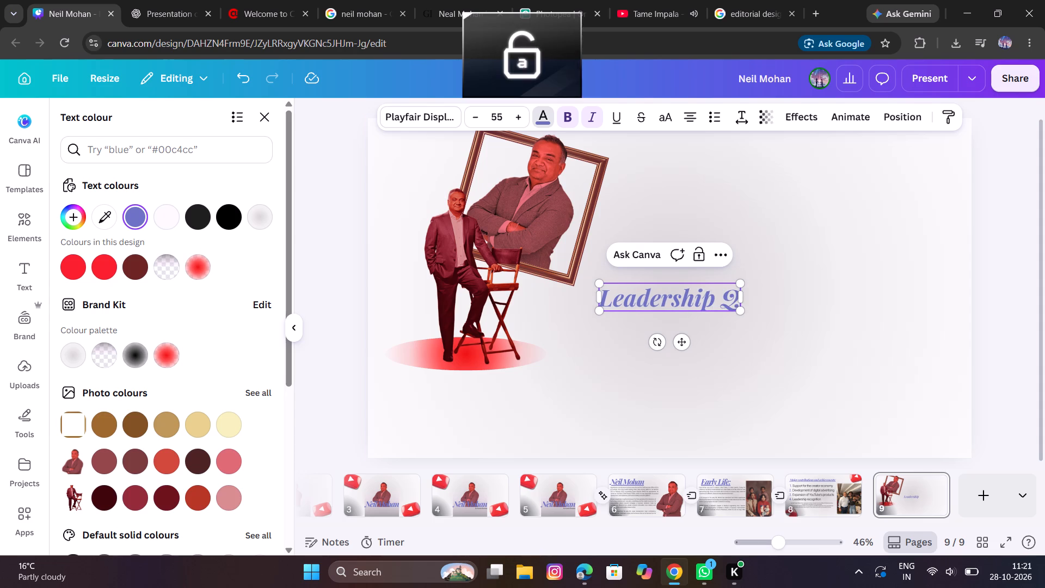
pyautogui.write('ualiti')
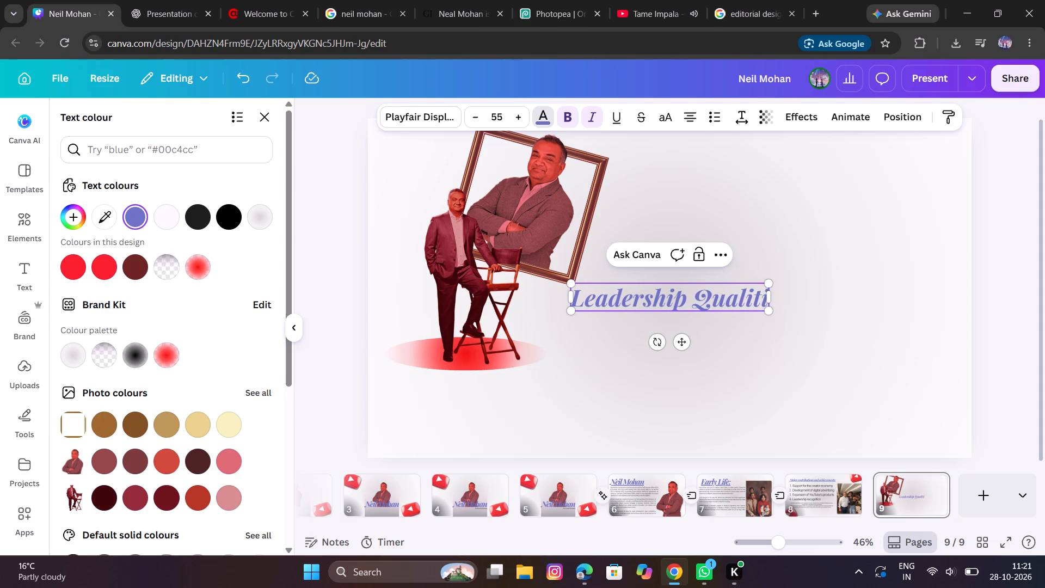
pyautogui.press('t')
pyautogui.press('BackSpace')
pyautogui.write('es')
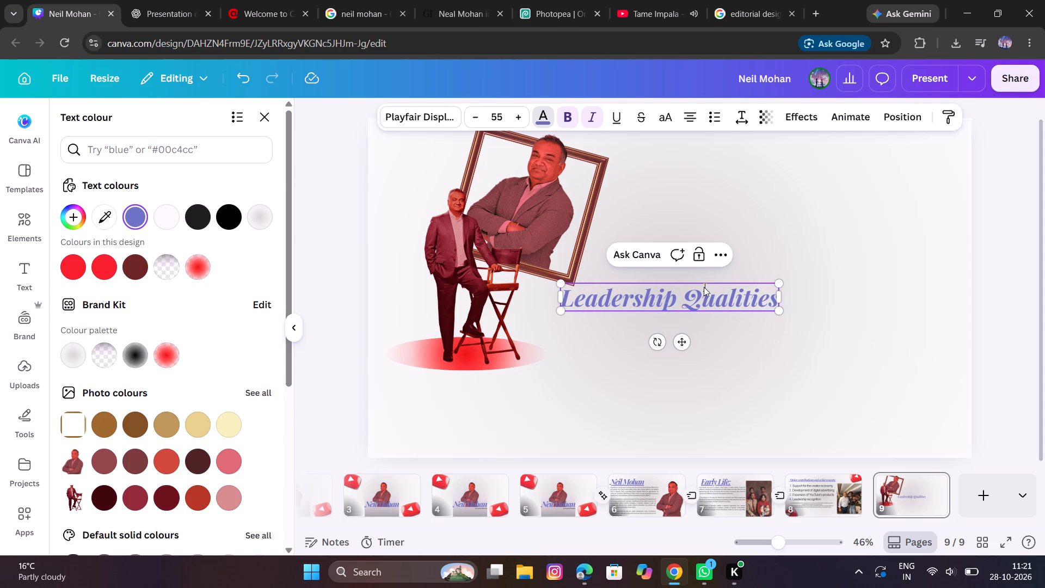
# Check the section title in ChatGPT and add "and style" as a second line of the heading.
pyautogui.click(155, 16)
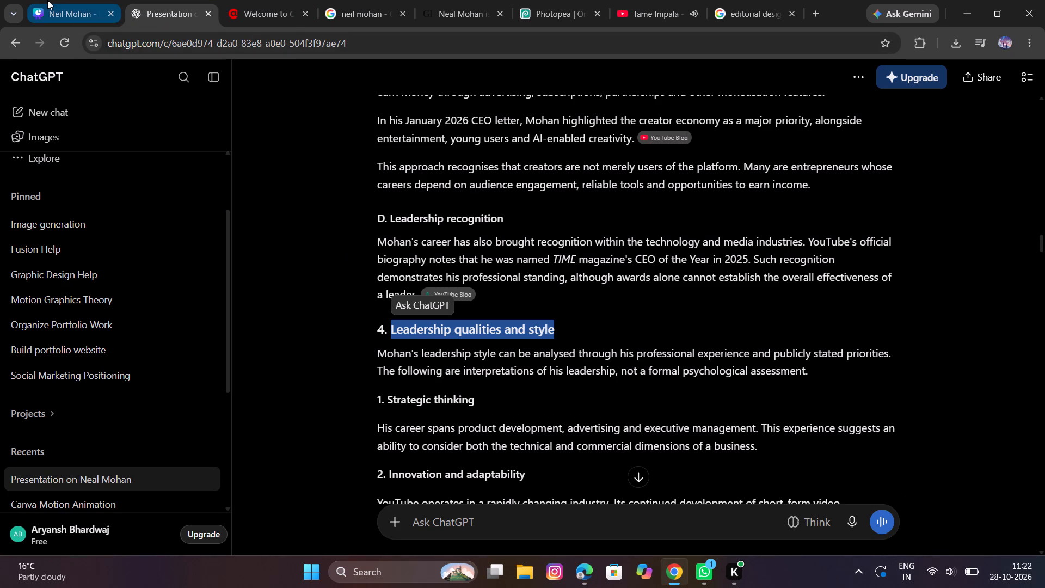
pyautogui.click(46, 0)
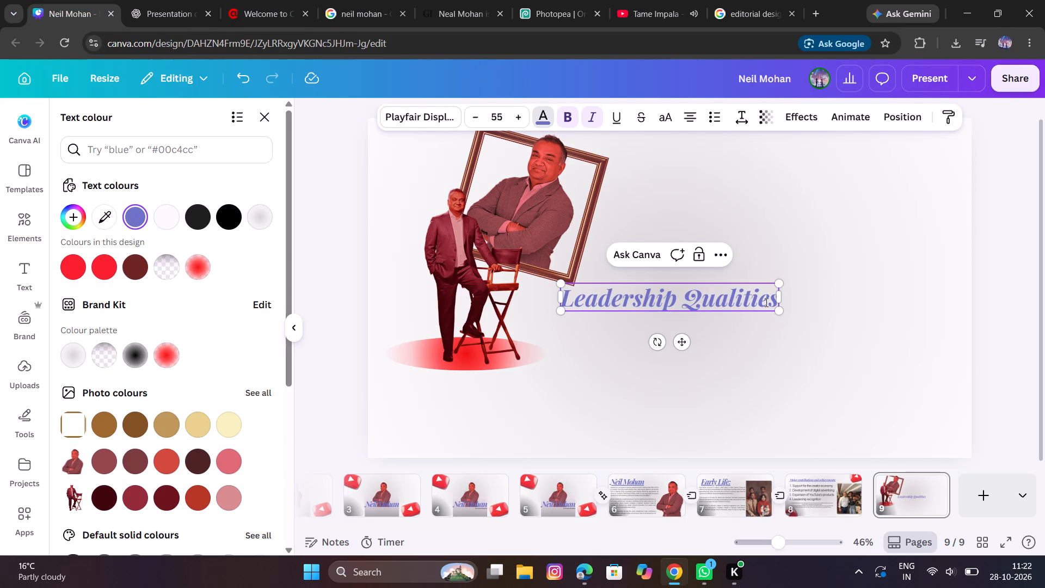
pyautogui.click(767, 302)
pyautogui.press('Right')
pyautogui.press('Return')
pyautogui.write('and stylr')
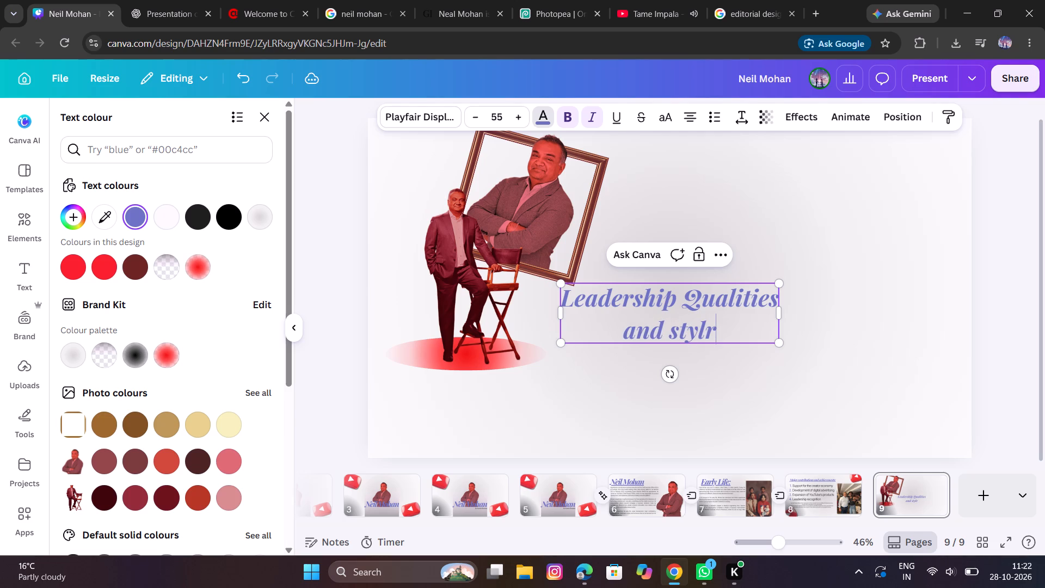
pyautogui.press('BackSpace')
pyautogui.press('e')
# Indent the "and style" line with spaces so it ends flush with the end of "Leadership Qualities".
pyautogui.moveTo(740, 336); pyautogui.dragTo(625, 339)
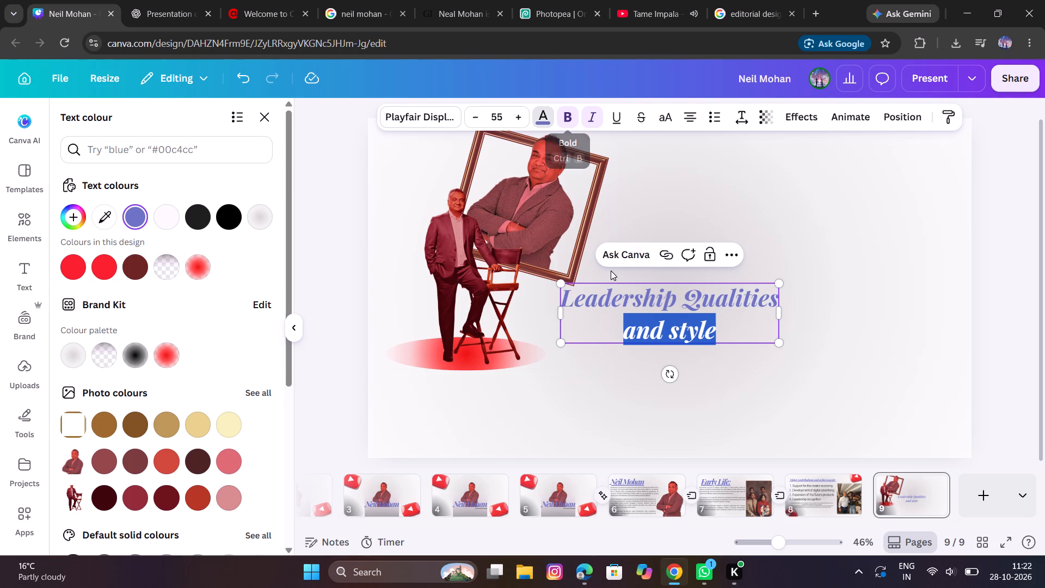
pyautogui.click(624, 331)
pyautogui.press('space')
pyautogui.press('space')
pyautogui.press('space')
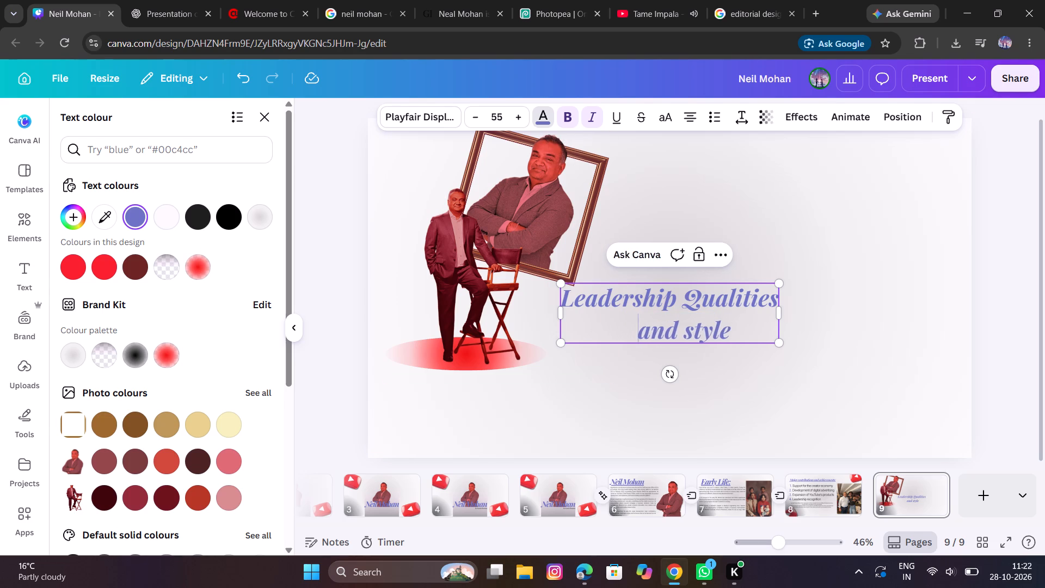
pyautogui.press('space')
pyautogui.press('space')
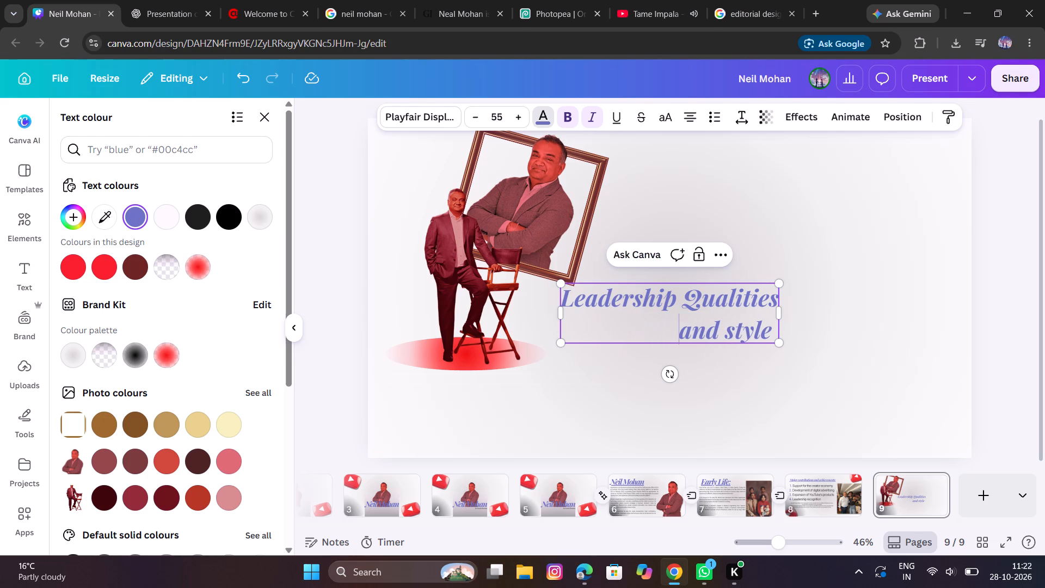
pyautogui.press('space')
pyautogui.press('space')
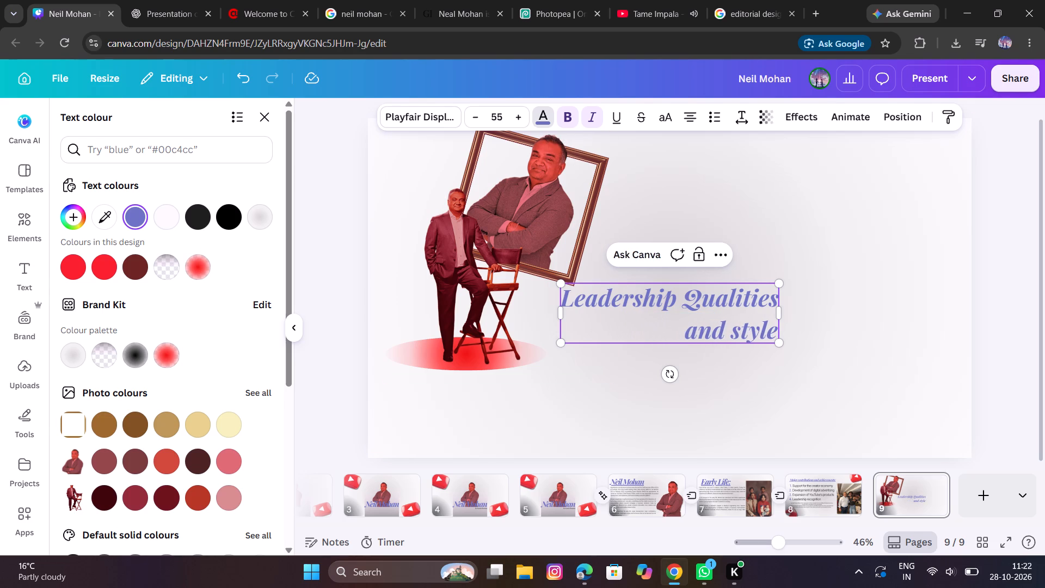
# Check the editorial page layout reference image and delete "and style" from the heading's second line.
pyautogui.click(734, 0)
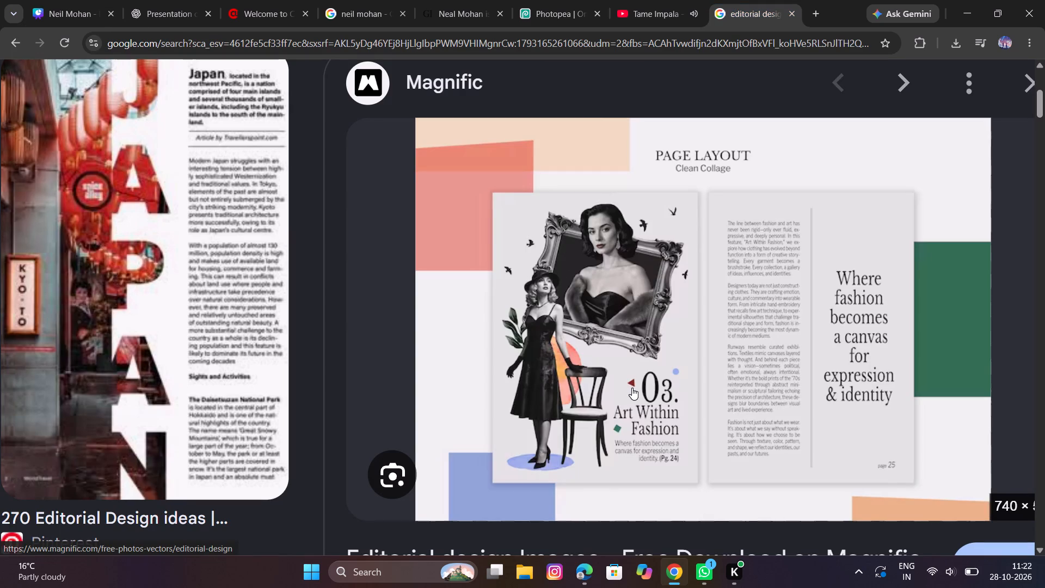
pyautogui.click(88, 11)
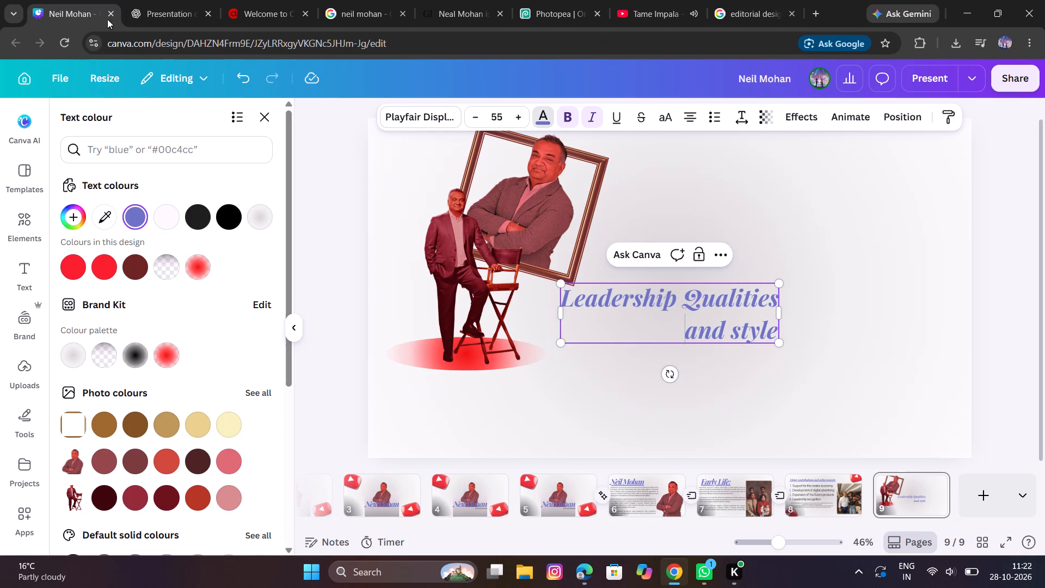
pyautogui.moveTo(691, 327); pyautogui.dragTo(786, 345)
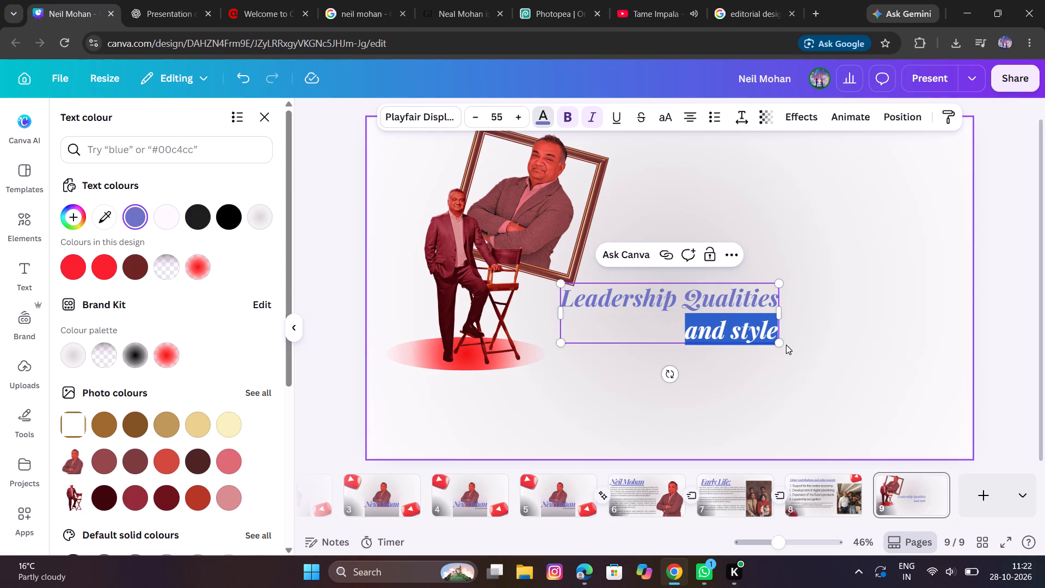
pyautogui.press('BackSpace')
# Break the heading before "Qualities" and indent that word with spaces so it sits staggered beneath "Leadership".
pyautogui.click(681, 291)
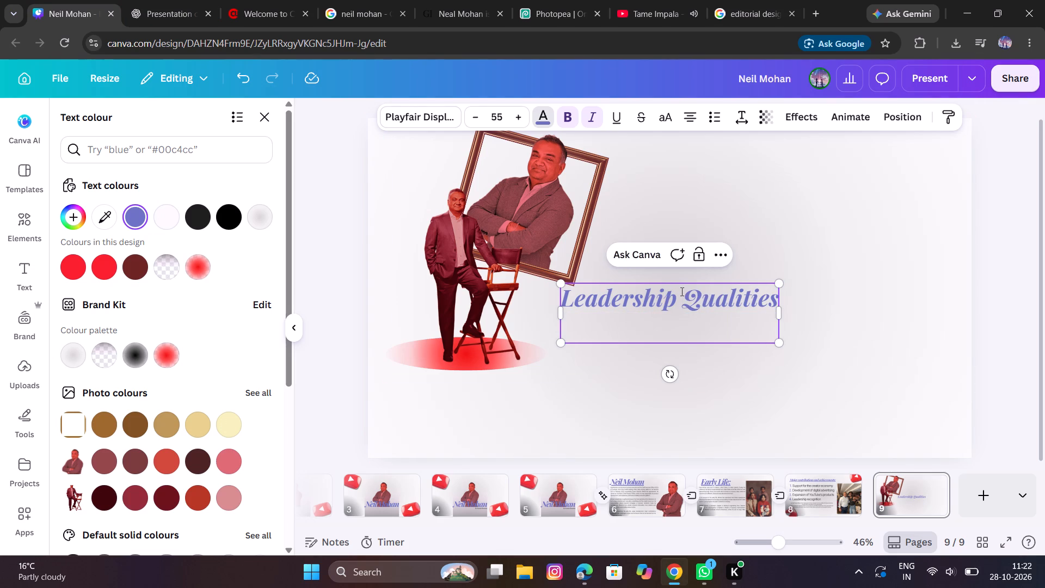
pyautogui.press('Return')
pyautogui.press('space')
pyautogui.press('space')
pyautogui.press('space')
pyautogui.press('space')
pyautogui.press('space')
pyautogui.press('space')
pyautogui.press('space')
pyautogui.press('space')
pyautogui.press('space')
pyautogui.press('space')
pyautogui.press('space')
pyautogui.press('space')
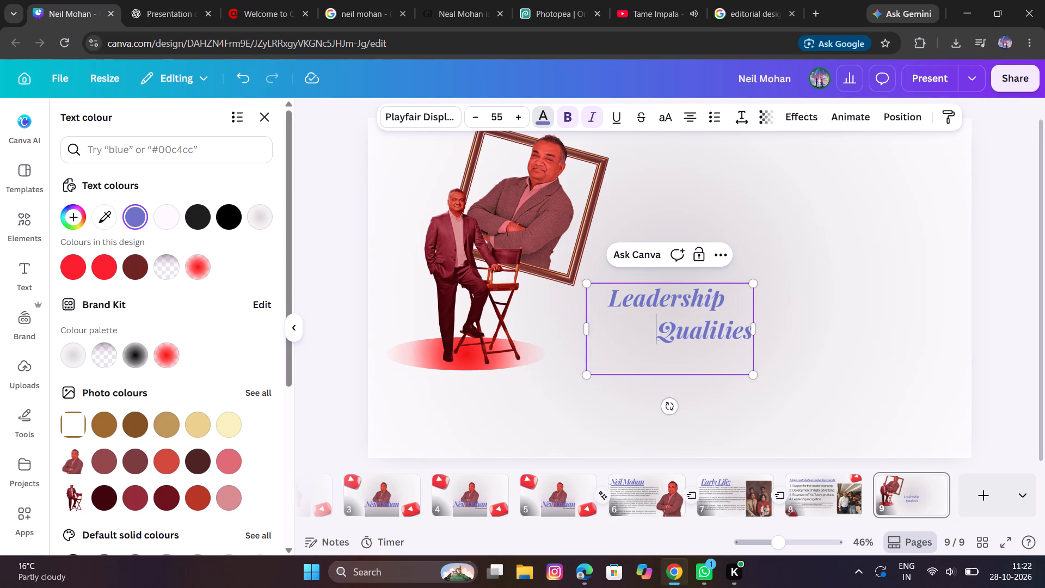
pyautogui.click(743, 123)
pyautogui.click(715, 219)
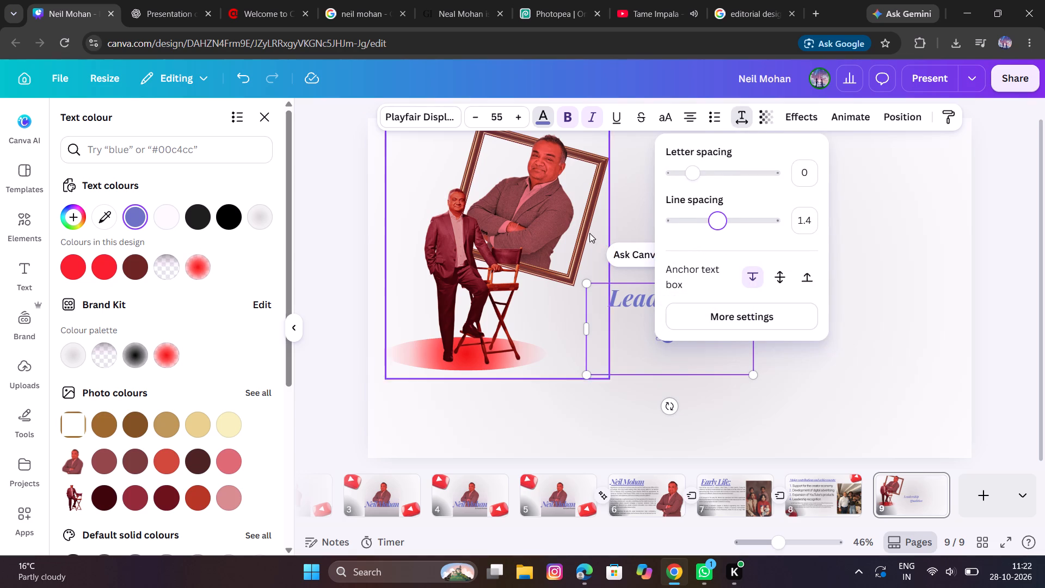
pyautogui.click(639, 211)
# Move the two-line heading down beside the base of the chair in the collage.
pyautogui.moveTo(667, 317); pyautogui.dragTo(613, 378)
# Tighten the heading's line spacing to 0.73.
pyautogui.doubleClick(613, 378)
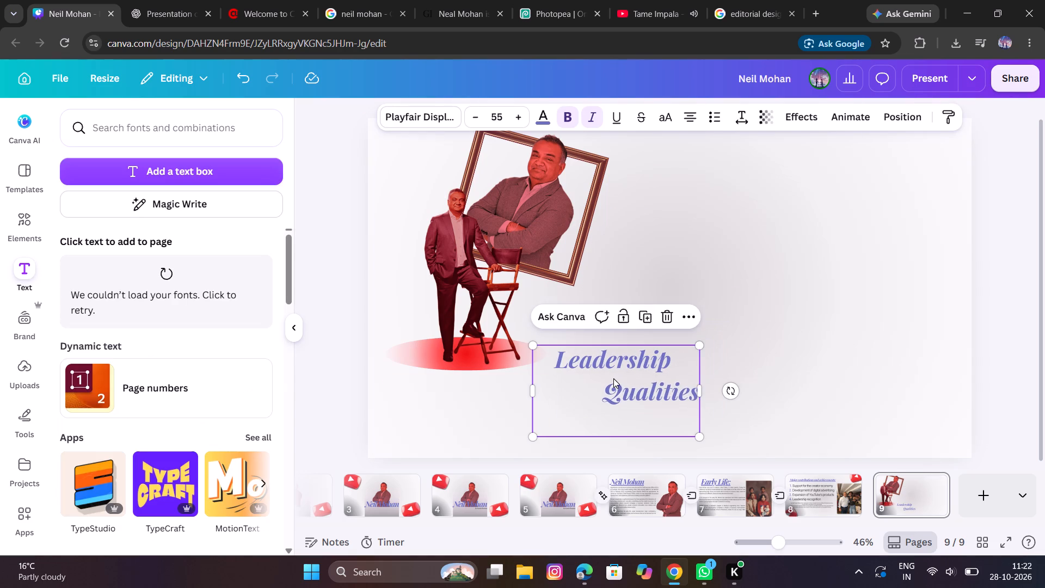
pyautogui.click(592, 395)
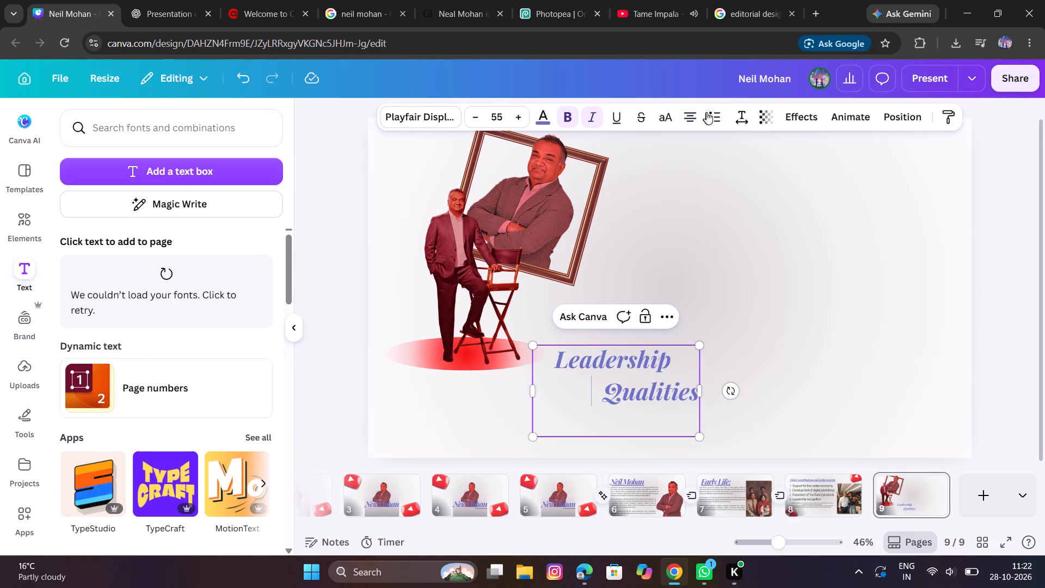
pyautogui.click(736, 115)
pyautogui.moveTo(728, 223); pyautogui.dragTo(682, 224)
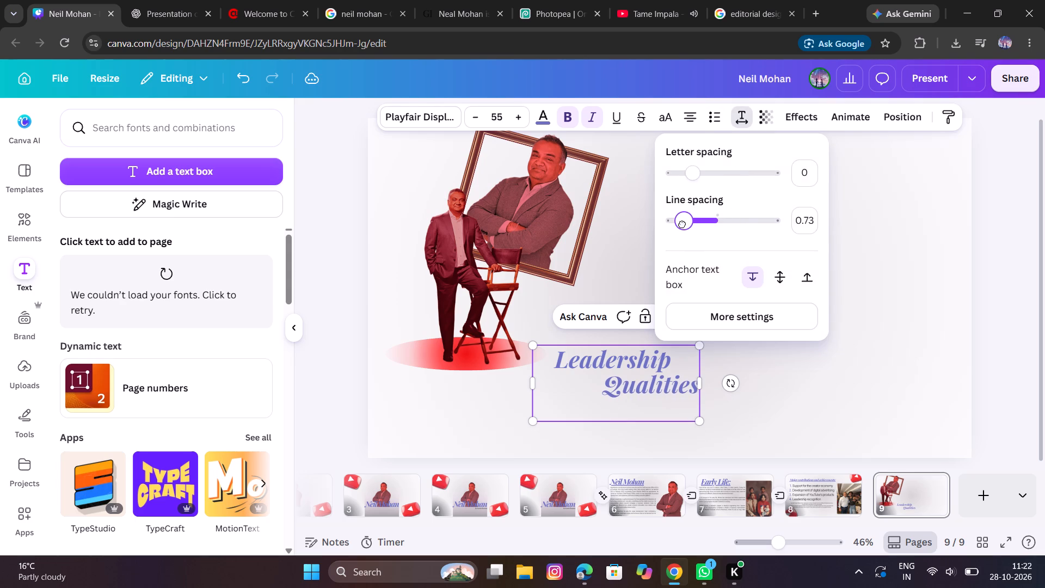
# Tighten the line spacing of the "Leadership Qualities" heading to 0.68.
pyautogui.moveTo(682, 224); pyautogui.dragTo(680, 224)
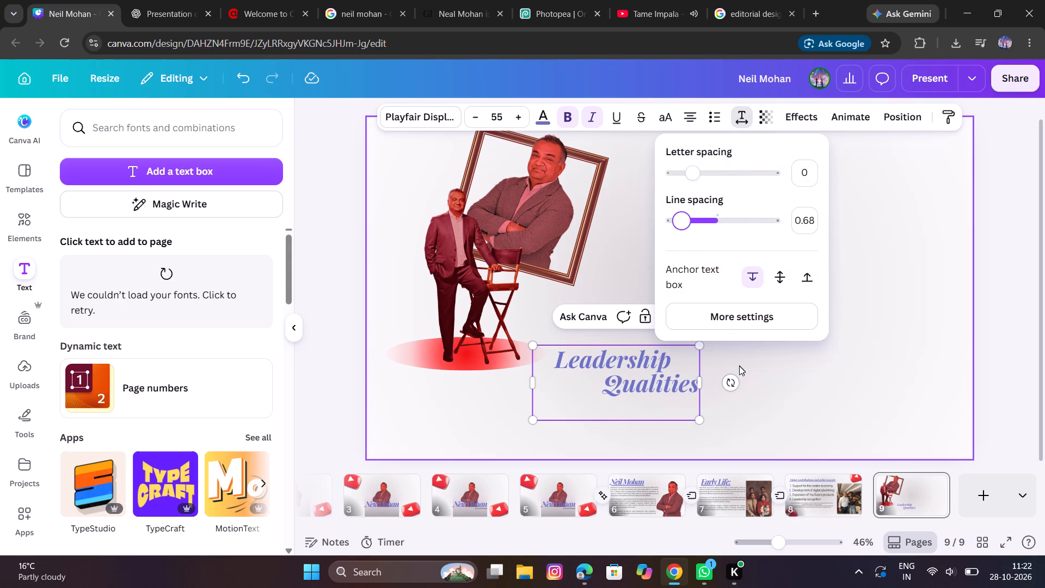
pyautogui.click(739, 366)
# Reduce the indent before "Qualities" in the heading by two spaces.
pyautogui.doubleClick(608, 390)
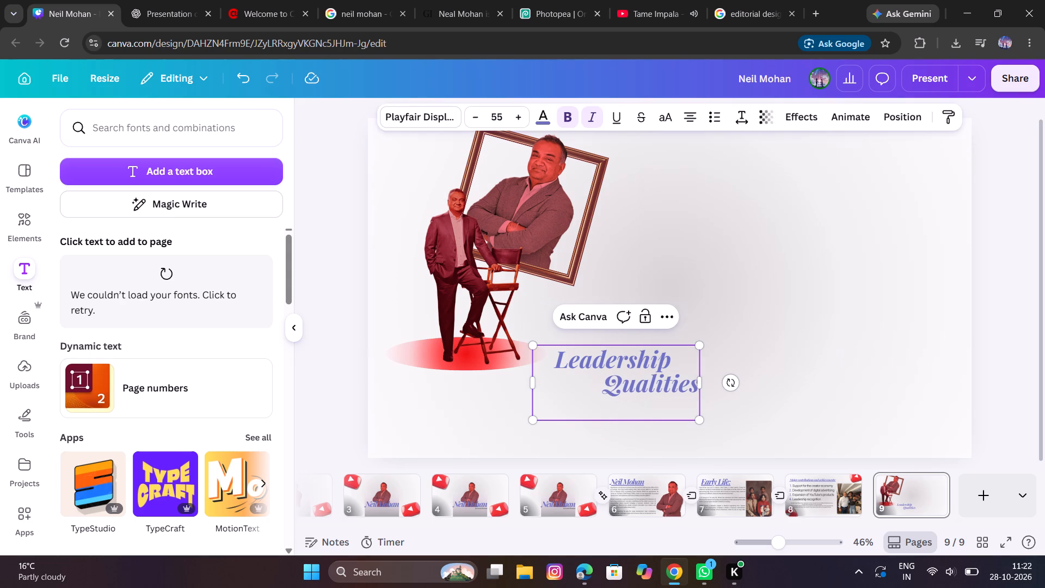
pyautogui.press('BackSpace')
pyautogui.press('BackSpace')
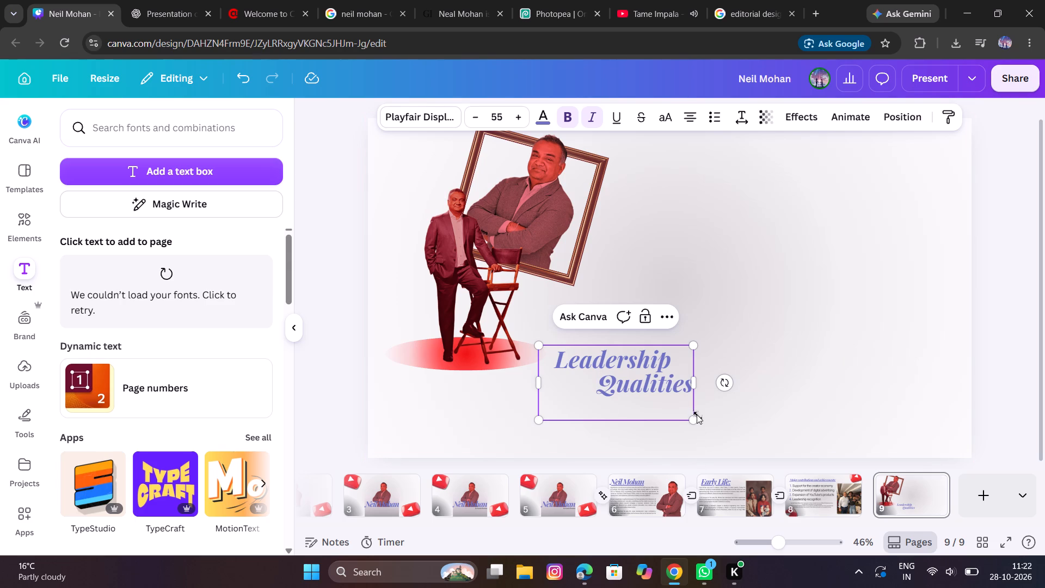
# Enlarge the "Leadership Qualities" heading to about size 68.6 and place it directly beneath the red ellipse under the chair.
pyautogui.moveTo(693, 420); pyautogui.dragTo(760, 460)
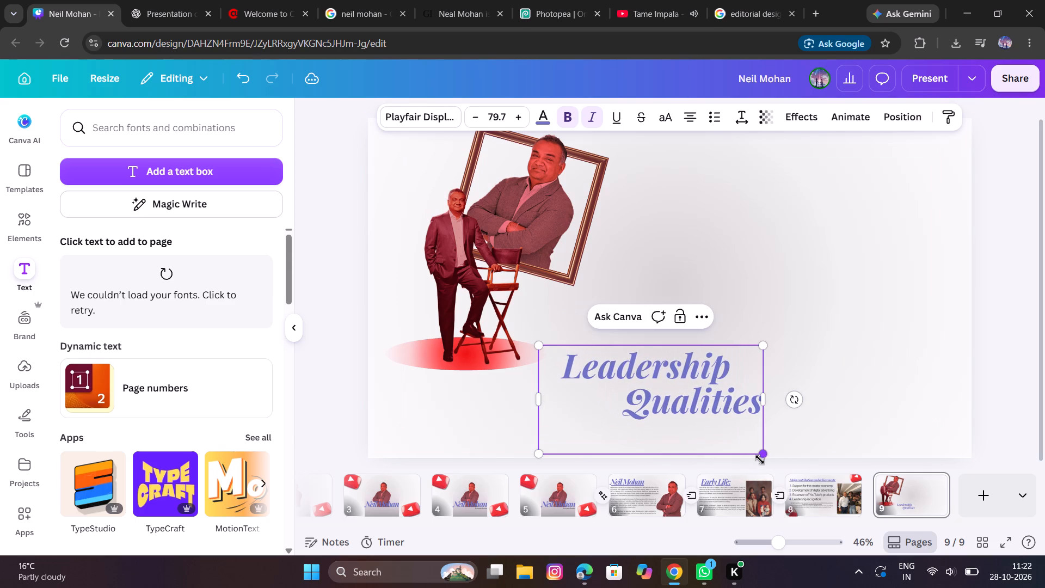
pyautogui.click(769, 292)
pyautogui.moveTo(716, 403); pyautogui.dragTo(548, 411)
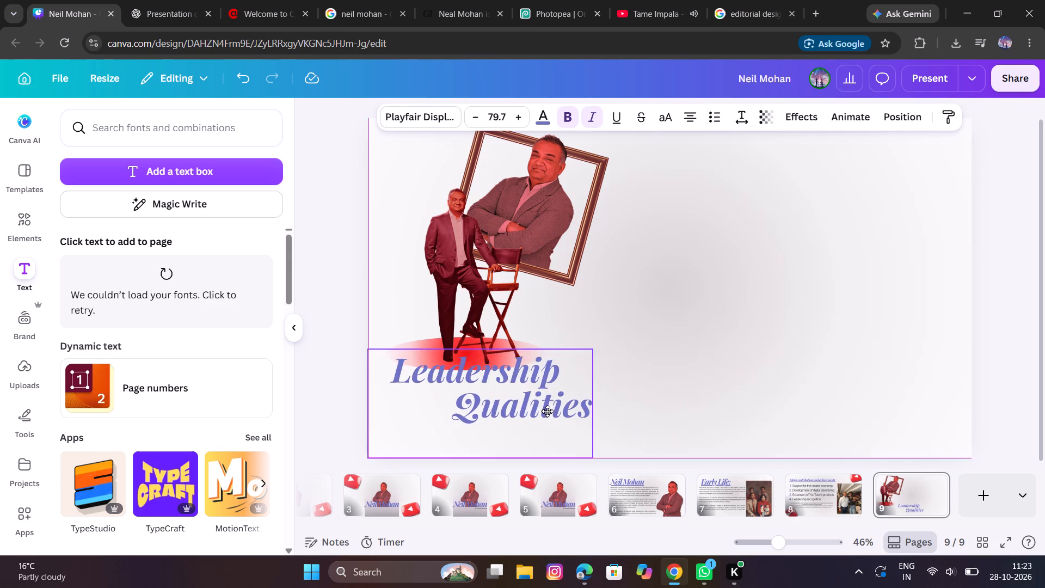
pyautogui.moveTo(548, 411); pyautogui.dragTo(544, 418)
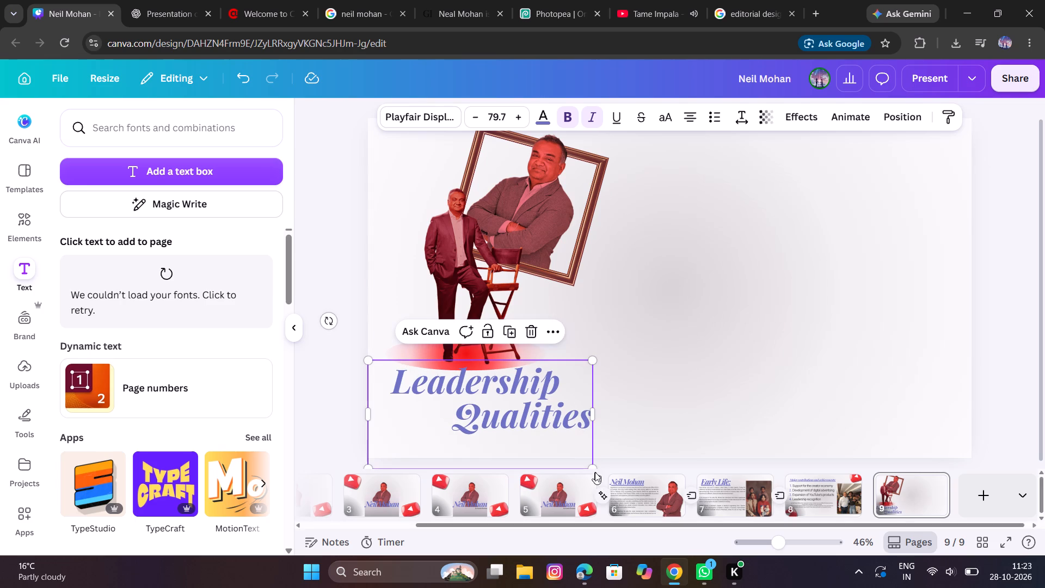
pyautogui.moveTo(594, 467); pyautogui.dragTo(564, 448)
pyautogui.moveTo(528, 413); pyautogui.dragTo(536, 422)
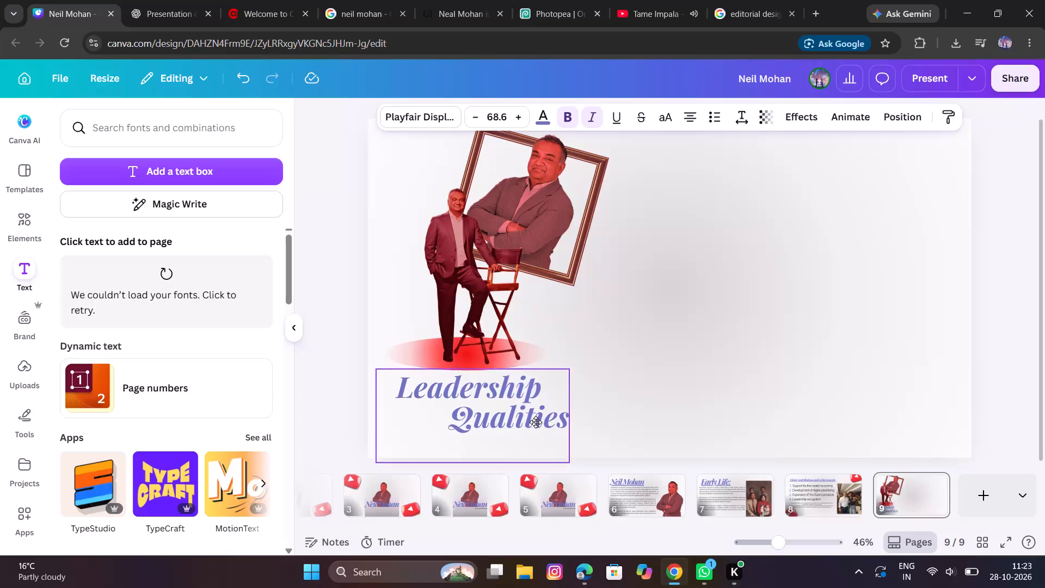
pyautogui.moveTo(536, 422); pyautogui.dragTo(569, 405)
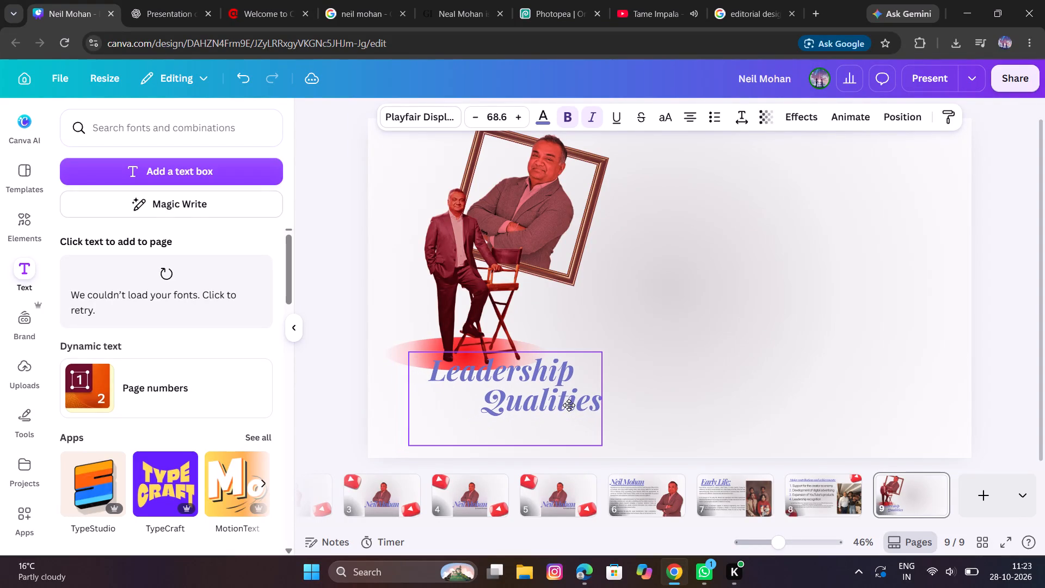
pyautogui.moveTo(569, 405); pyautogui.dragTo(548, 416)
pyautogui.click(628, 369)
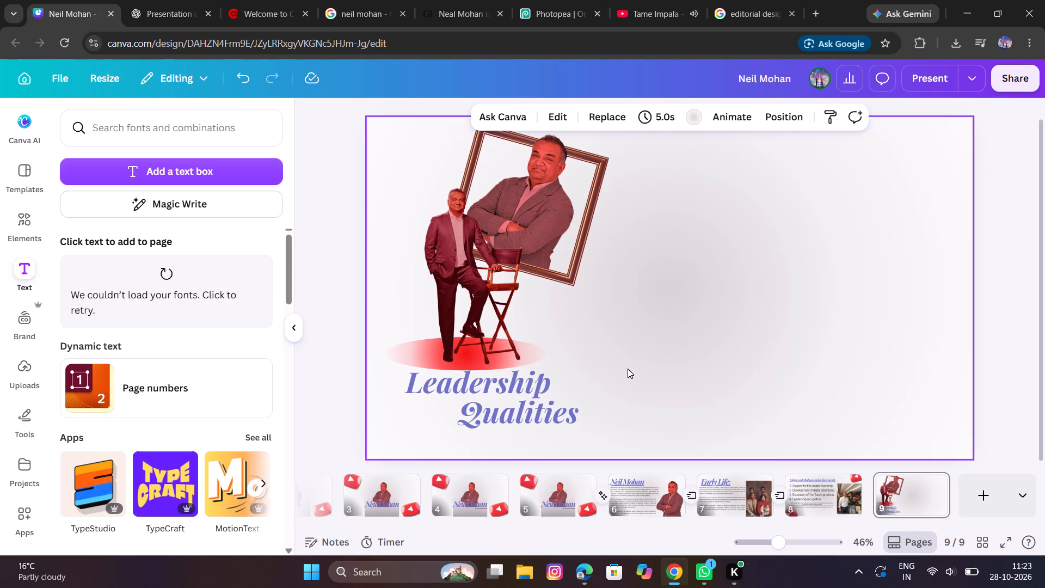
# Add a text box reading "and style" in the Inter font, with bold and italic turned off.
pyautogui.click(220, 170)
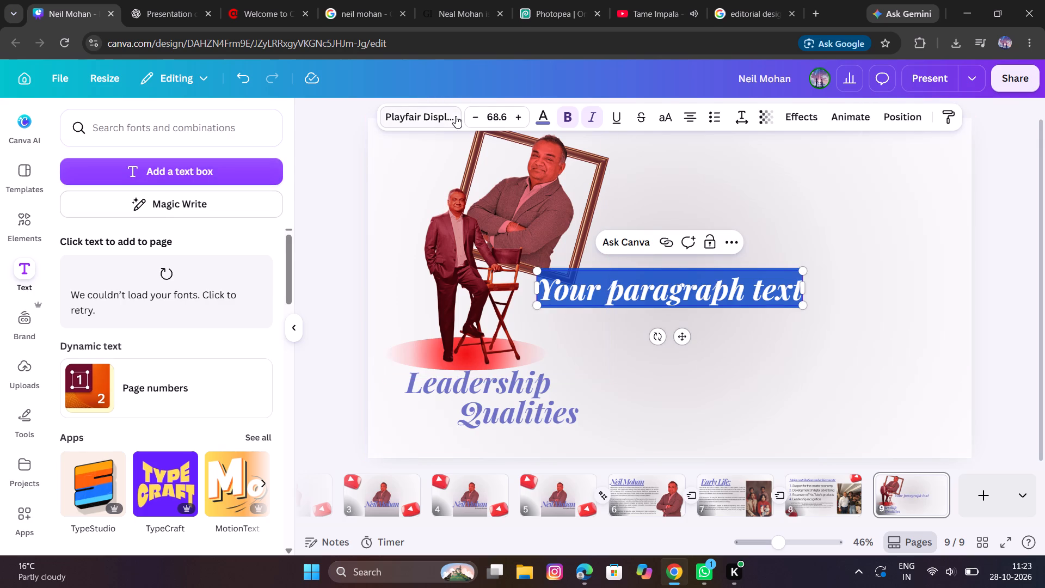
pyautogui.click(445, 116)
pyautogui.click(175, 310)
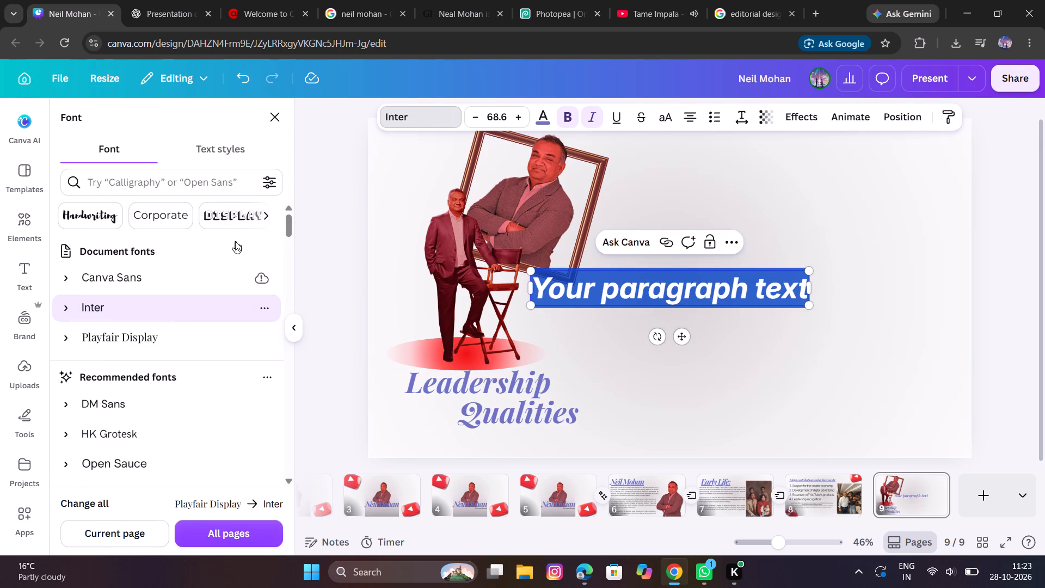
pyautogui.click(534, 121)
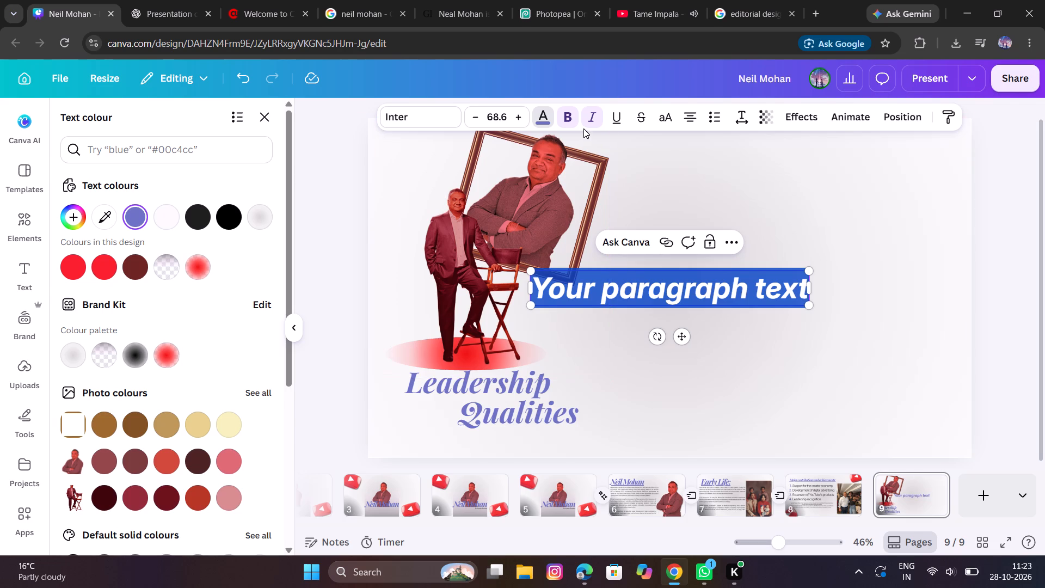
pyautogui.click(595, 119)
pyautogui.click(573, 117)
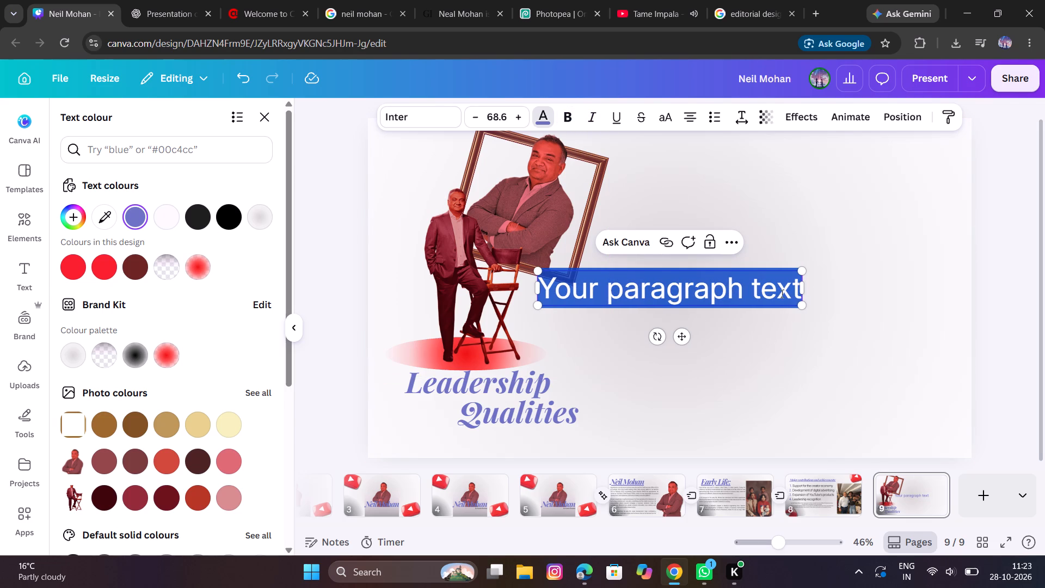
pyautogui.press('BackSpace')
pyautogui.write('and stylr')
pyautogui.press('BackSpace')
pyautogui.press('e')
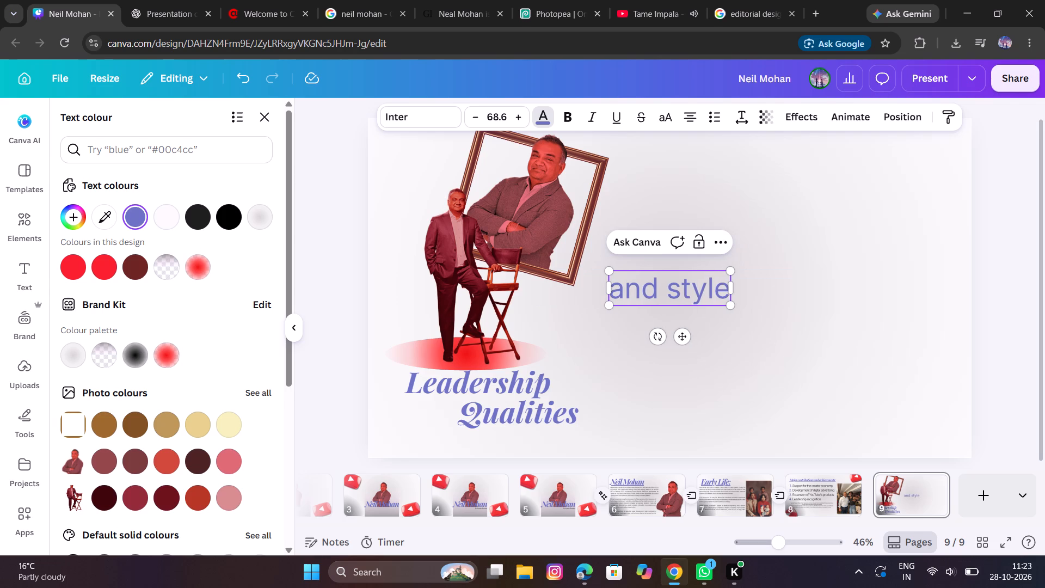
# Tighten the letter spacing of the "and style" text to -95.
pyautogui.click(747, 118)
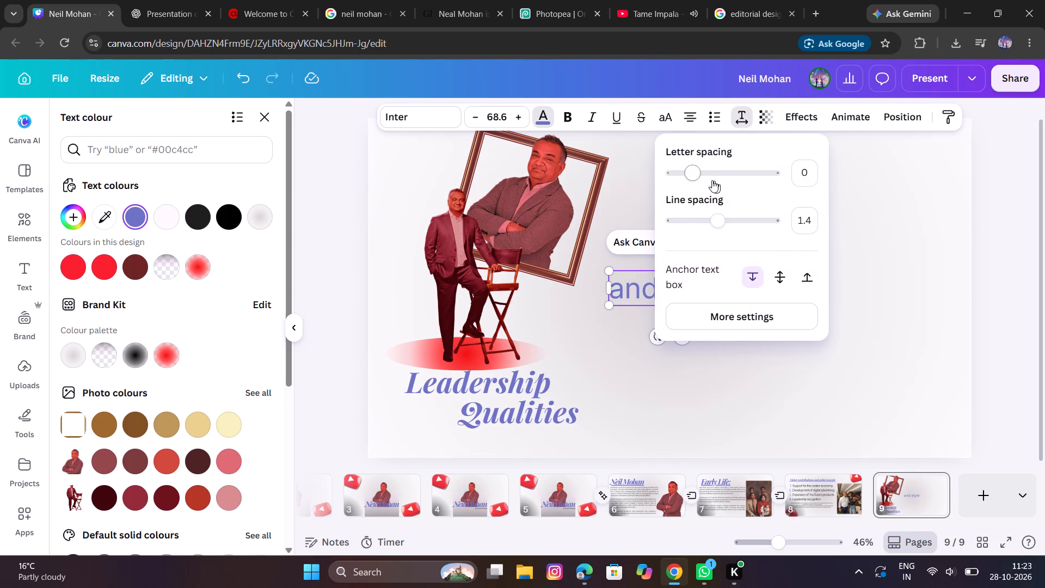
pyautogui.moveTo(810, 176); pyautogui.dragTo(795, 179)
pyautogui.moveTo(795, 179); pyautogui.dragTo(786, 182)
pyautogui.click(847, 188)
pyautogui.click(685, 292)
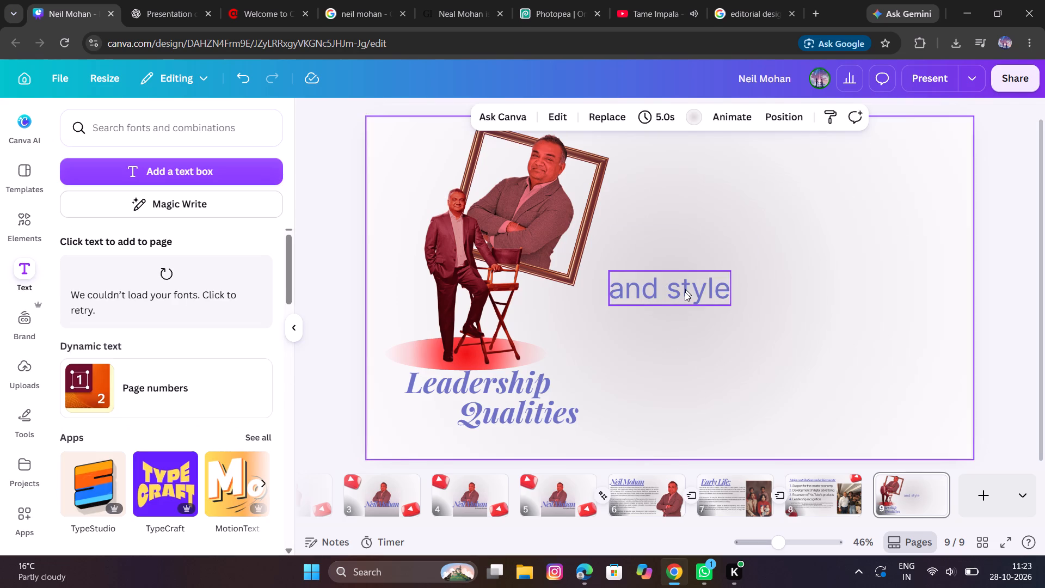
pyautogui.moveTo(674, 293); pyautogui.dragTo(612, 326)
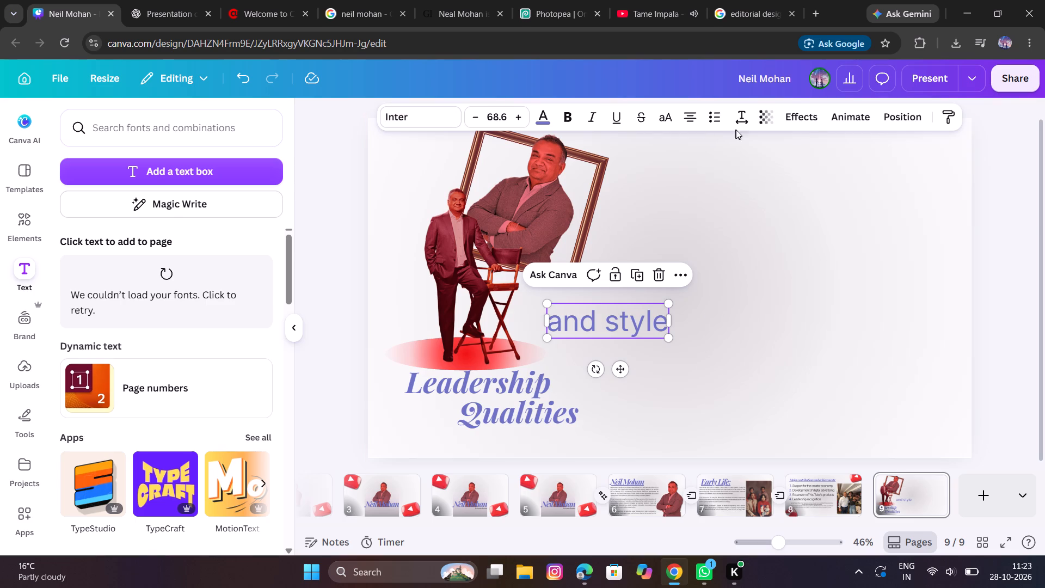
pyautogui.click(744, 126)
pyautogui.moveTo(696, 176); pyautogui.dragTo(692, 176)
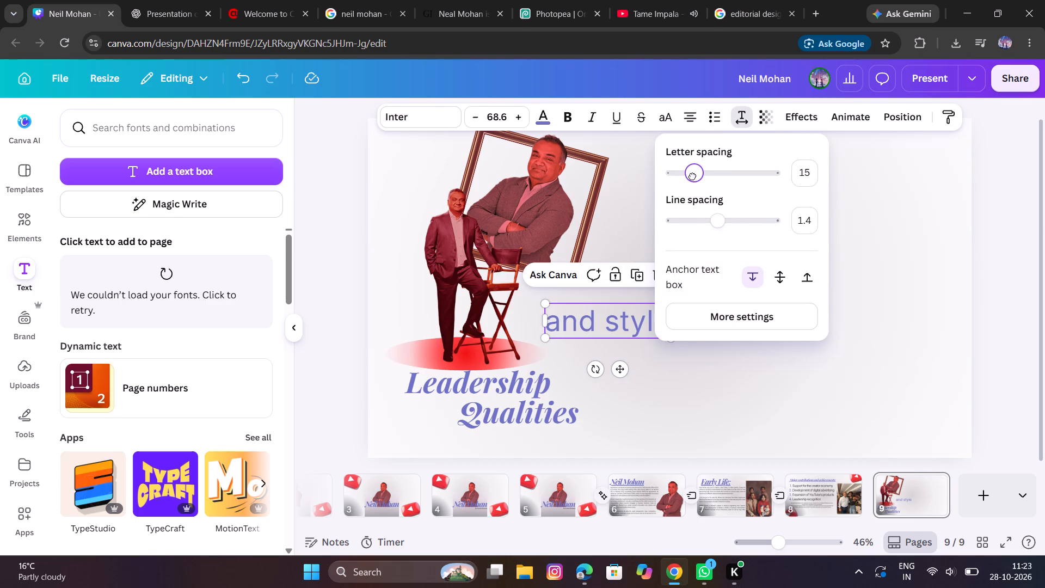
pyautogui.moveTo(692, 176); pyautogui.dragTo(683, 179)
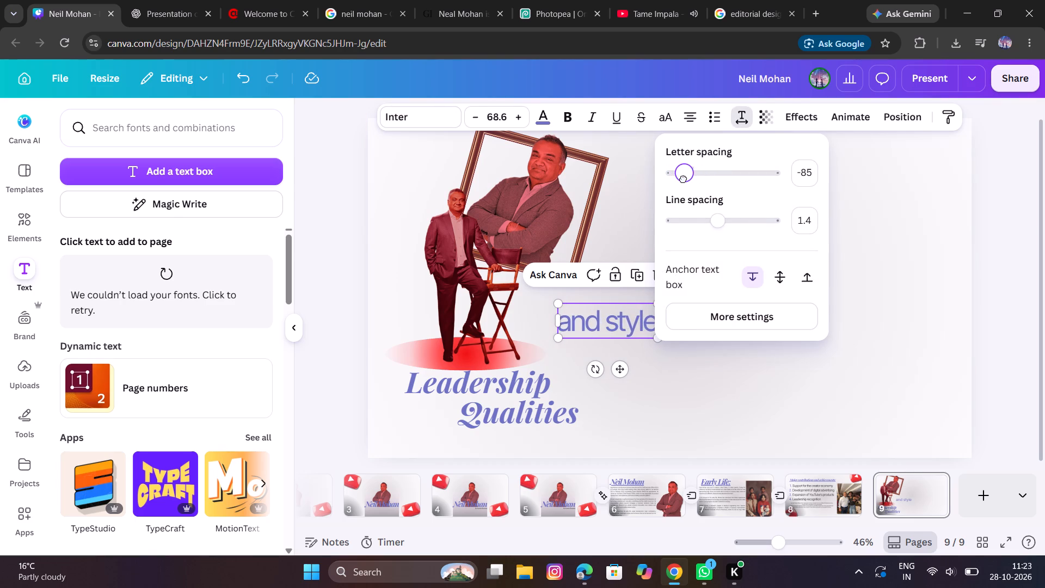
pyautogui.moveTo(683, 179); pyautogui.dragTo(682, 179)
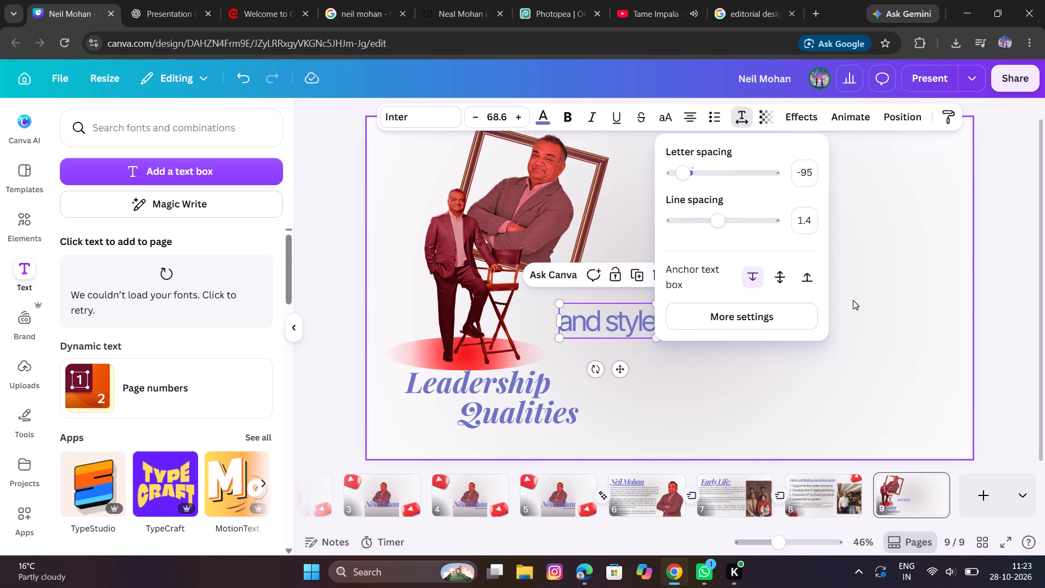
pyautogui.click(880, 293)
# Shrink "and style" to about size 39.2 and place it under "Leadership", just before the start of "Qualities".
pyautogui.moveTo(645, 324); pyautogui.dragTo(495, 438)
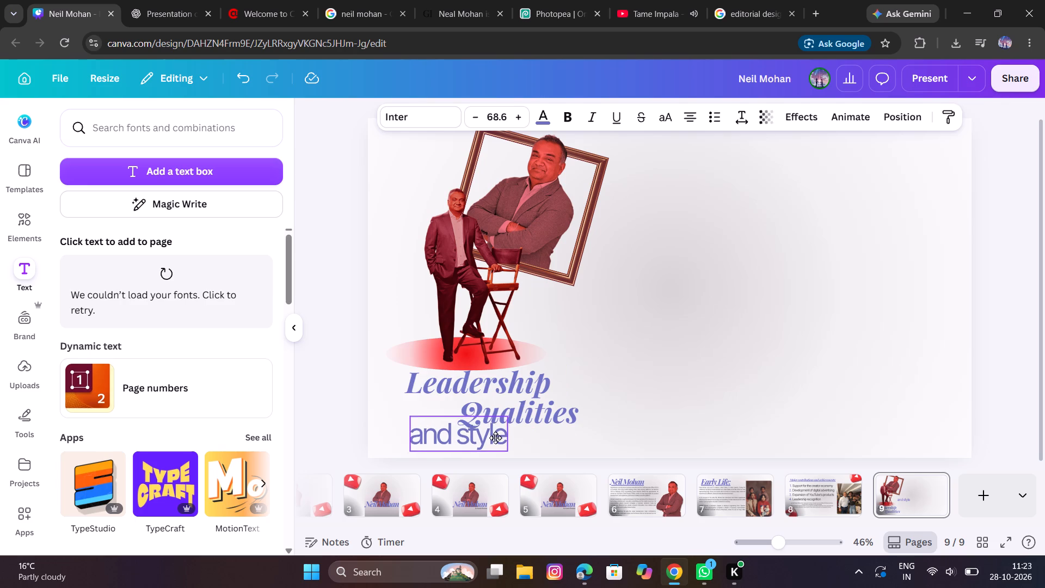
pyautogui.moveTo(495, 438); pyautogui.dragTo(492, 439)
pyautogui.moveTo(503, 450); pyautogui.dragTo(461, 438)
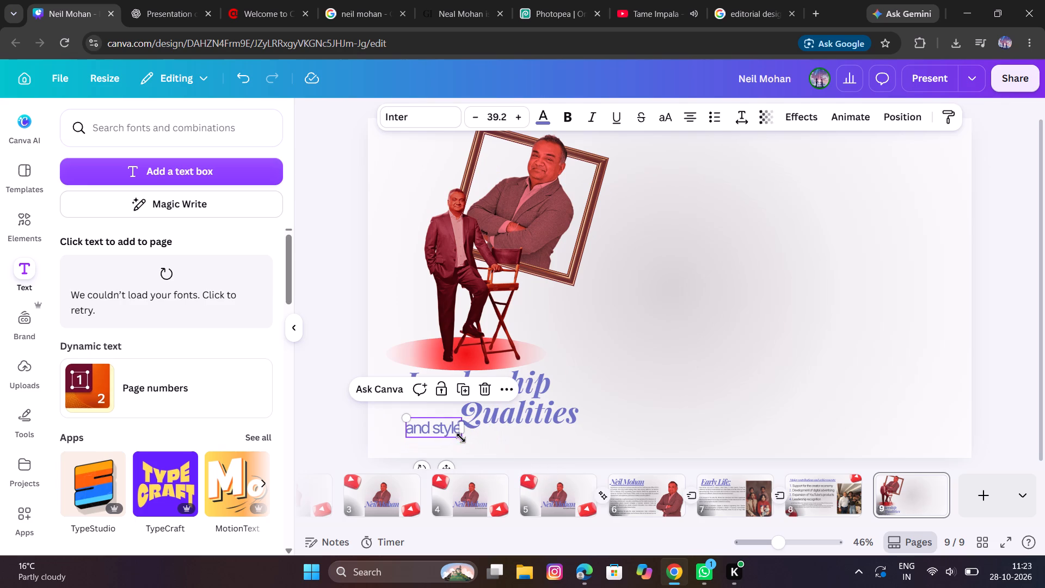
pyautogui.moveTo(426, 428); pyautogui.dragTo(431, 433)
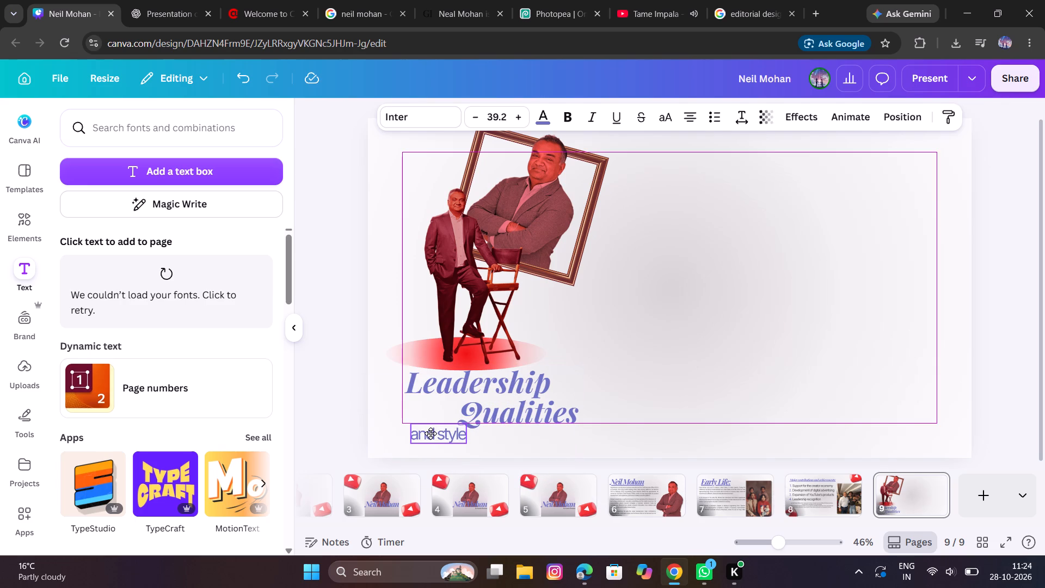
pyautogui.moveTo(431, 433); pyautogui.dragTo(424, 434)
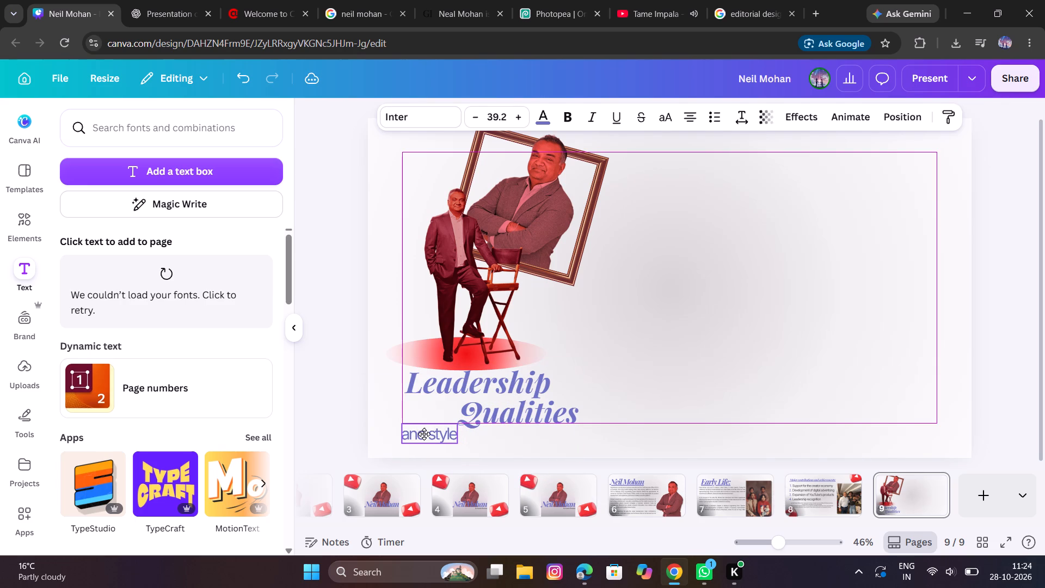
pyautogui.moveTo(424, 434); pyautogui.dragTo(426, 435)
pyautogui.click(606, 438)
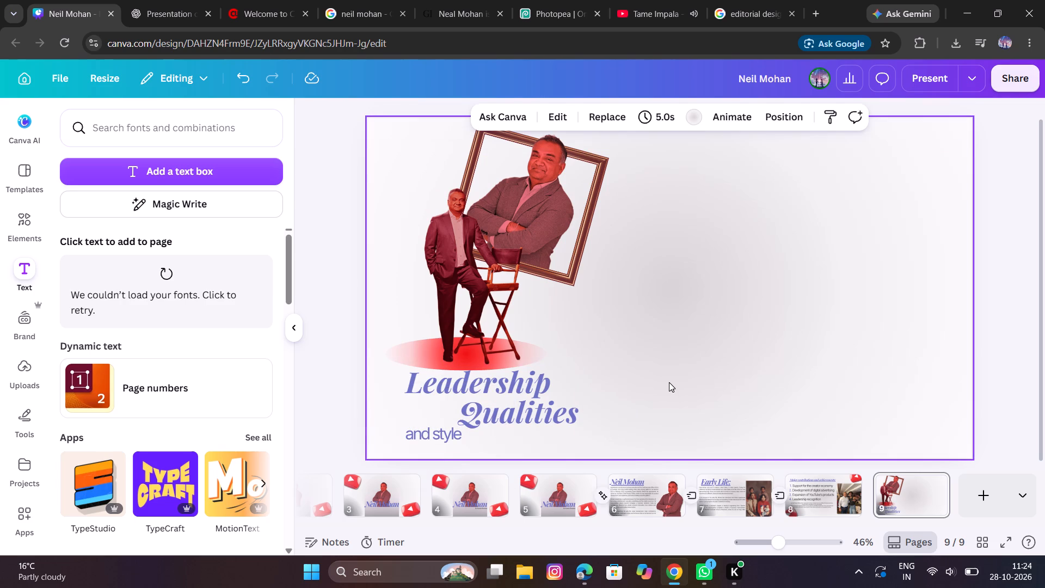
# Reduce "and style" to about size 34.2 and move it directly beneath the middle of "Qualities".
pyautogui.scroll(-1, 453, 413)
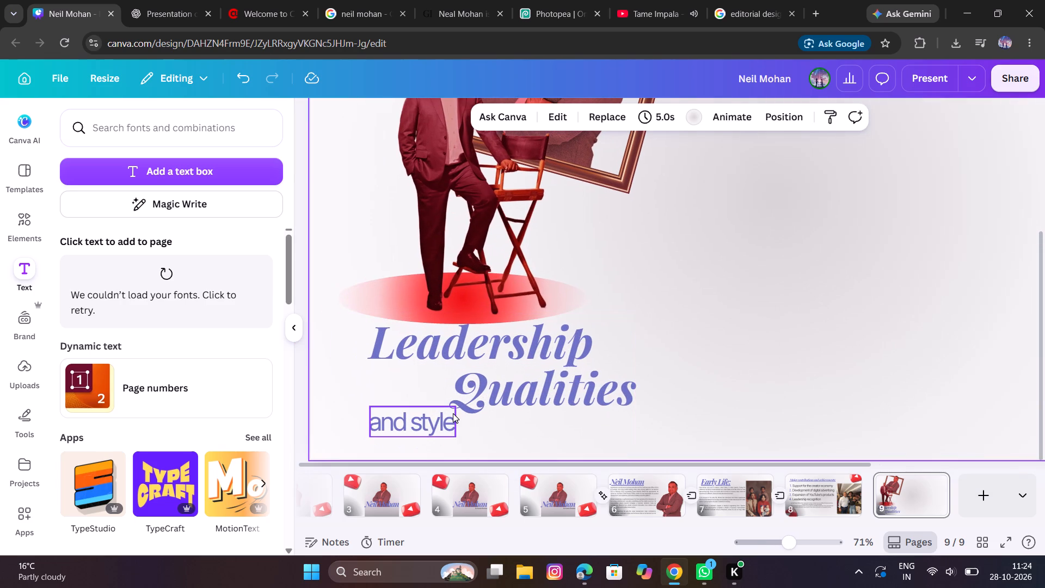
pyautogui.scroll(-2, 453, 413)
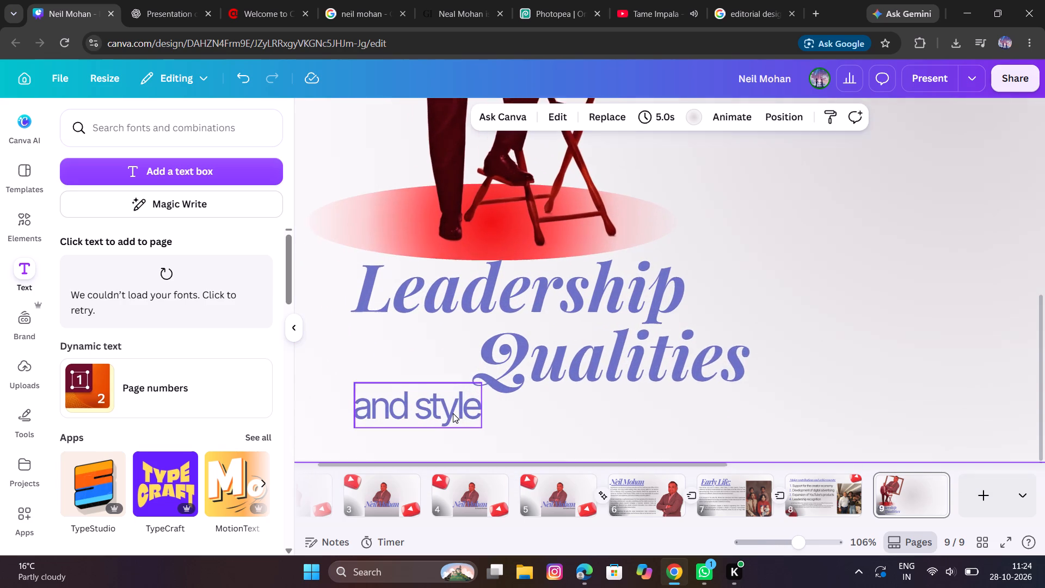
pyautogui.scroll(-1, 453, 413)
pyautogui.click(454, 413)
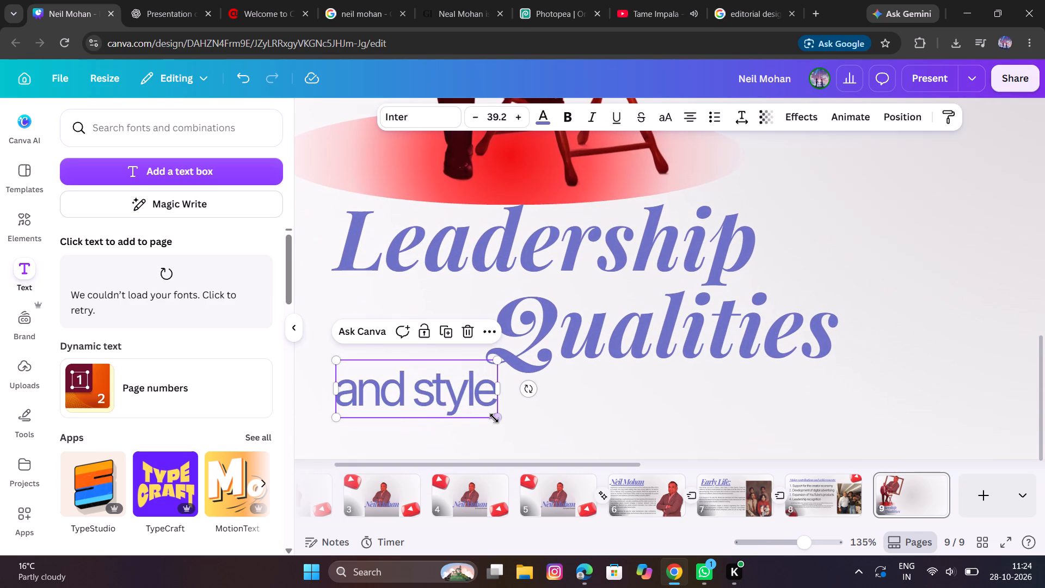
pyautogui.moveTo(496, 418); pyautogui.dragTo(476, 407)
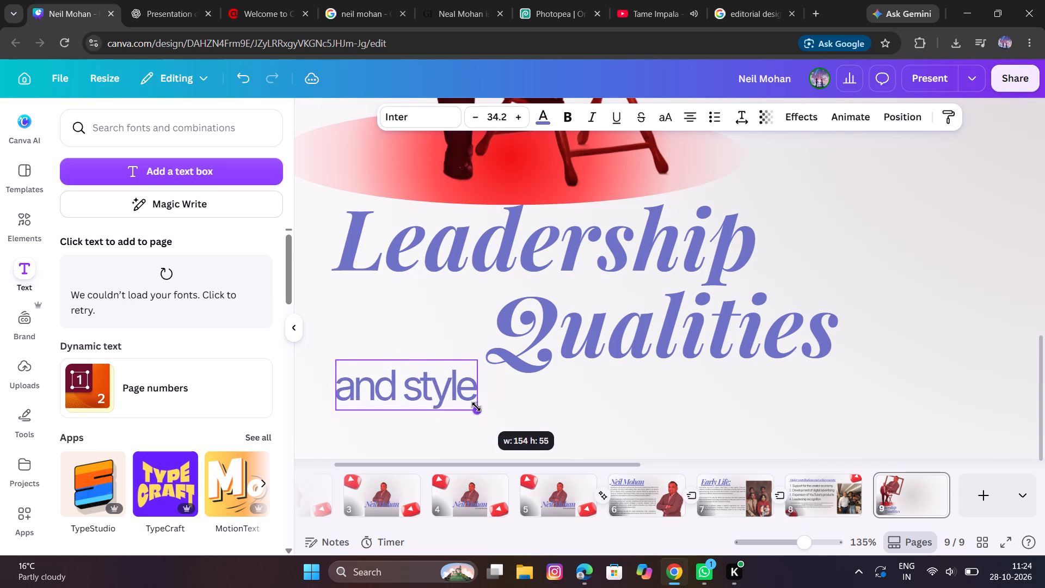
pyautogui.moveTo(412, 386); pyautogui.dragTo(472, 401)
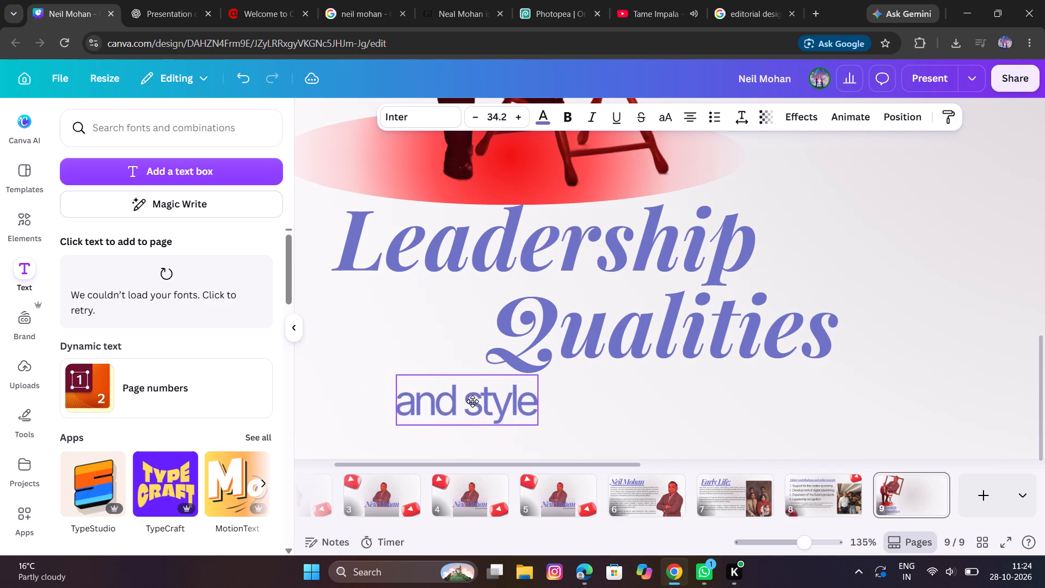
pyautogui.moveTo(472, 401); pyautogui.dragTo(706, 399)
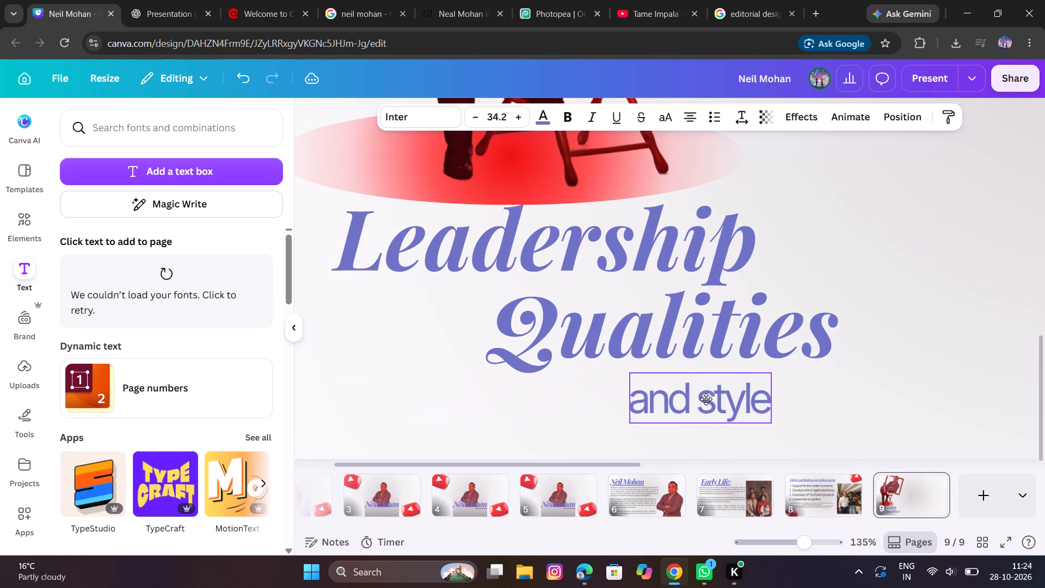
pyautogui.moveTo(706, 399); pyautogui.dragTo(689, 394)
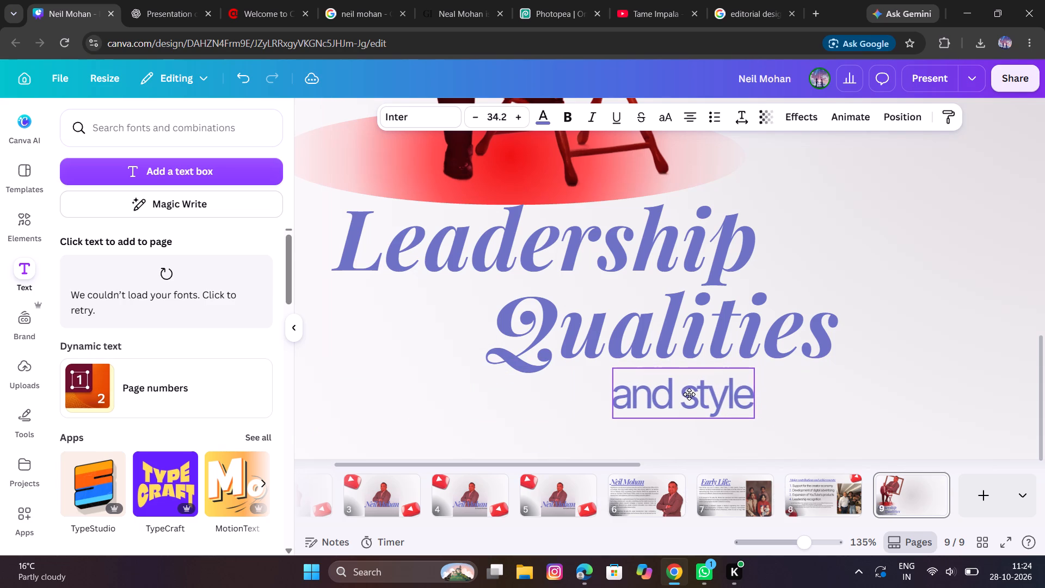
pyautogui.moveTo(689, 394); pyautogui.dragTo(685, 392)
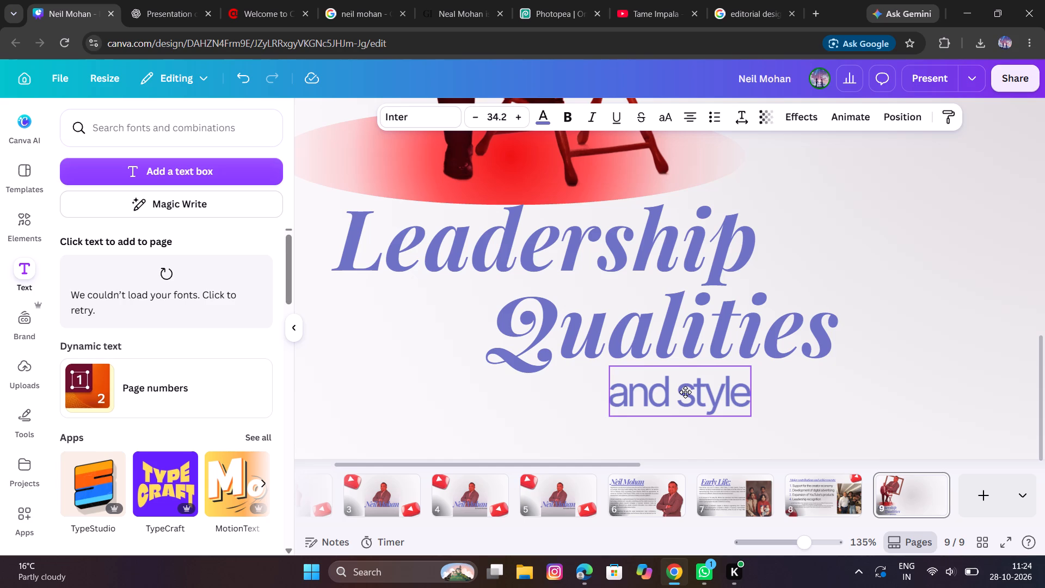
pyautogui.moveTo(685, 392); pyautogui.dragTo(685, 390)
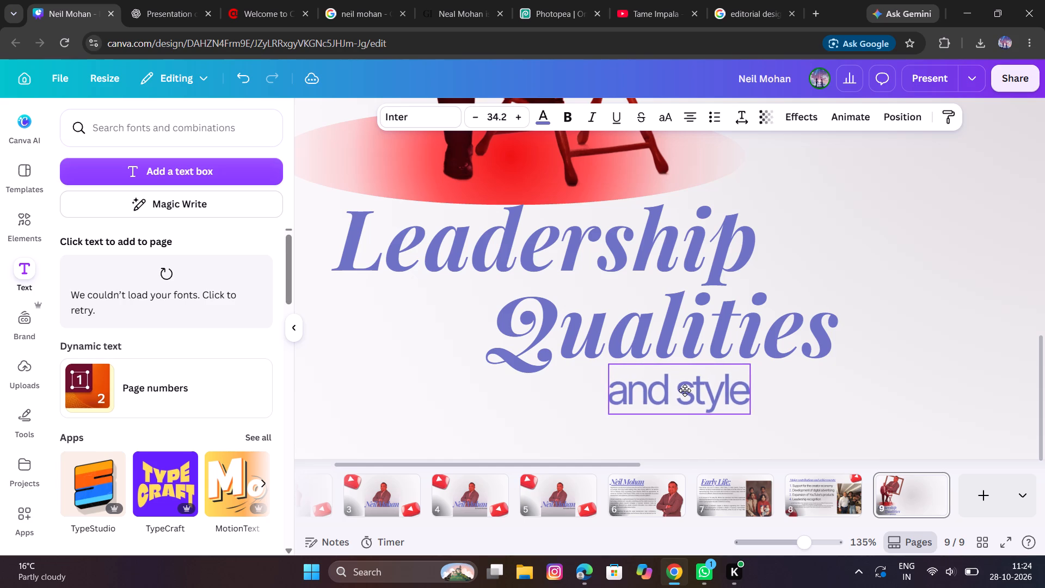
# Reduce "and style" to about size 33.3 and settle it just below the middle of "Qualities".
pyautogui.moveTo(685, 390); pyautogui.dragTo(684, 390)
pyautogui.click(745, 415)
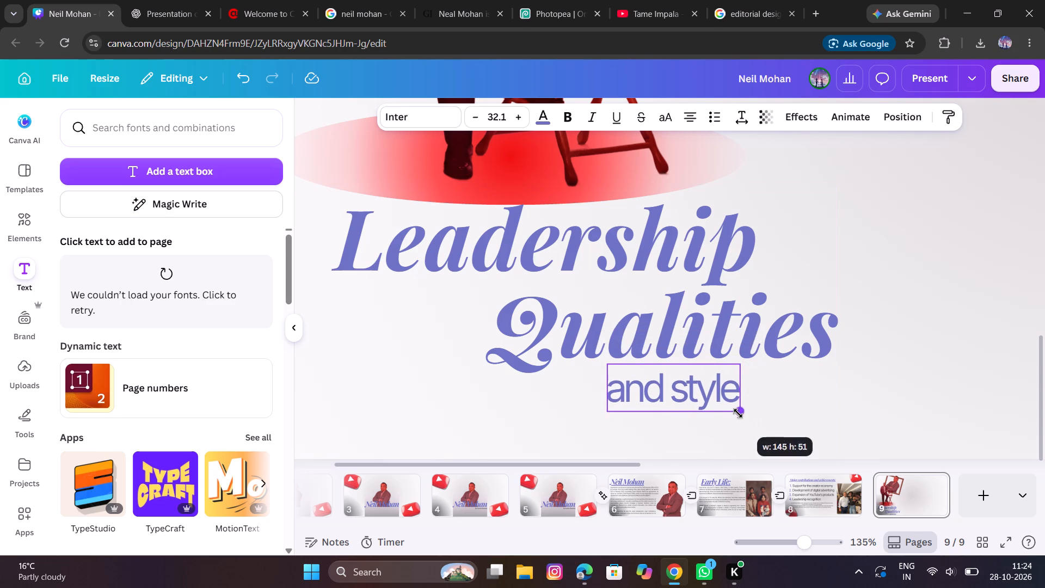
pyautogui.moveTo(709, 395); pyautogui.dragTo(714, 399)
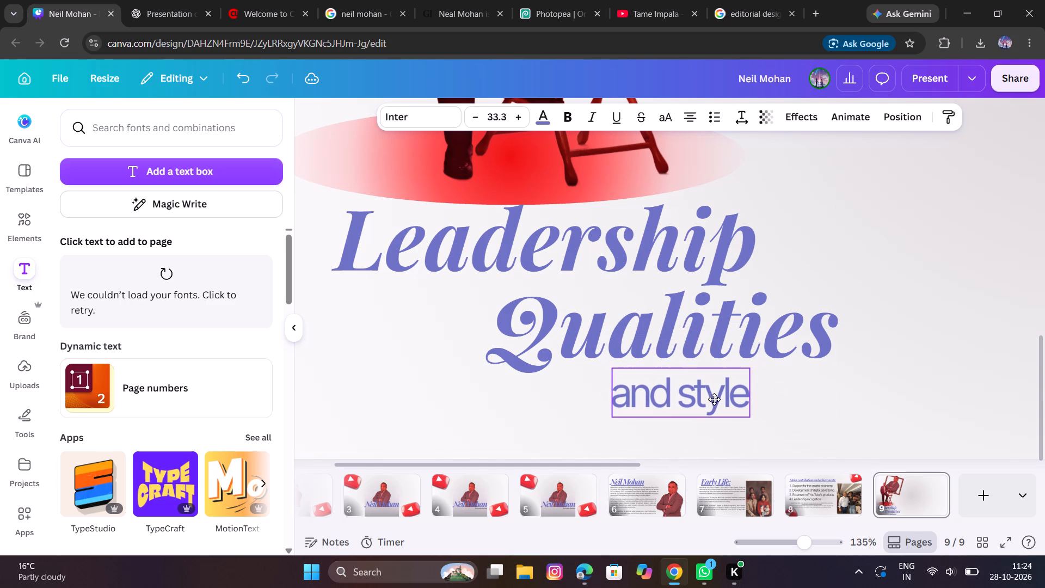
pyautogui.moveTo(714, 399); pyautogui.dragTo(714, 400)
pyautogui.click(852, 411)
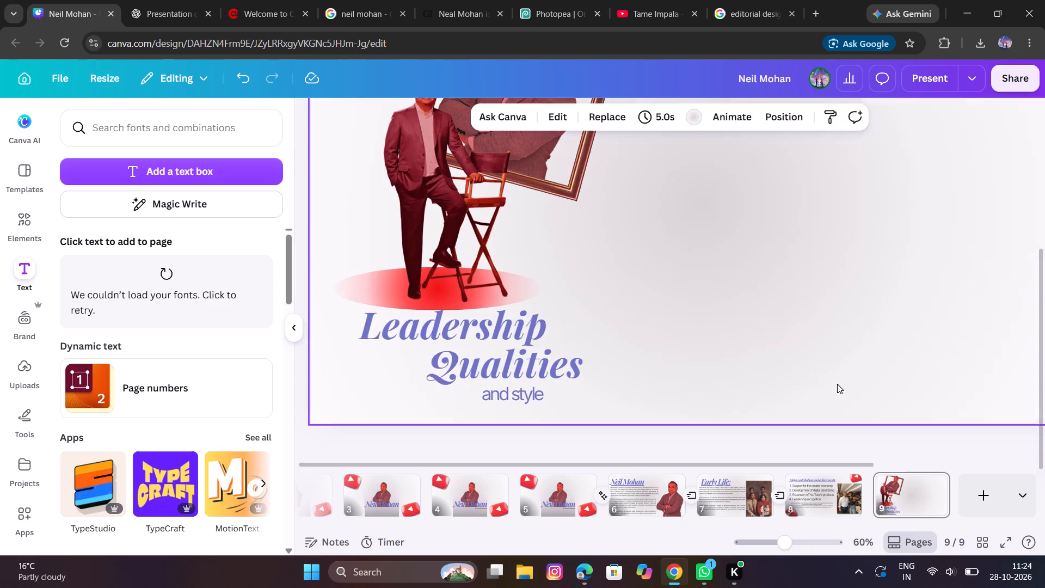
# Move "and style" to below the "Qualities" line, with its start aligned to the "L" of "Leadership".
pyautogui.hscroll(3, 512, 347)
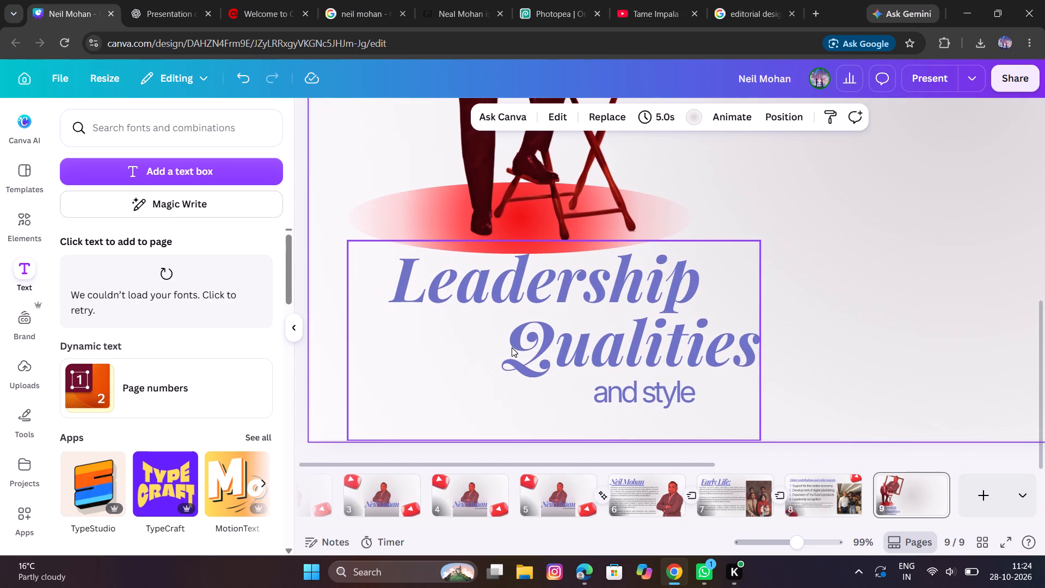
pyautogui.moveTo(616, 402); pyautogui.dragTo(547, 407)
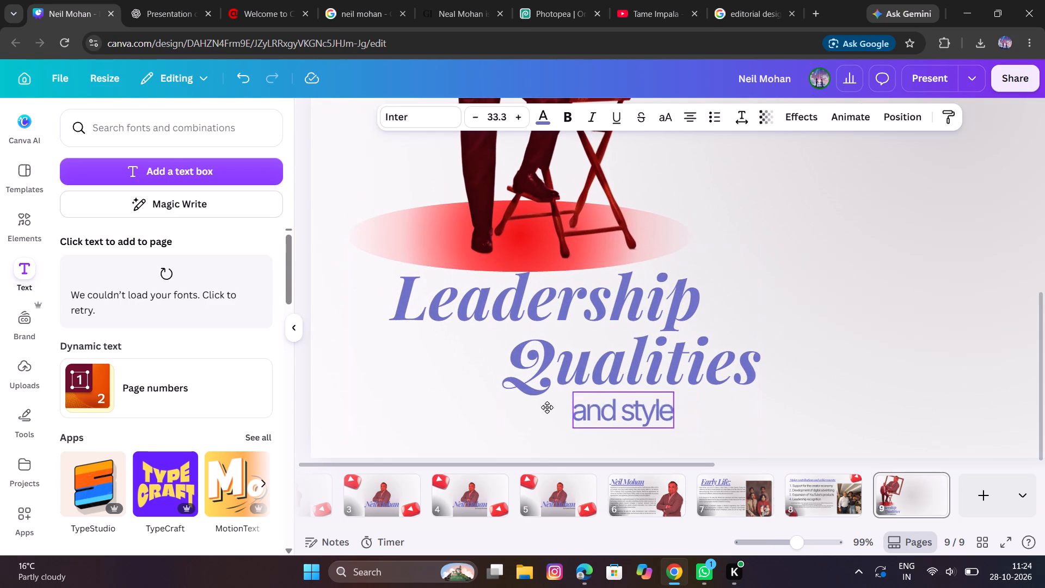
pyautogui.moveTo(547, 407); pyautogui.dragTo(417, 408)
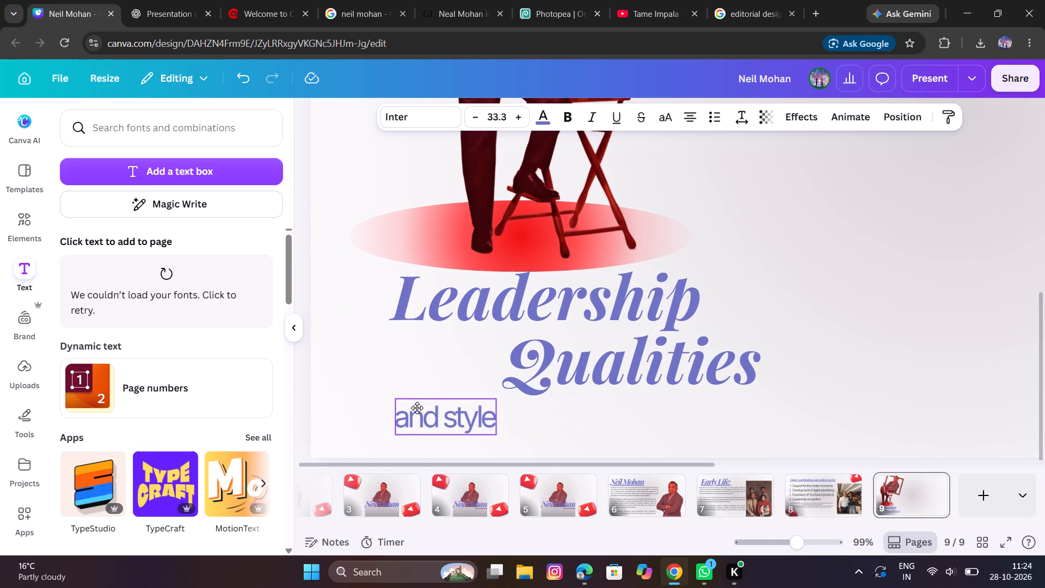
pyautogui.moveTo(417, 408); pyautogui.dragTo(415, 406)
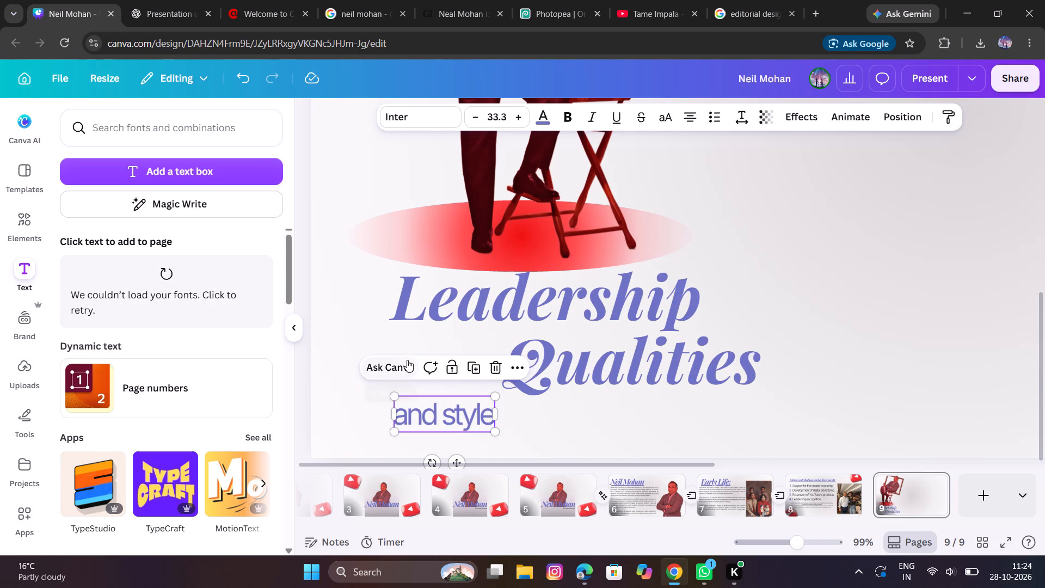
pyautogui.doubleClick(435, 281)
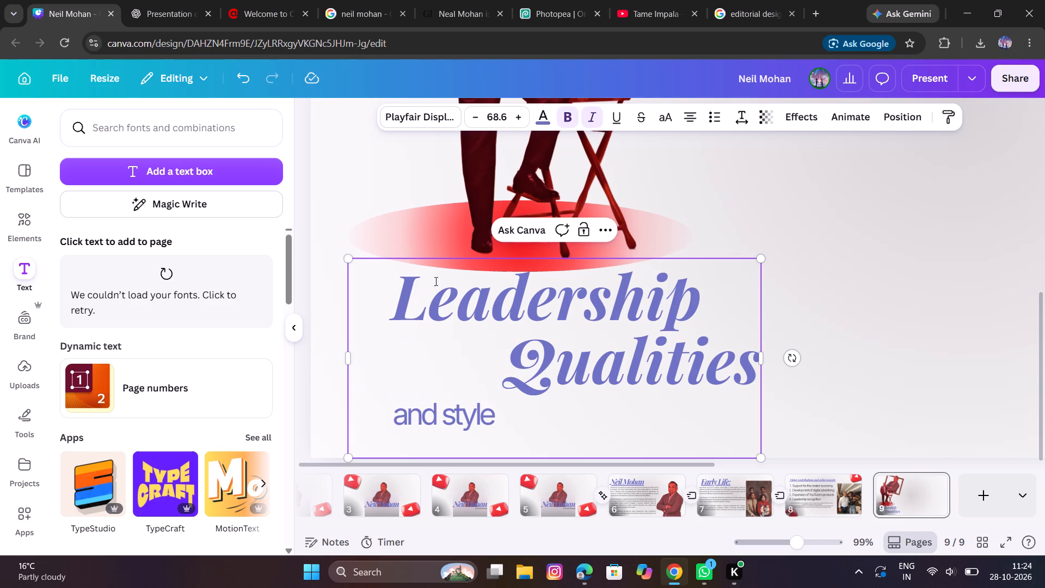
pyautogui.click(424, 414)
pyautogui.click(534, 404)
pyautogui.click(802, 399)
pyautogui.click(458, 429)
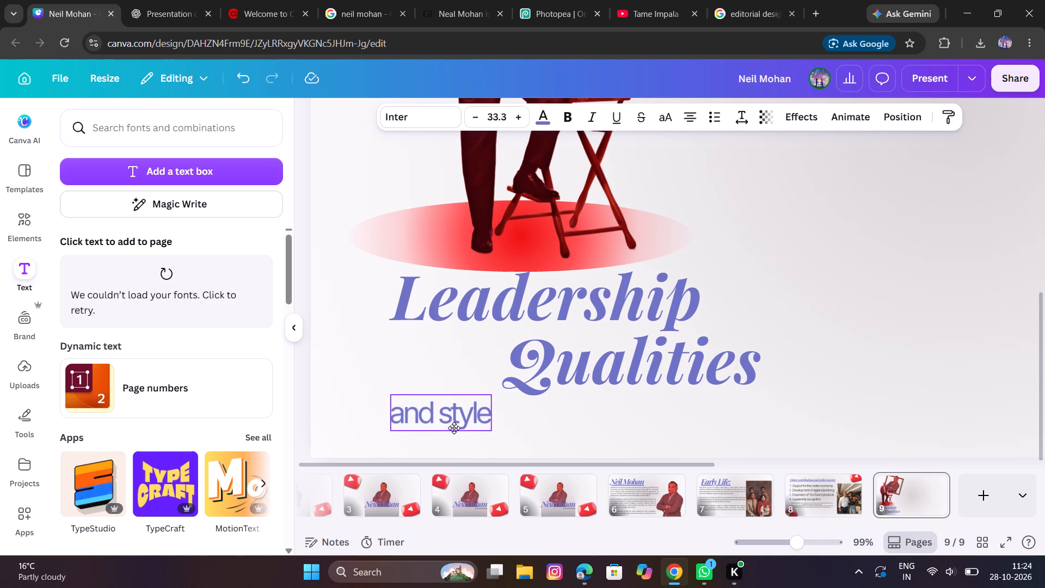
pyautogui.click(858, 361)
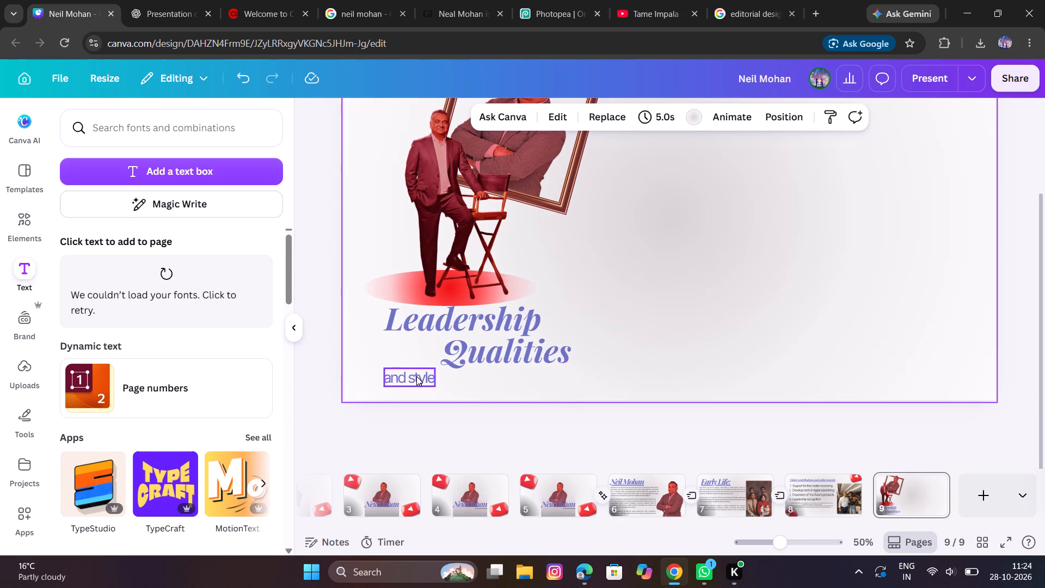
# Nudge "and style" rightward and slightly up so it sits beneath the "Q", starting just before "Qualities".
pyautogui.click(416, 376)
pyautogui.press('Right')
pyautogui.press('Right')
pyautogui.press('Right')
pyautogui.press('Right')
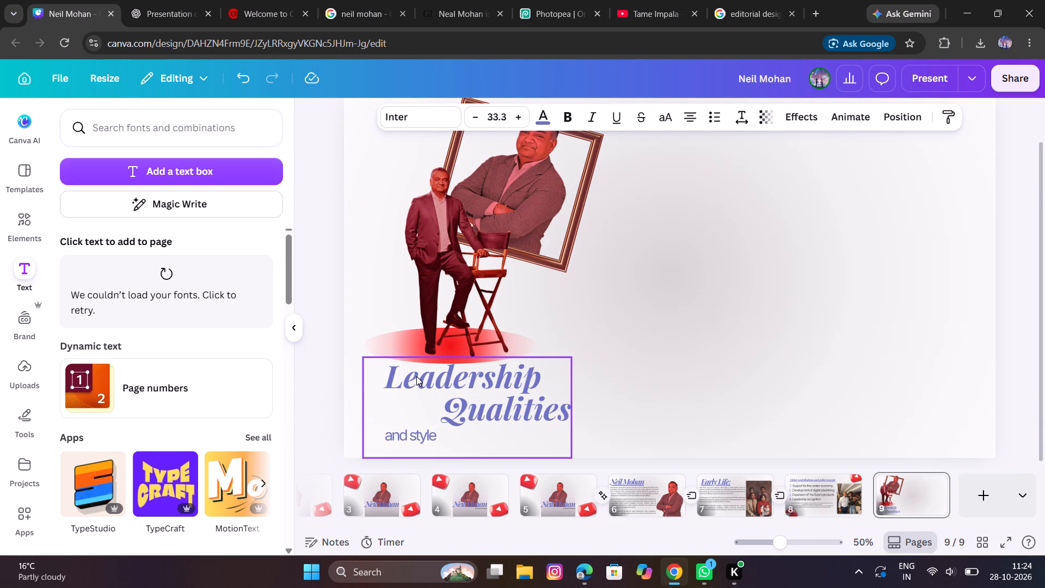
pyautogui.press('Right')
pyautogui.press('Right')
pyautogui.press('Right')
pyautogui.press('Right')
pyautogui.press('Right')
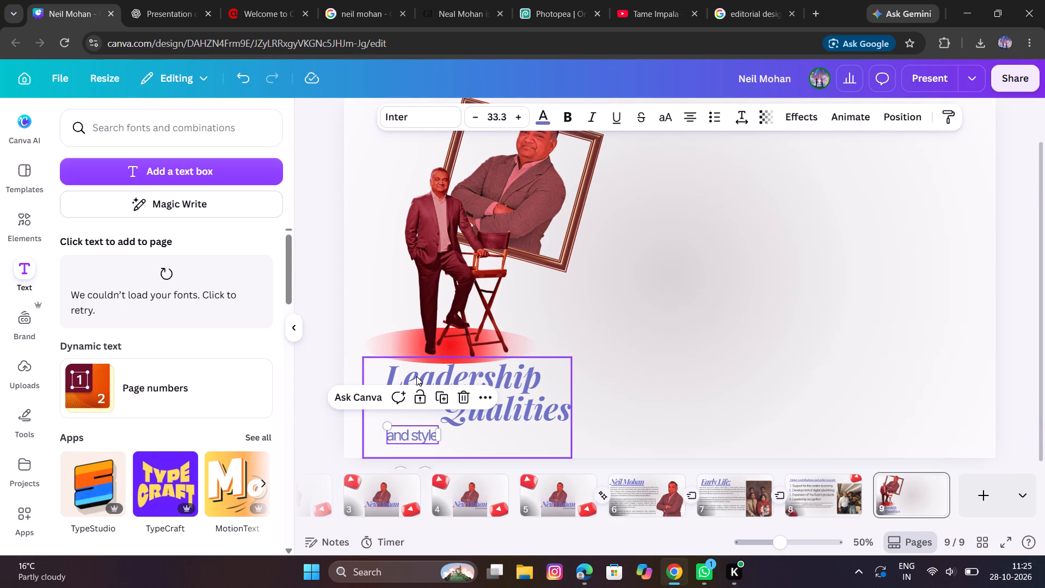
pyautogui.press('Up')
pyautogui.press('Up')
pyautogui.press('Up')
pyautogui.press('Up')
pyautogui.press('Up')
pyautogui.press('Right')
pyautogui.press('Right')
pyautogui.press('Right')
pyautogui.press('Right')
pyautogui.press('Right')
pyautogui.press('Right')
pyautogui.press('Right')
pyautogui.press('Right')
pyautogui.press('Right')
pyautogui.press('Right')
pyautogui.press('Right')
pyautogui.press('Right')
pyautogui.press('Right')
pyautogui.press('Right')
pyautogui.press('Right')
pyautogui.press('Right')
pyautogui.press('Right')
pyautogui.press('Right')
pyautogui.press('Right')
pyautogui.press('Right')
pyautogui.press('Right')
pyautogui.press('Right')
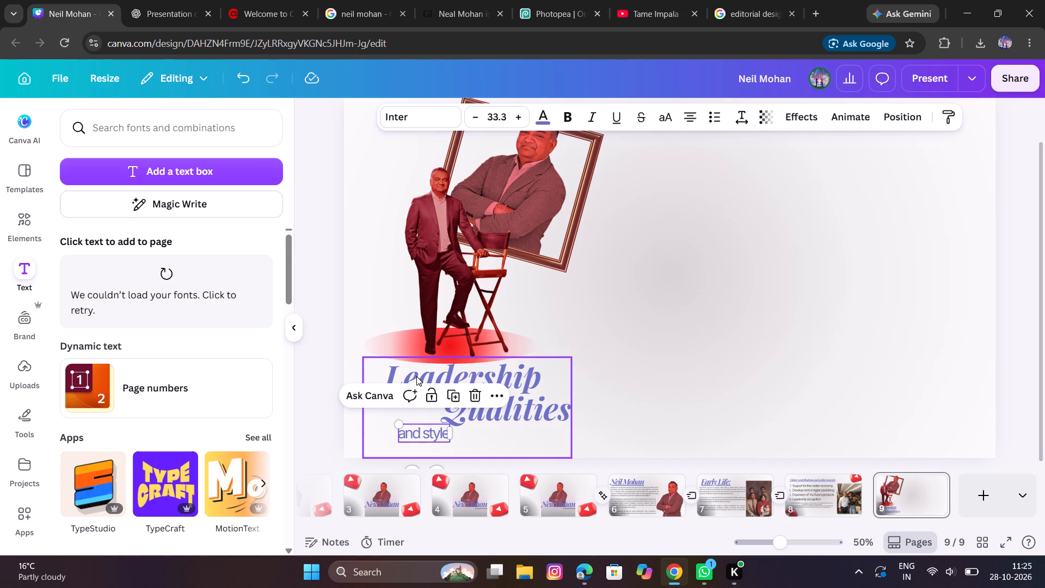
pyautogui.press('Right')
pyautogui.press('Right')
pyautogui.press('Right')
pyautogui.press('Right')
pyautogui.press('Right')
pyautogui.press('Right')
pyautogui.press('Right')
pyautogui.press('Right')
pyautogui.press('Right')
pyautogui.press('Right')
pyautogui.press('Right')
pyautogui.press('Right')
pyautogui.press('Right')
pyautogui.press('Right')
pyautogui.press('Right')
pyautogui.press('Right')
pyautogui.press('Right')
pyautogui.press('Right')
pyautogui.press('Right')
pyautogui.press('Right')
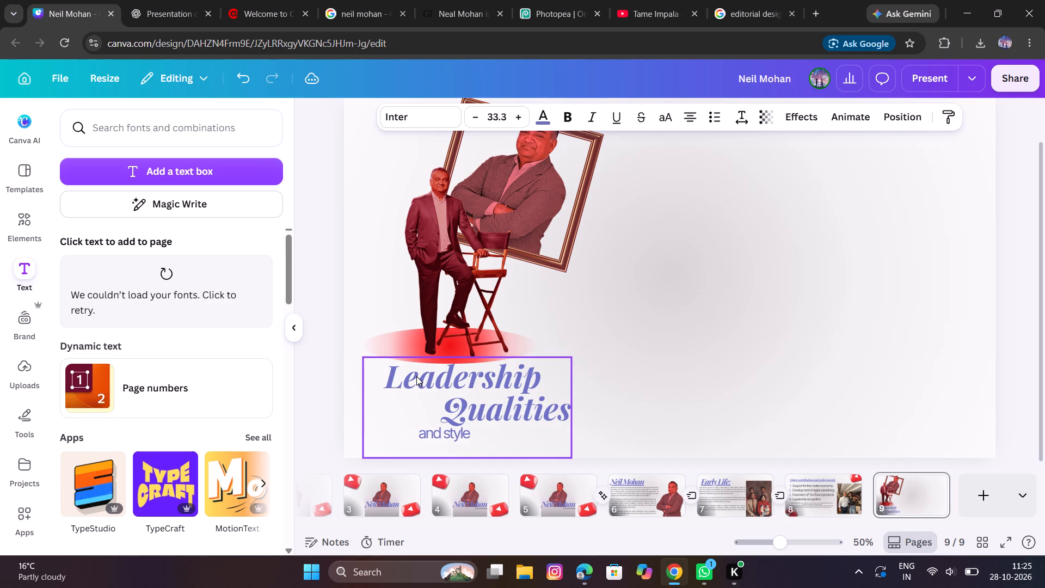
pyautogui.press('Right')
pyautogui.press('Right')
pyautogui.press('Right')
pyautogui.press('Right')
pyautogui.press('Right')
pyautogui.press('Right')
pyautogui.press('Right')
pyautogui.press('Right')
pyautogui.press('Right')
pyautogui.press('Right')
pyautogui.press('Right')
pyautogui.press('Right')
pyautogui.press('Right')
pyautogui.press('Right')
pyautogui.press('Right')
pyautogui.press('Right')
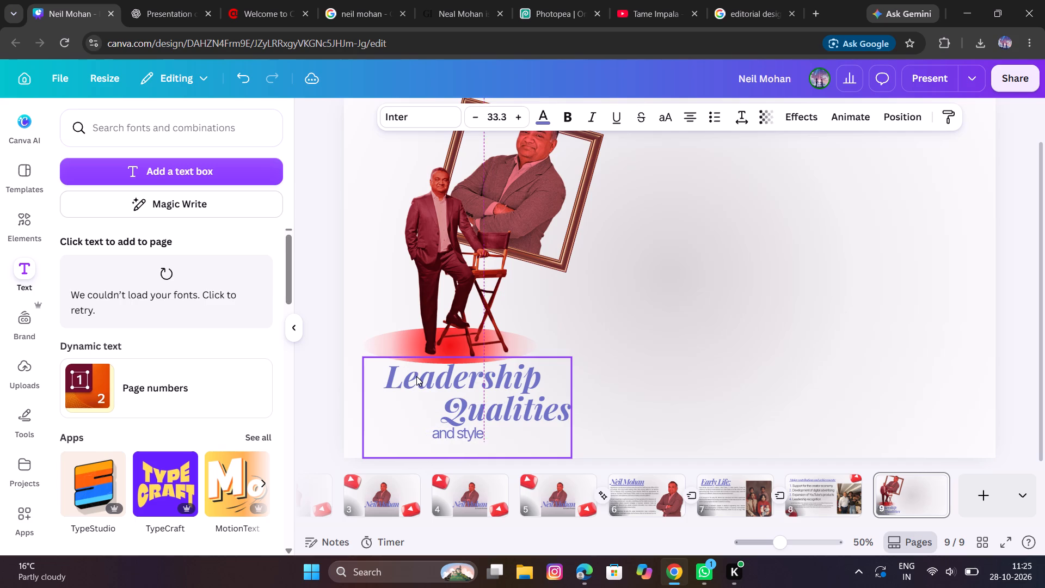
pyautogui.press('Down')
pyautogui.press('Down')
pyautogui.press('Left')
pyautogui.press('Left')
pyautogui.press('Left')
pyautogui.press('Left')
pyautogui.press('Left')
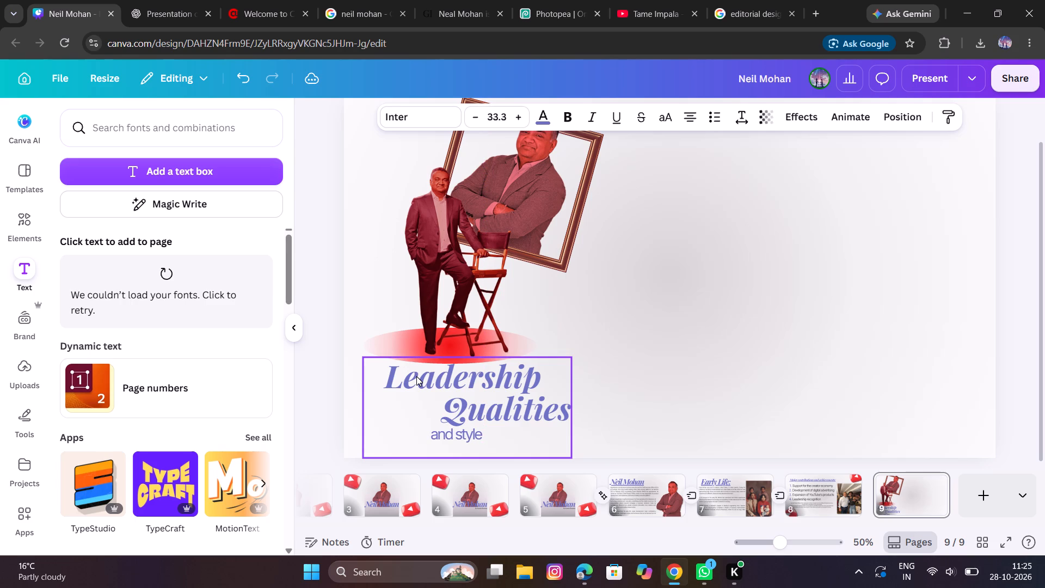
pyautogui.press('Left')
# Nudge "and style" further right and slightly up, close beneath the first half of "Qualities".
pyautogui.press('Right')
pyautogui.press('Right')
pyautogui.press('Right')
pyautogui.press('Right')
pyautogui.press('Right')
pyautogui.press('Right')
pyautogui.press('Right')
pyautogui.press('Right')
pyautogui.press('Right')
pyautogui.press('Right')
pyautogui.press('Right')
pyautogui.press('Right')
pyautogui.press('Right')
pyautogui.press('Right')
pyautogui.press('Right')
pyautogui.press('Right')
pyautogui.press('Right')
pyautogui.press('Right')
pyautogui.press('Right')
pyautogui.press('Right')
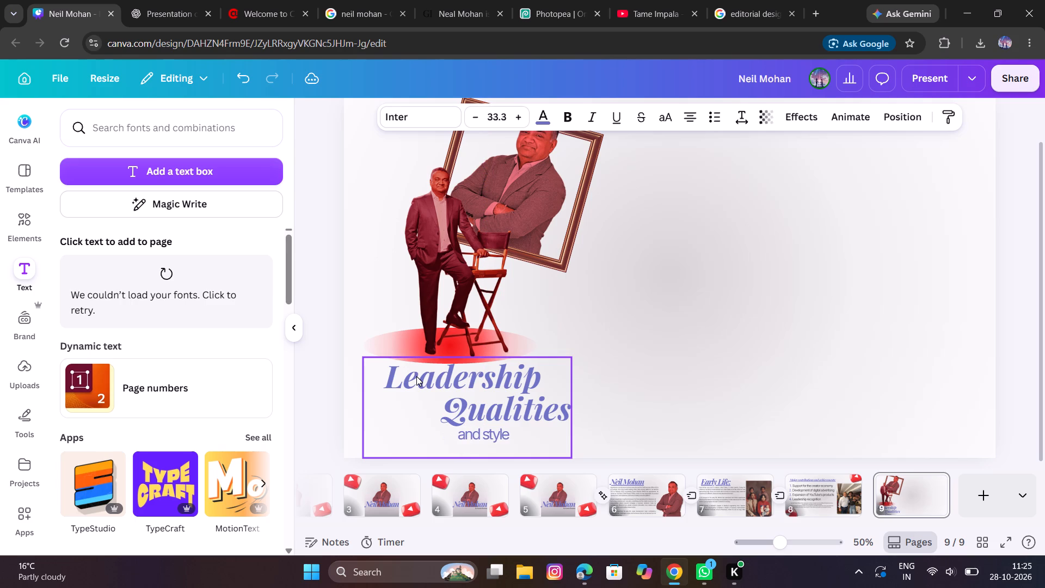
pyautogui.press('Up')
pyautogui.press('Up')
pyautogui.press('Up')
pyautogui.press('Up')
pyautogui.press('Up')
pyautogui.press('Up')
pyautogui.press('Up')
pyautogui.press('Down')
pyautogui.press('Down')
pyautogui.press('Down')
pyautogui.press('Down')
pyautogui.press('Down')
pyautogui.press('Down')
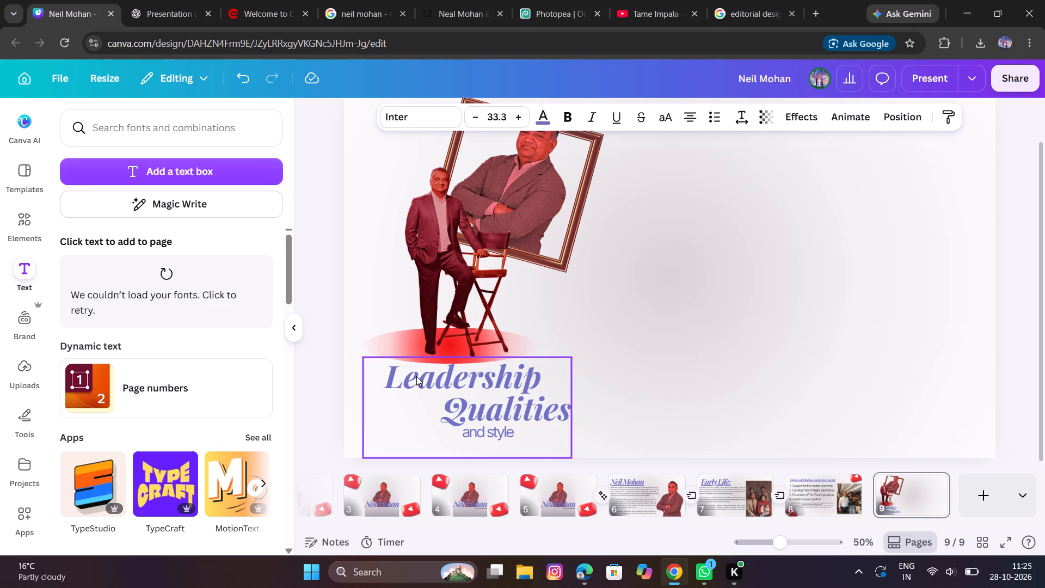
# Nudge "and style" back left and slightly down so it starts just before the "Q" of "Qualities".
pyautogui.press('Left')
pyautogui.press('Left')
pyautogui.press('Left')
pyautogui.press('Left')
pyautogui.press('Left')
pyautogui.press('Left')
pyautogui.press('Left')
pyautogui.press('Left')
pyautogui.press('Left')
pyautogui.press('Left')
pyautogui.press('Left')
pyautogui.press('Left')
pyautogui.press('Left')
pyautogui.press('Left')
pyautogui.press('Left')
pyautogui.press('Left')
pyautogui.press('Left')
pyautogui.press('Left')
pyautogui.press('Left')
pyautogui.press('Left')
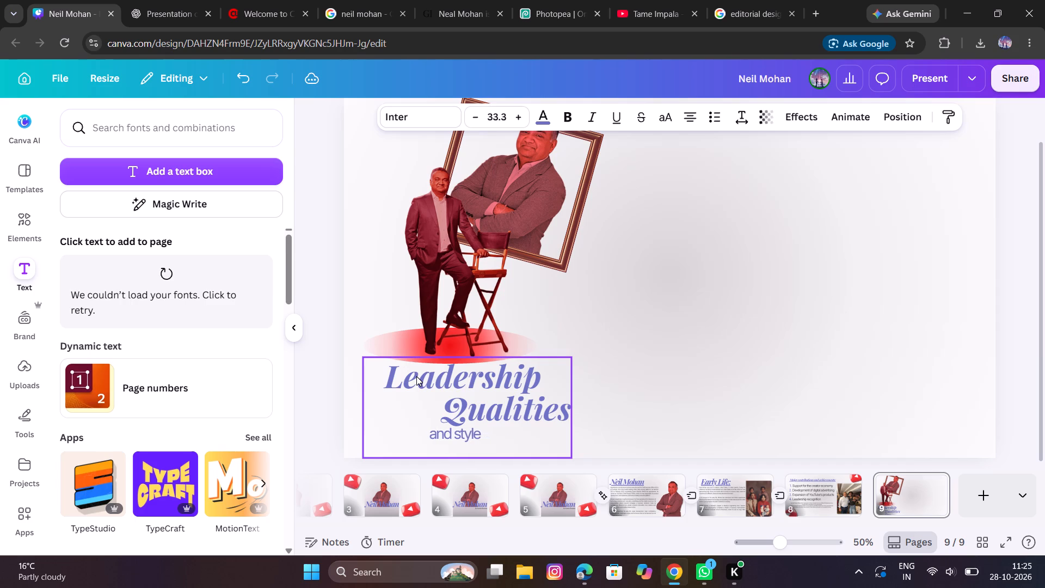
pyautogui.press('Left')
pyautogui.press('Down')
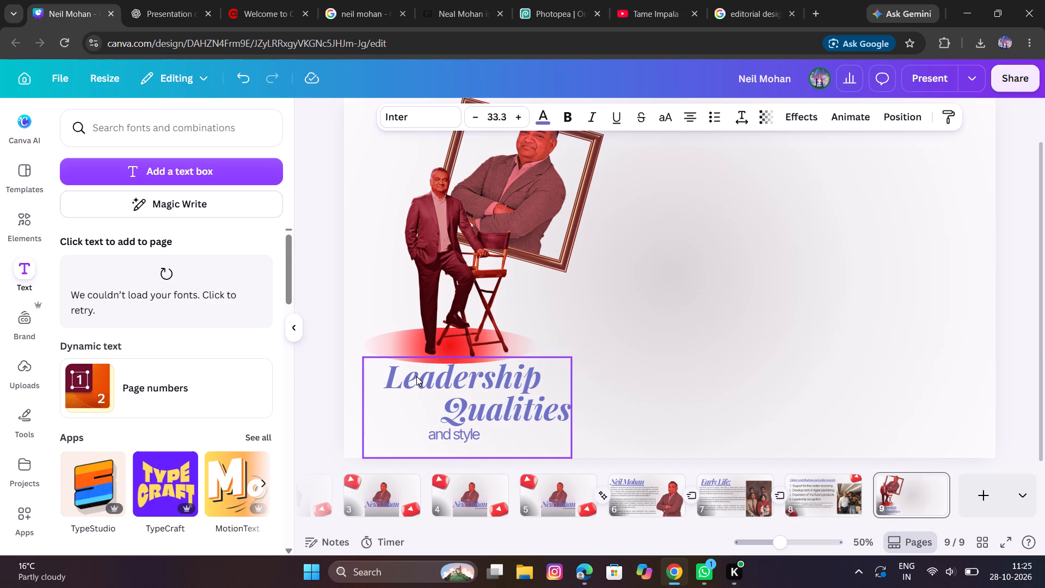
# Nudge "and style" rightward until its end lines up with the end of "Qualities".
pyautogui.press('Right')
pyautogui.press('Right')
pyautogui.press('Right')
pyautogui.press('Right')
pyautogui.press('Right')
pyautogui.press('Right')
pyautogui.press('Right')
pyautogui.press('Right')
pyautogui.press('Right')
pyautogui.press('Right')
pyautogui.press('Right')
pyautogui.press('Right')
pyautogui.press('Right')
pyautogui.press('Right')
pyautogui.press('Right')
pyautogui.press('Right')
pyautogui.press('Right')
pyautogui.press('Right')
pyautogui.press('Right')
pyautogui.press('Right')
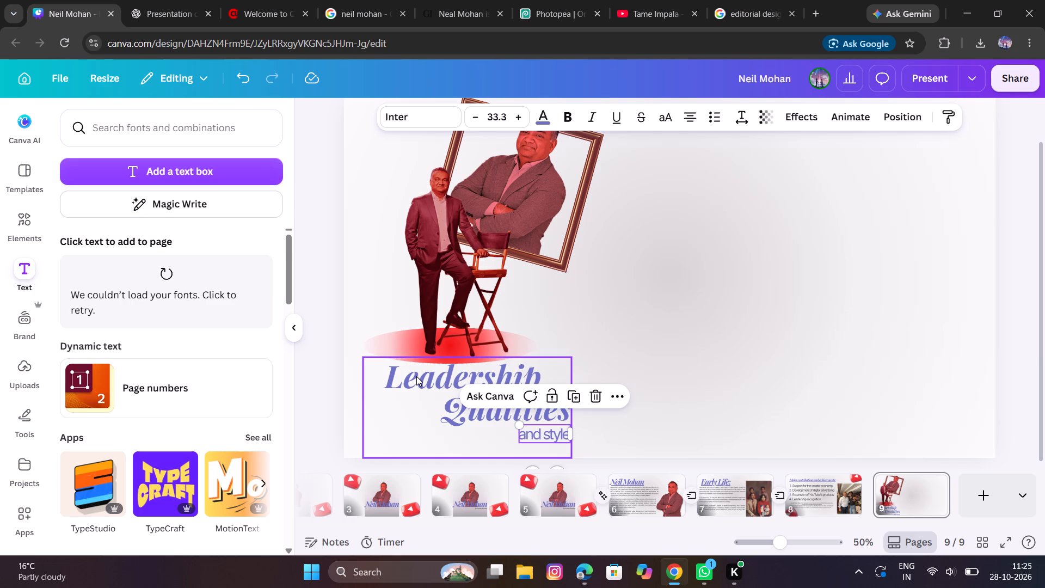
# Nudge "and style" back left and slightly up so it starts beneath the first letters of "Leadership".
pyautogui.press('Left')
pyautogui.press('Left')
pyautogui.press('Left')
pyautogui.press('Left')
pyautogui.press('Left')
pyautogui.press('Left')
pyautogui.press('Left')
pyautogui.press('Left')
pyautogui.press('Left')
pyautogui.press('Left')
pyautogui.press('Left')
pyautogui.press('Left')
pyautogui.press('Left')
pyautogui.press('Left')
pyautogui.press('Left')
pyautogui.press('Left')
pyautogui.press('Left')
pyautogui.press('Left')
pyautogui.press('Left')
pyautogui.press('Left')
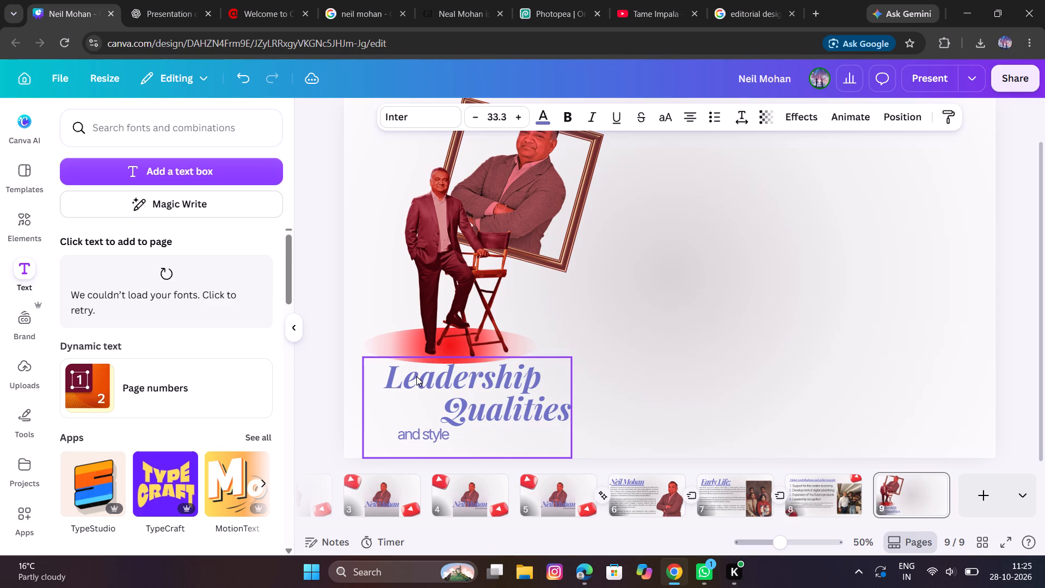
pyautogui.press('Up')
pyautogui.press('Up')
# Nudge "and style" right and slightly down so it starts just before the "Q" of "Qualities", then deselect it.
pyautogui.press('Right')
pyautogui.press('Right')
pyautogui.press('Right')
pyautogui.press('Right')
pyautogui.press('Right')
pyautogui.press('Right')
pyautogui.press('Right')
pyautogui.press('Right')
pyautogui.press('Right')
pyautogui.press('Right')
pyautogui.press('Right')
pyautogui.press('Right')
pyautogui.press('Right')
pyautogui.press('Right')
pyautogui.press('Right')
pyautogui.press('Right')
pyautogui.press('Right')
pyautogui.press('Right')
pyautogui.press('Right')
pyautogui.press('Right')
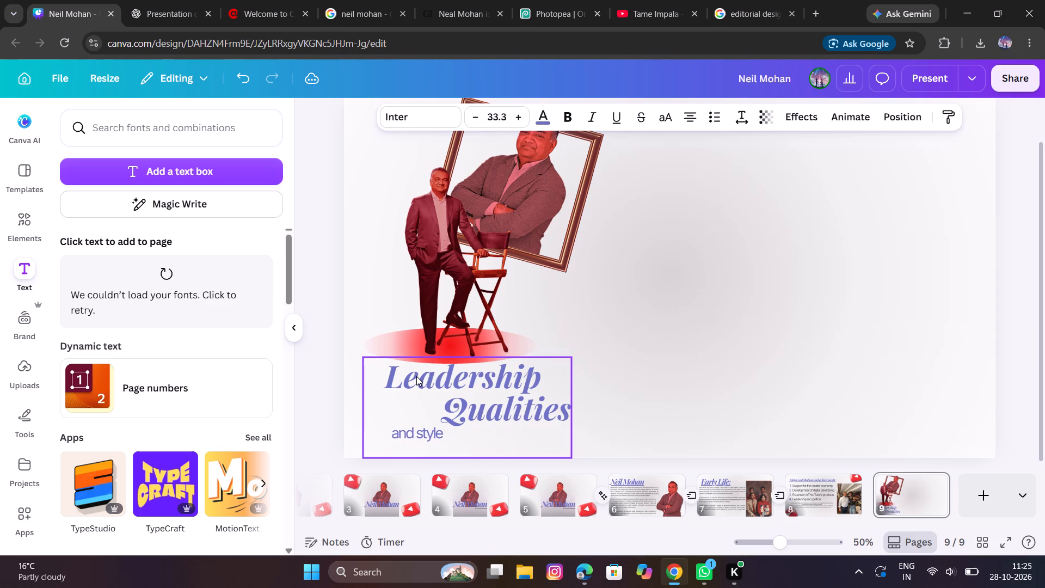
pyautogui.press('Up')
pyautogui.press('Right')
pyautogui.press('Right')
pyautogui.press('Right')
pyautogui.press('Right')
pyautogui.press('Right')
pyautogui.press('Right')
pyautogui.press('Right')
pyautogui.press('Right')
pyautogui.press('Right')
pyautogui.press('Right')
pyautogui.press('Right')
pyautogui.press('Right')
pyautogui.press('Right')
pyautogui.press('Right')
pyautogui.press('Right')
pyautogui.press('Right')
pyautogui.press('Right')
pyautogui.press('Right')
pyautogui.press('Right')
pyautogui.press('Right')
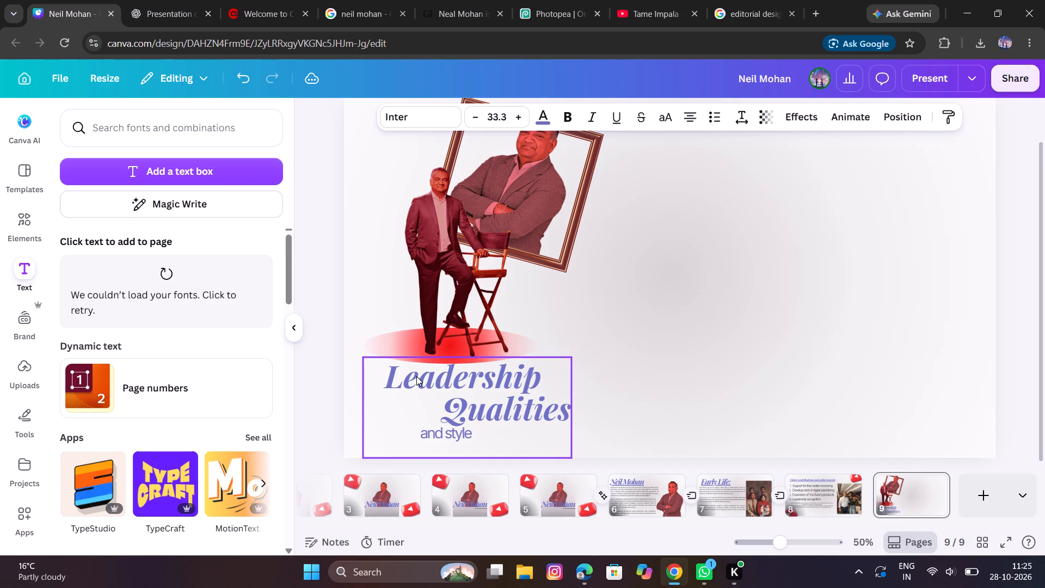
pyautogui.press('Right')
pyautogui.press('Right')
pyautogui.press('Right')
pyautogui.press('Right')
pyautogui.press('Right')
pyautogui.press('Right')
pyautogui.press('Right')
pyautogui.press('Right')
pyautogui.press('Down')
pyautogui.press('Down')
pyautogui.press('Down')
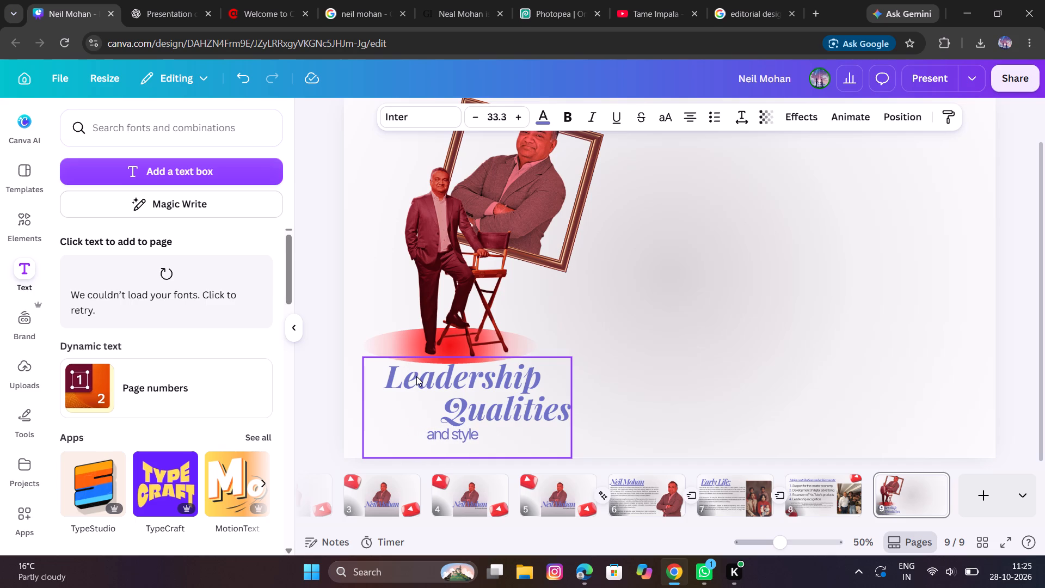
pyautogui.click(650, 382)
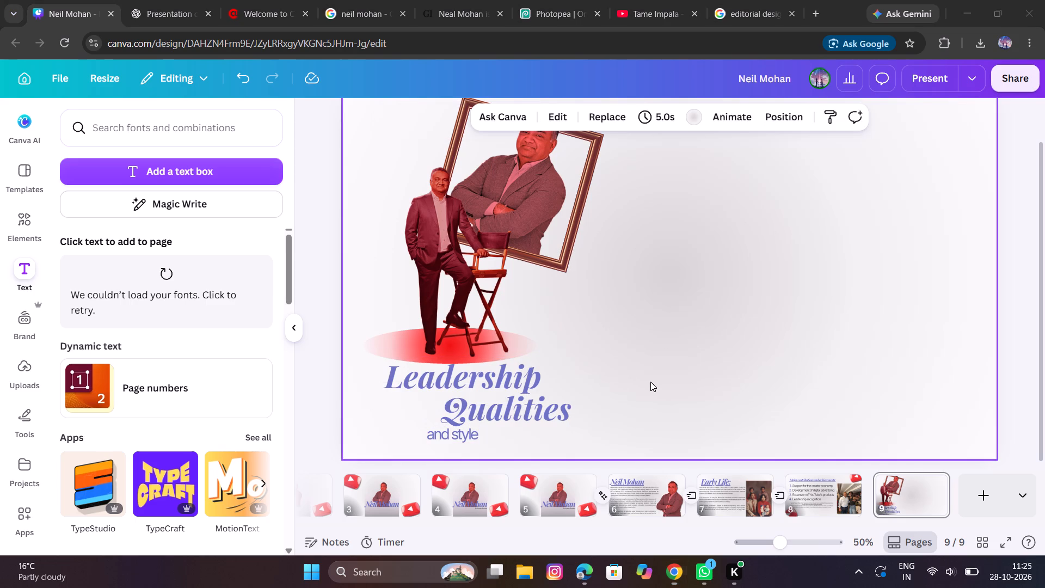
pyautogui.click(868, 277)
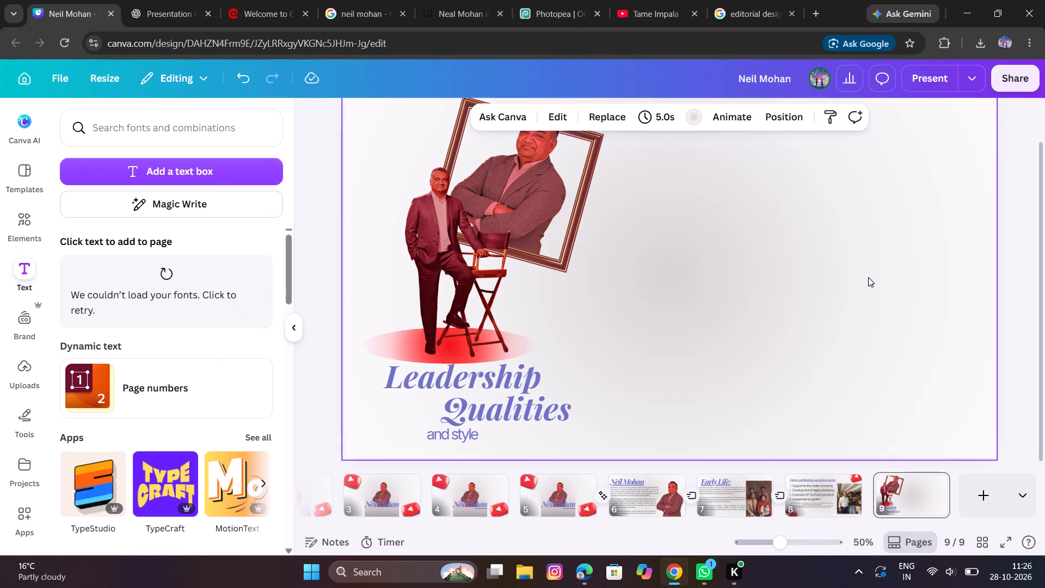
pyautogui.press('super+Print')
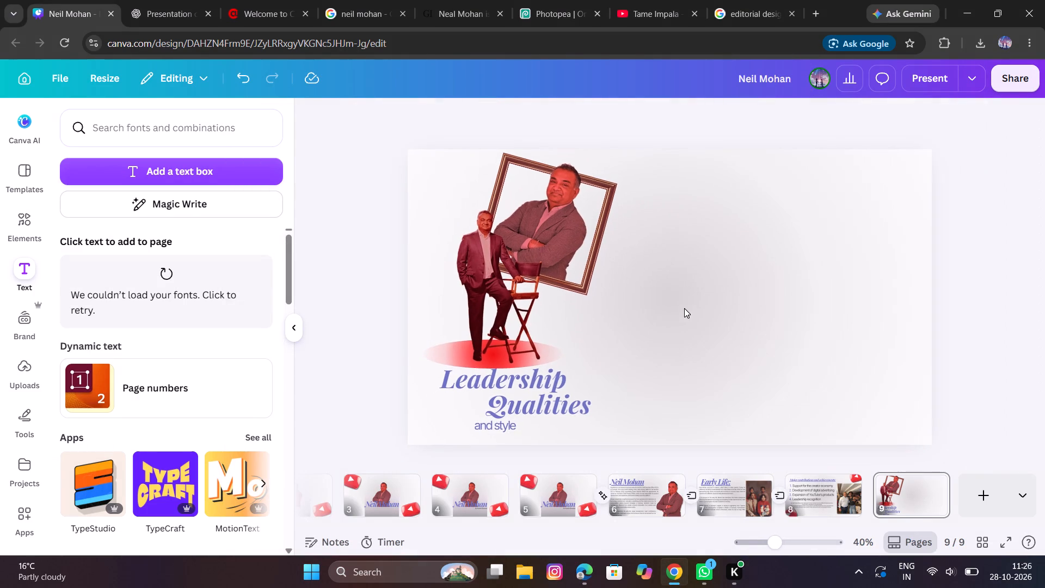
pyautogui.hscroll(-2, 684, 308)
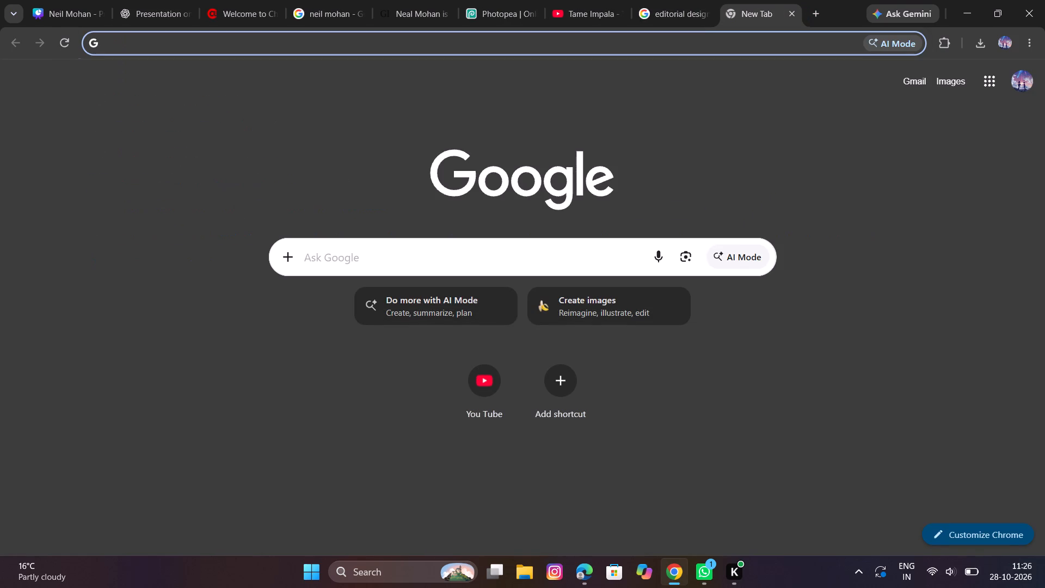
pyautogui.write('how to')
pyautogui.press('space')
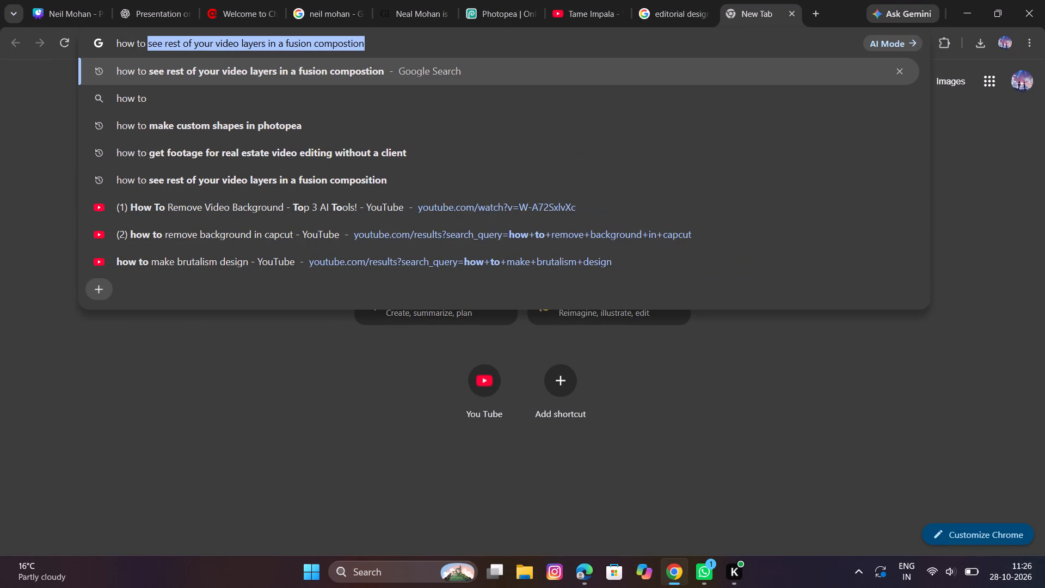
pyautogui.write('get margins')
pyautogui.press('BackSpace')
pyautogui.write('==')
pyautogui.press('BackSpace')
pyautogui.press('BackSpace')
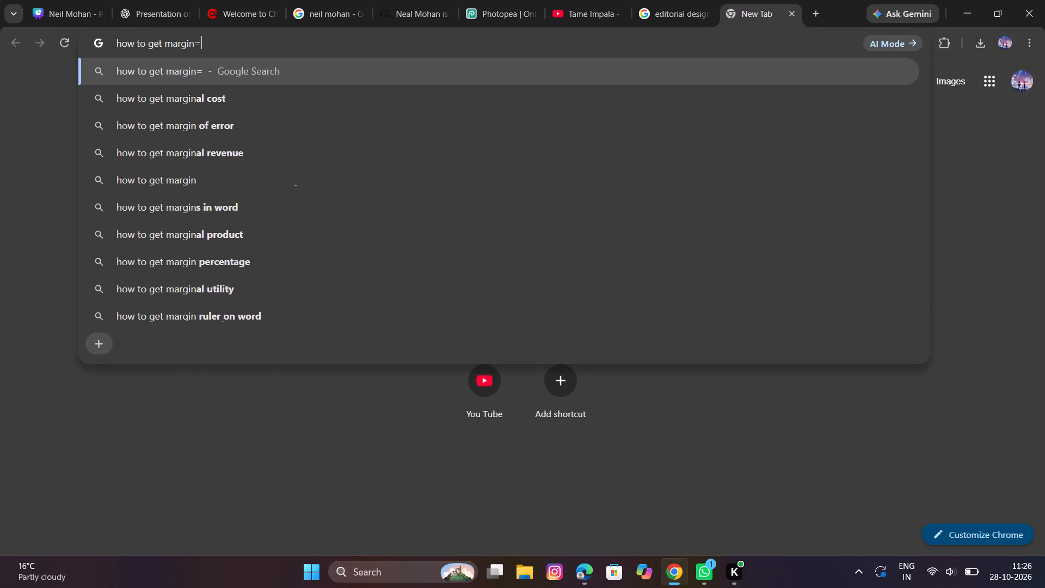
pyautogui.write('s and meaus')
pyautogui.press('BackSpace')
pyautogui.press('BackSpace')
pyautogui.write('surments in canva presentaiton')
pyautogui.press('Return')
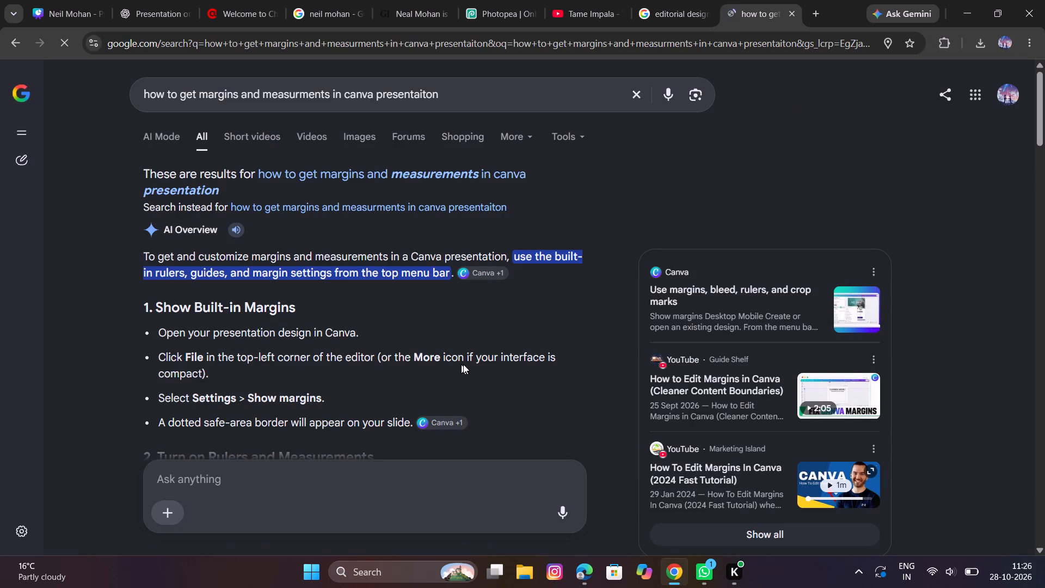
# Return to the Canva presentation and turn on rulers and guides.
pyautogui.click(58, 19)
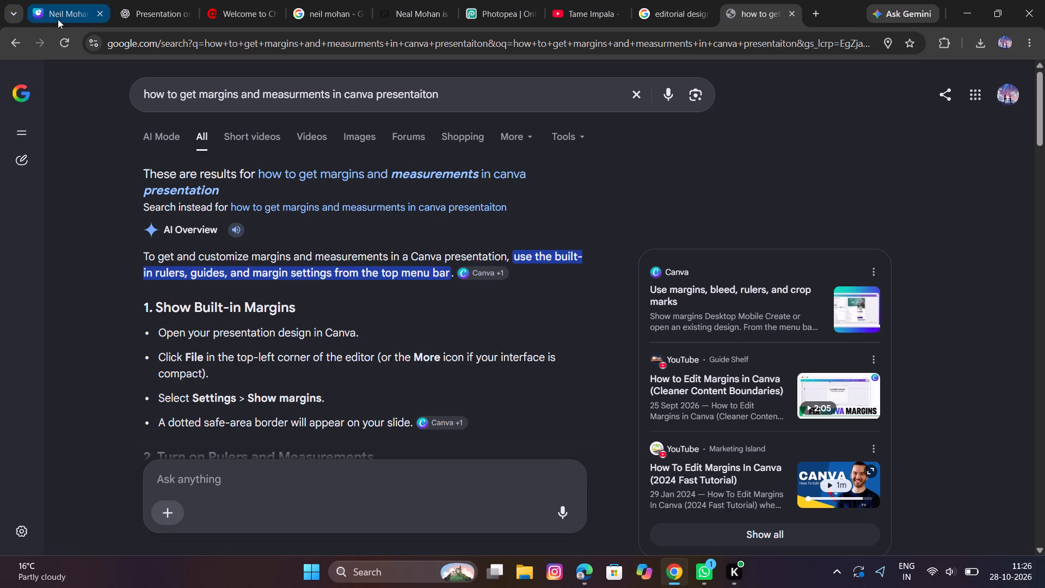
pyautogui.click(61, 77)
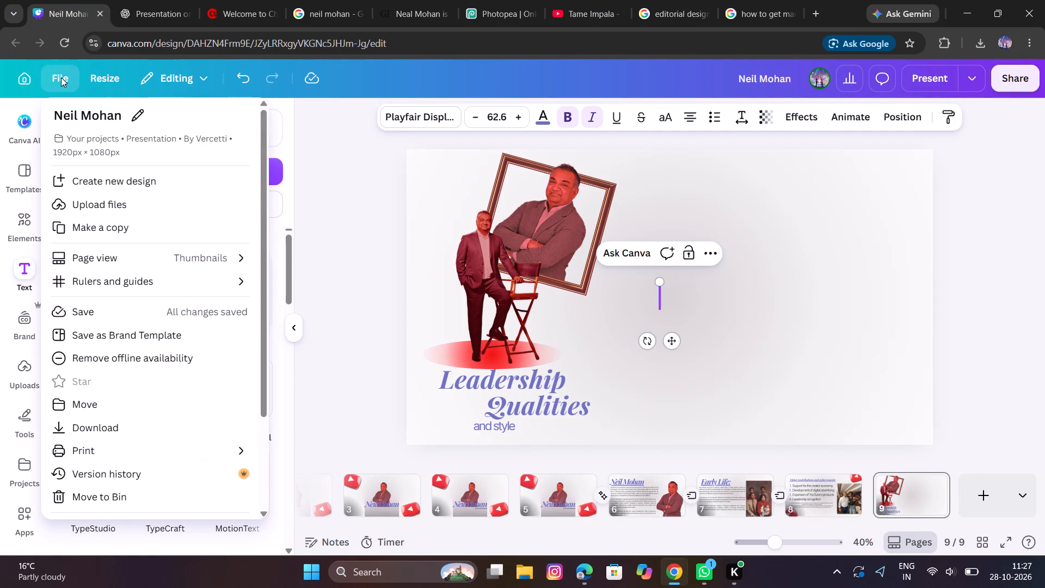
pyautogui.scroll(-2, 165, 305)
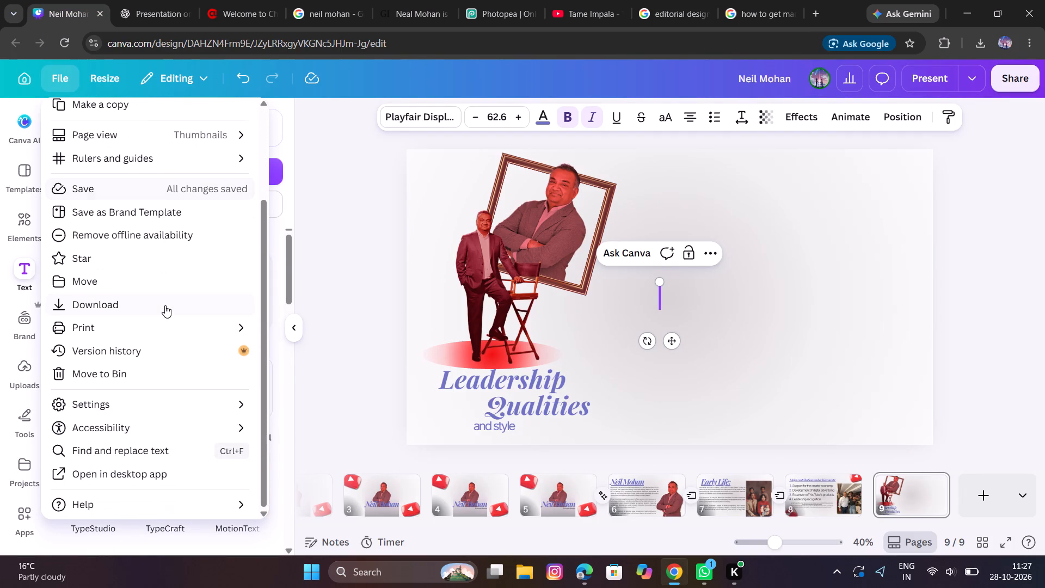
pyautogui.click(731, 2)
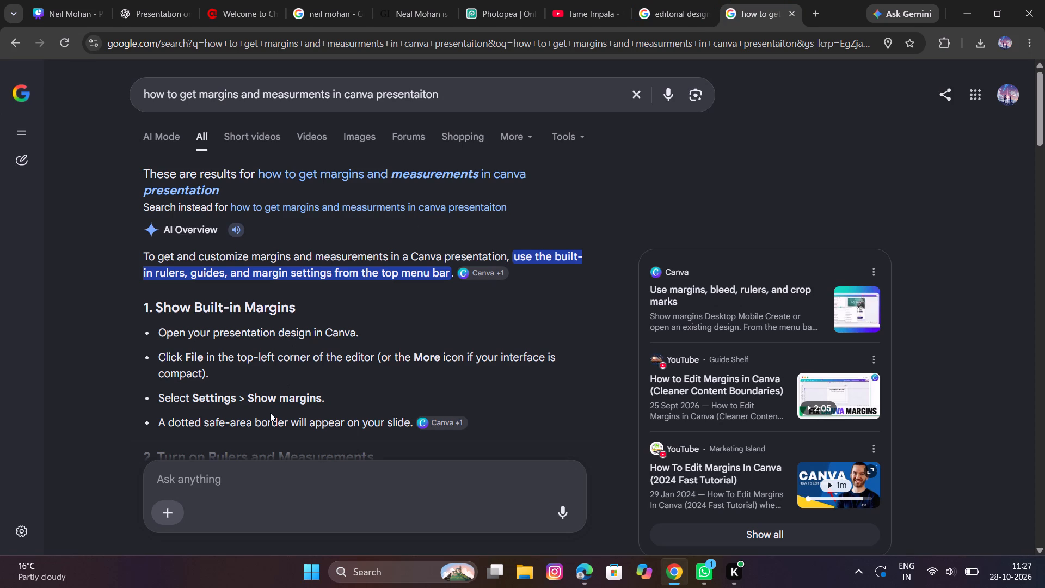
pyautogui.click(77, 22)
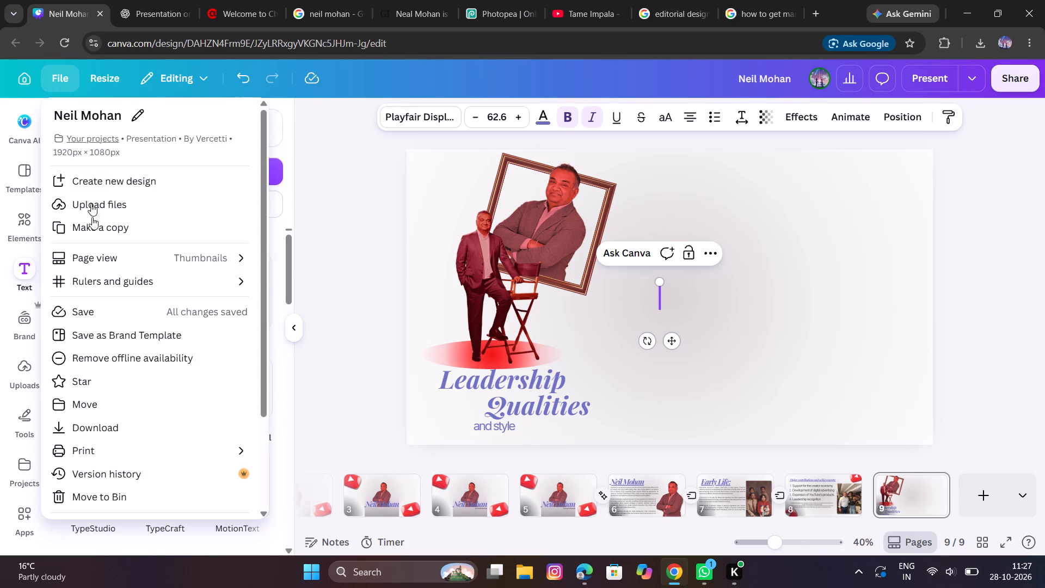
pyautogui.scroll(-4, 149, 405)
pyautogui.click(205, 406)
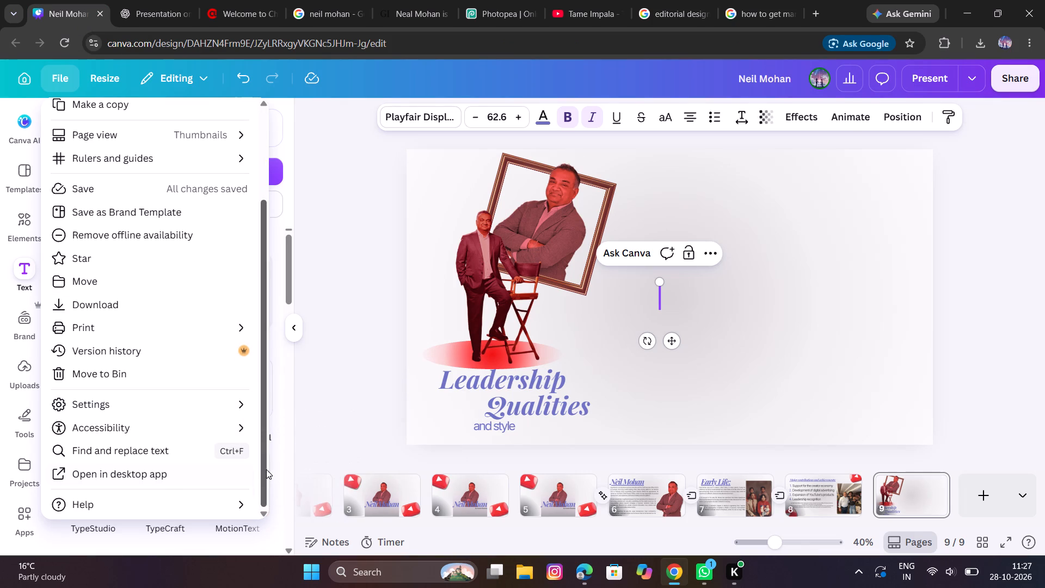
pyautogui.scroll(-1, 296, 428)
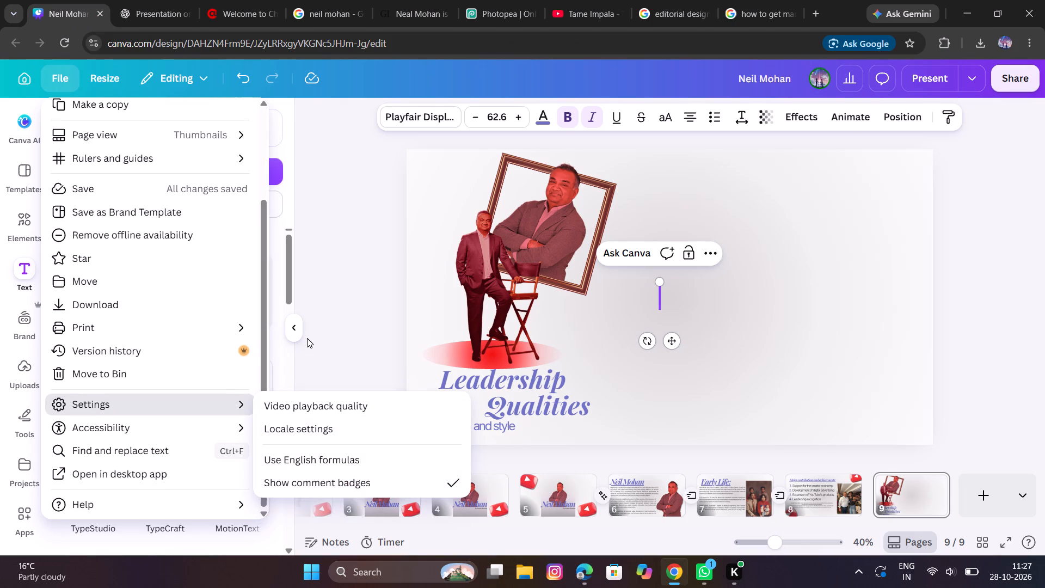
pyautogui.scroll(1, 191, 292)
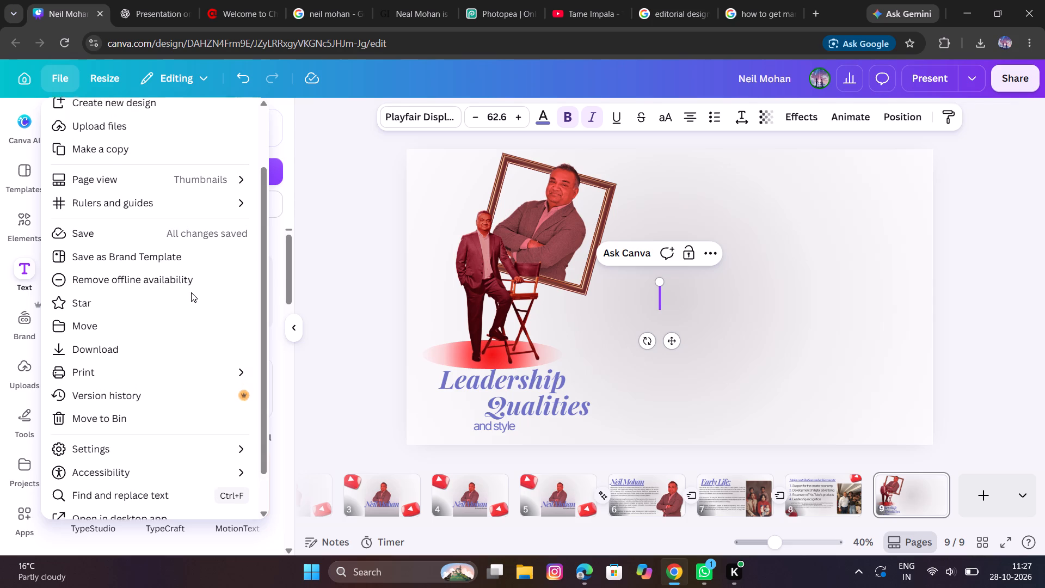
pyautogui.scroll(1, 191, 292)
pyautogui.click(198, 212)
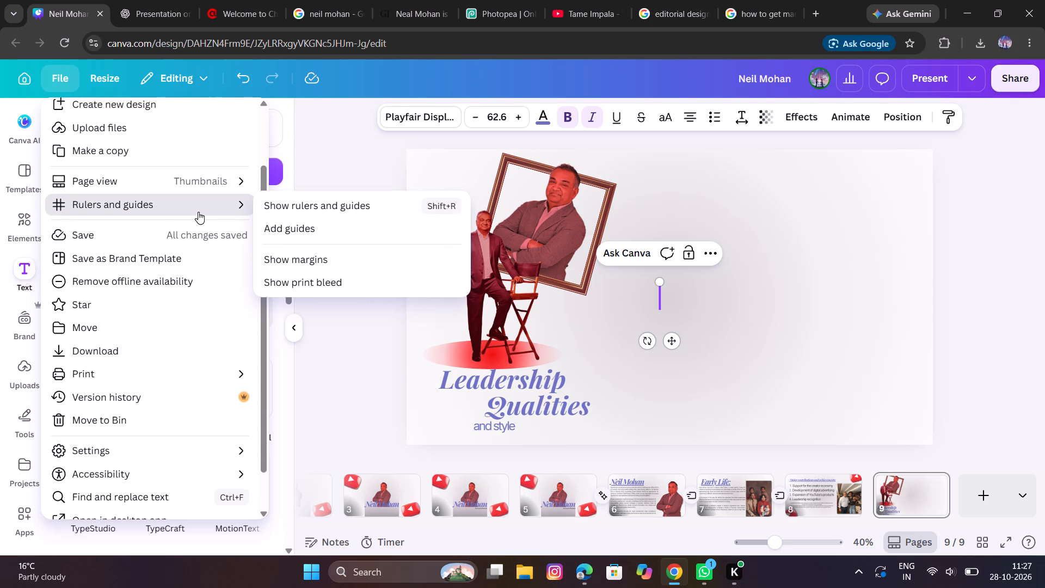
pyautogui.click(310, 204)
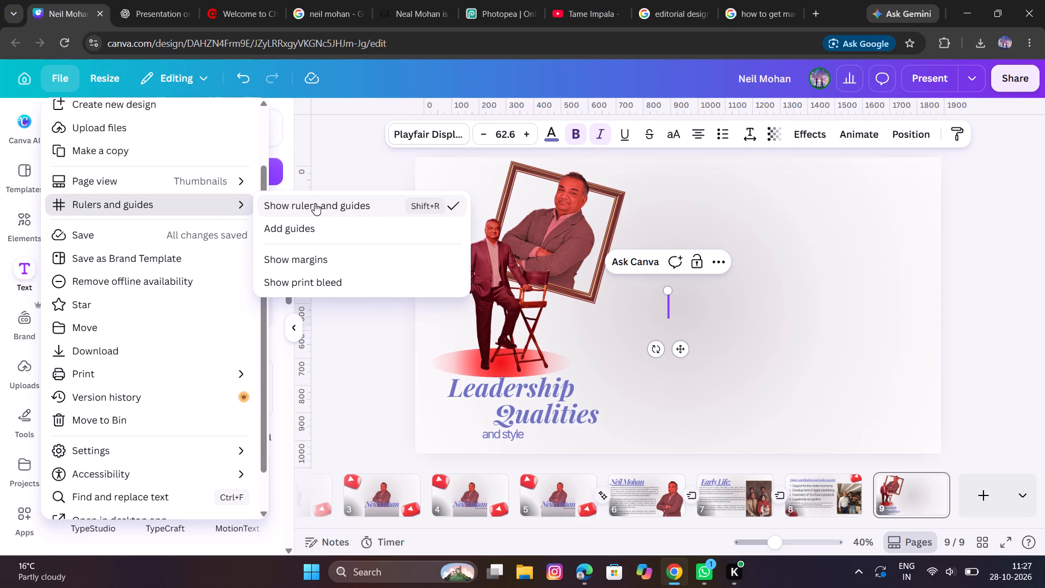
pyautogui.click(321, 109)
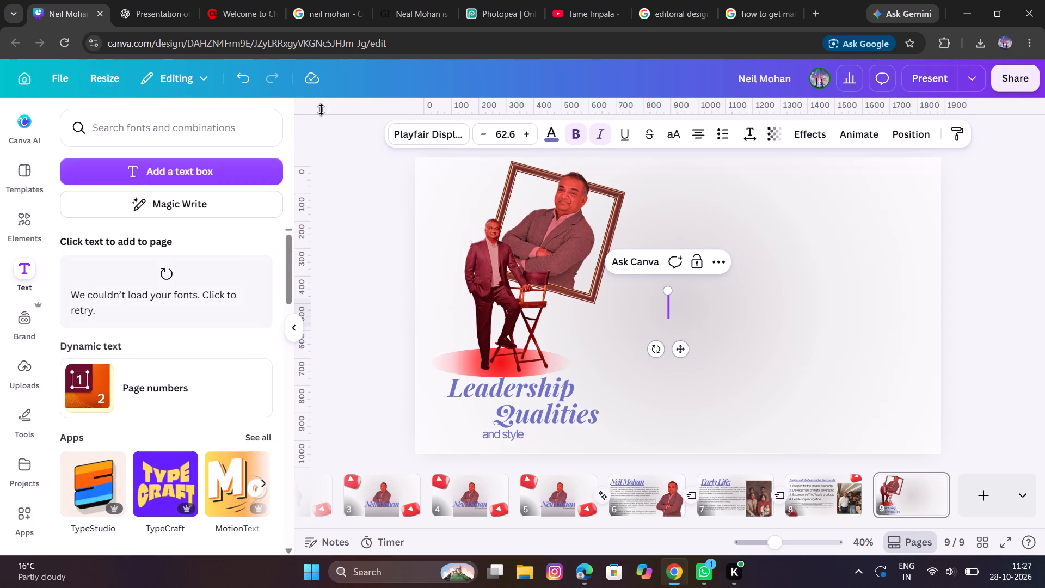
# Place two vertical guides on page 9, one at about 922 on the ruler and one just inside the page's right edge.
pyautogui.moveTo(307, 302); pyautogui.dragTo(518, 315)
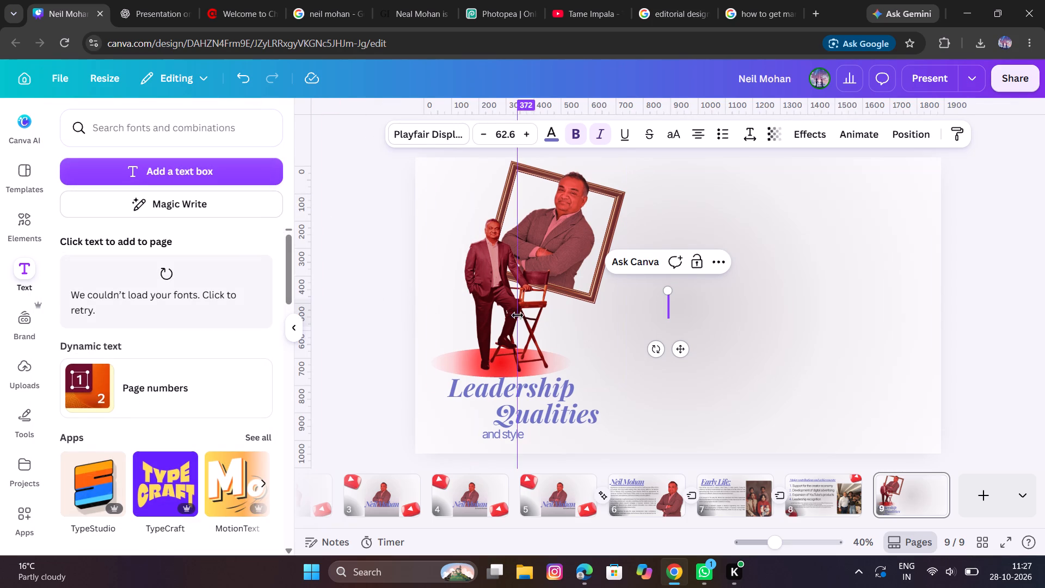
pyautogui.moveTo(518, 315); pyautogui.dragTo(665, 309)
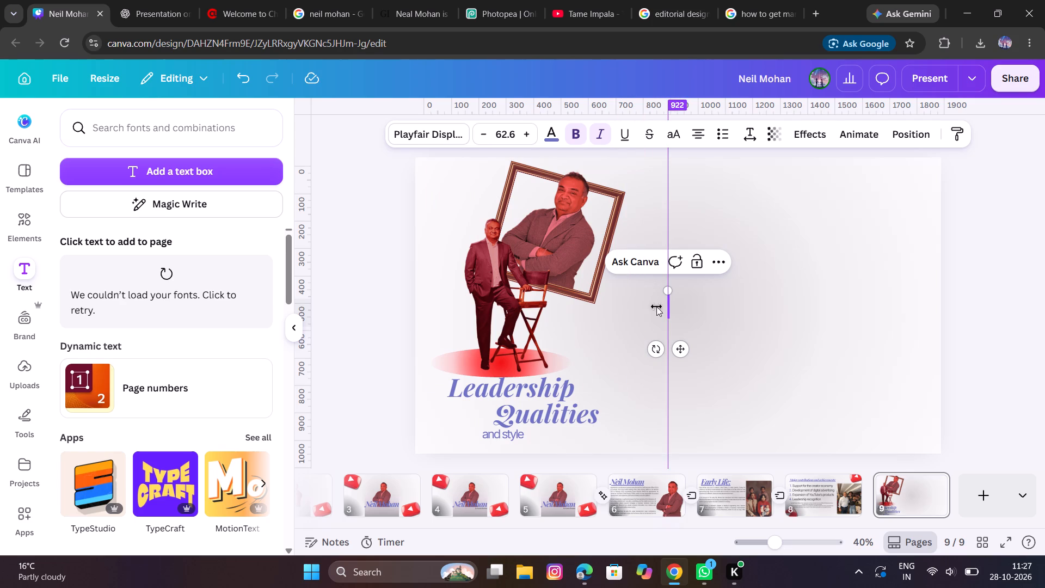
pyautogui.moveTo(306, 275); pyautogui.dragTo(911, 269)
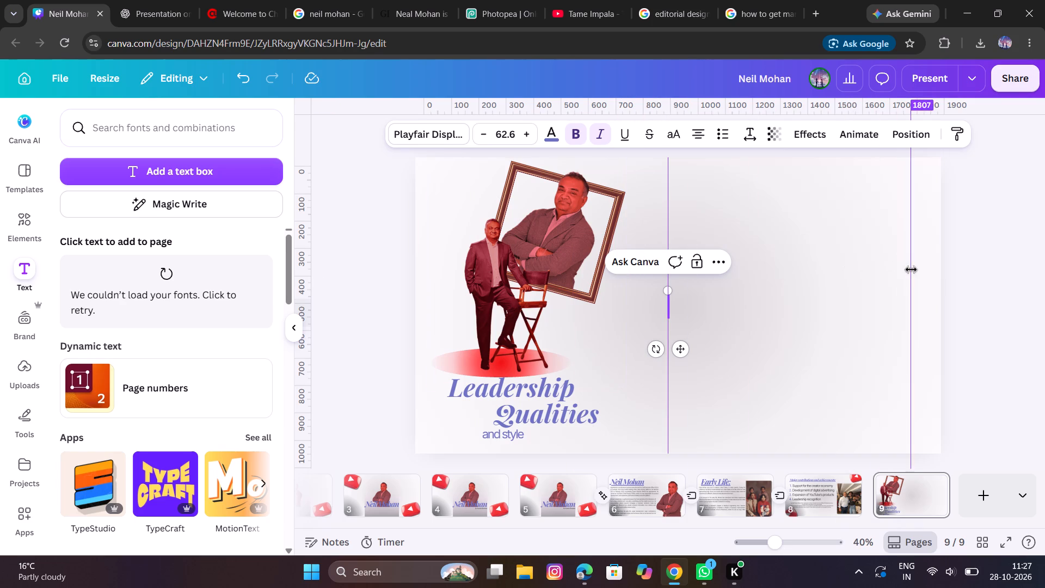
pyautogui.moveTo(911, 269); pyautogui.dragTo(921, 269)
# Place two horizontal margin guides on page 9, the upper at about 42 and the lower at about 1036 on the ruler.
pyautogui.moveTo(725, 111); pyautogui.dragTo(727, 129)
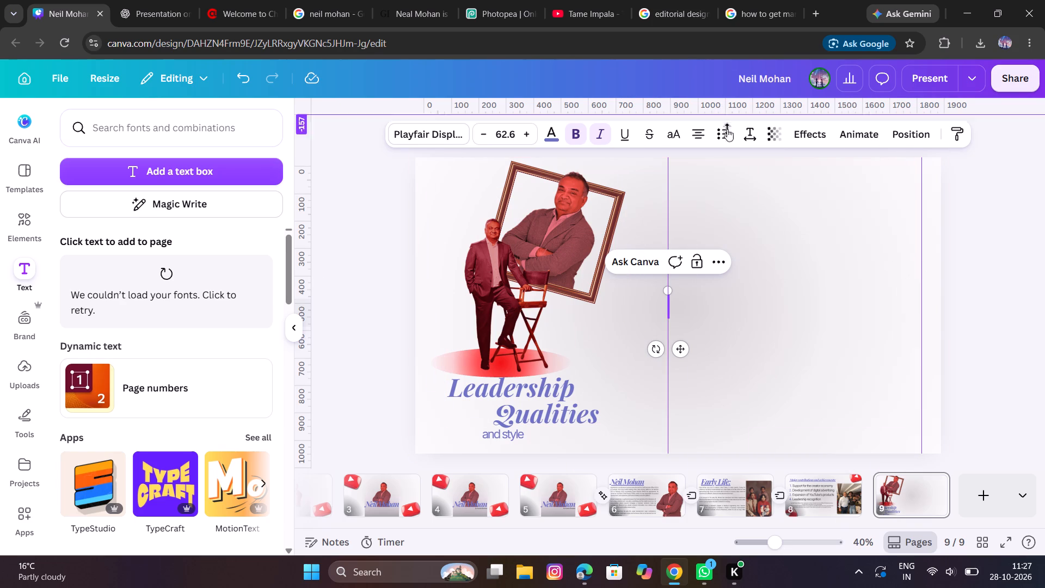
pyautogui.moveTo(727, 129); pyautogui.dragTo(728, 175)
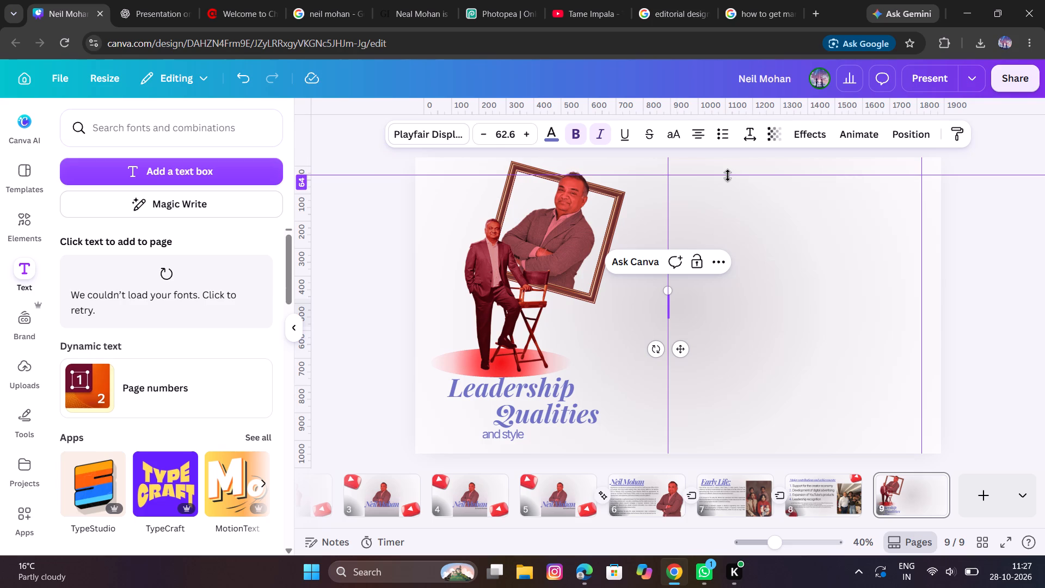
pyautogui.moveTo(728, 175); pyautogui.dragTo(729, 177)
pyautogui.click(729, 177)
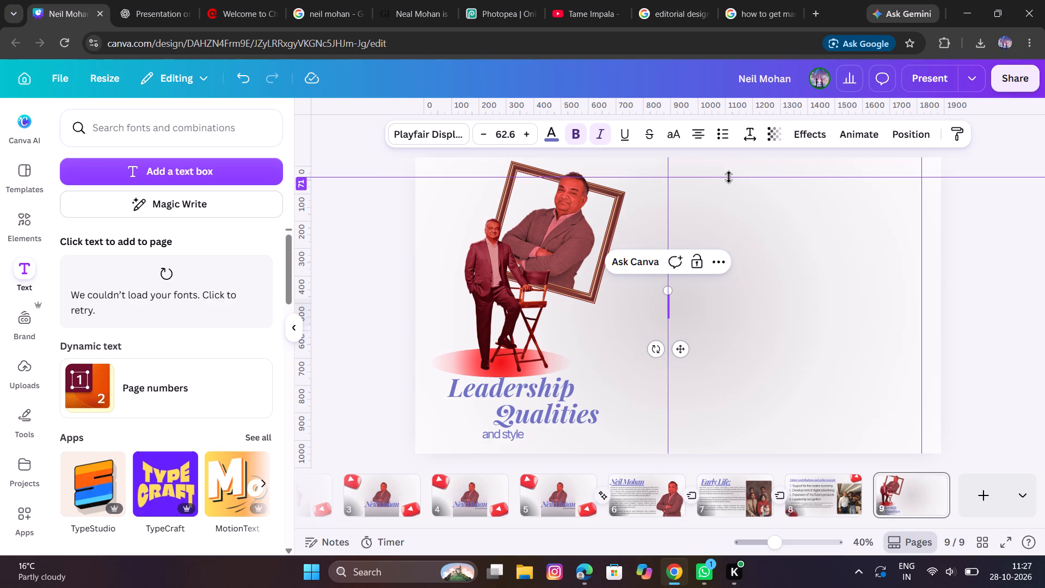
pyautogui.moveTo(672, 108); pyautogui.dragTo(740, 450)
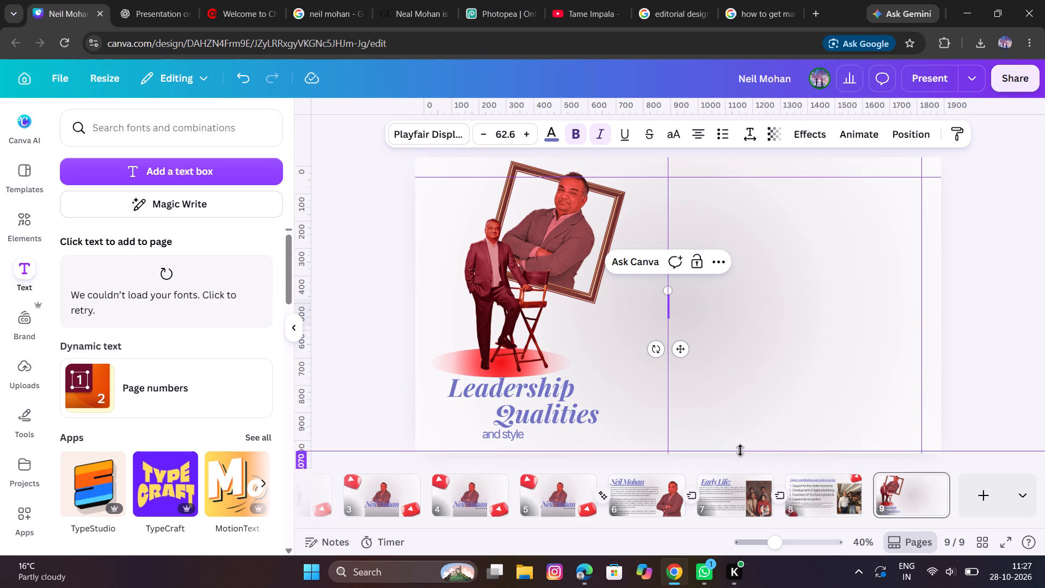
pyautogui.moveTo(740, 450); pyautogui.dragTo(741, 438)
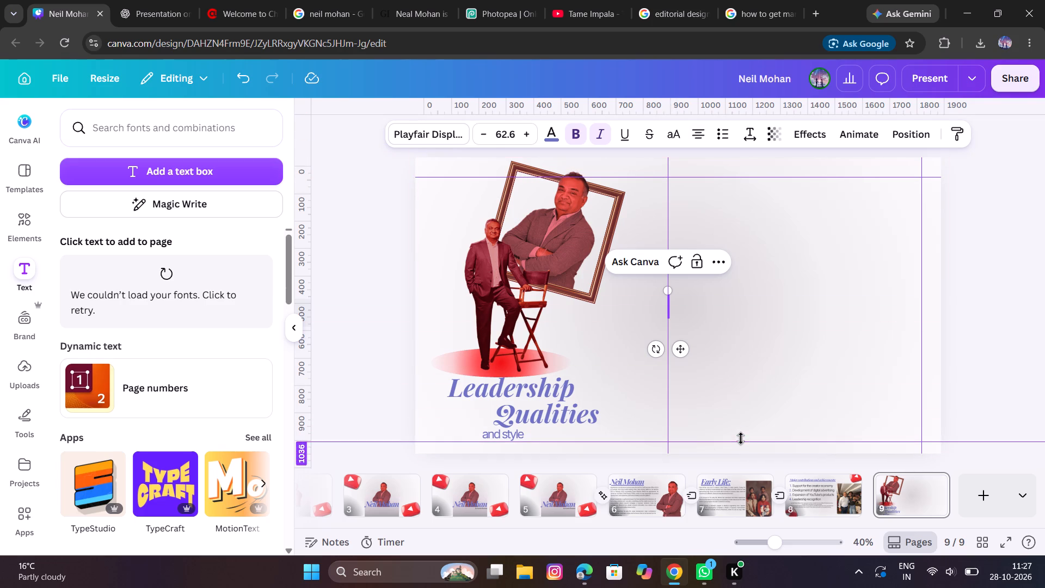
pyautogui.moveTo(802, 177); pyautogui.dragTo(802, 178)
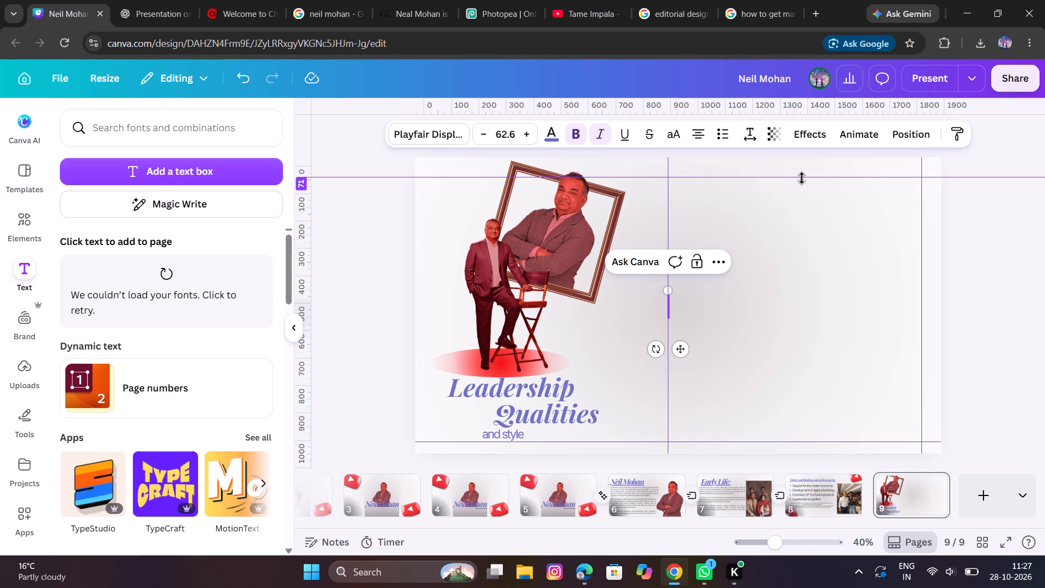
pyautogui.moveTo(802, 178); pyautogui.dragTo(799, 169)
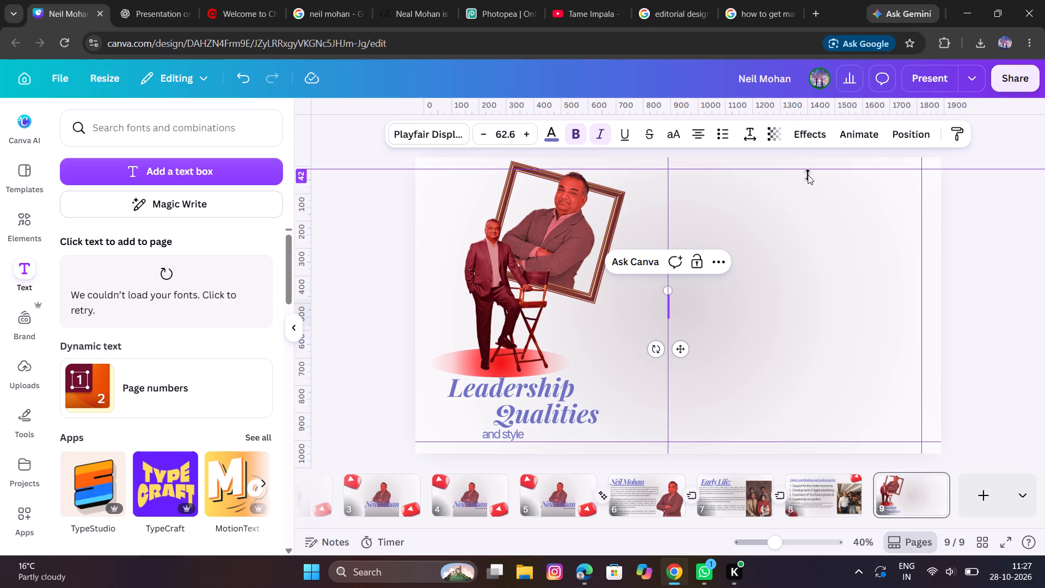
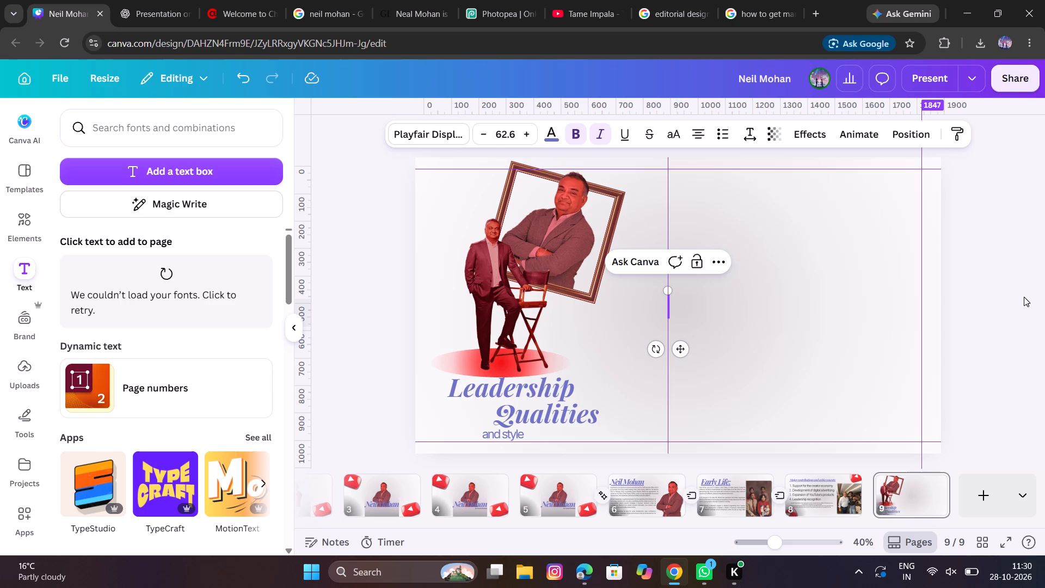
# Add a Flow transition between page 8 and page 9.
pyautogui.scroll(-2, 1024, 297)
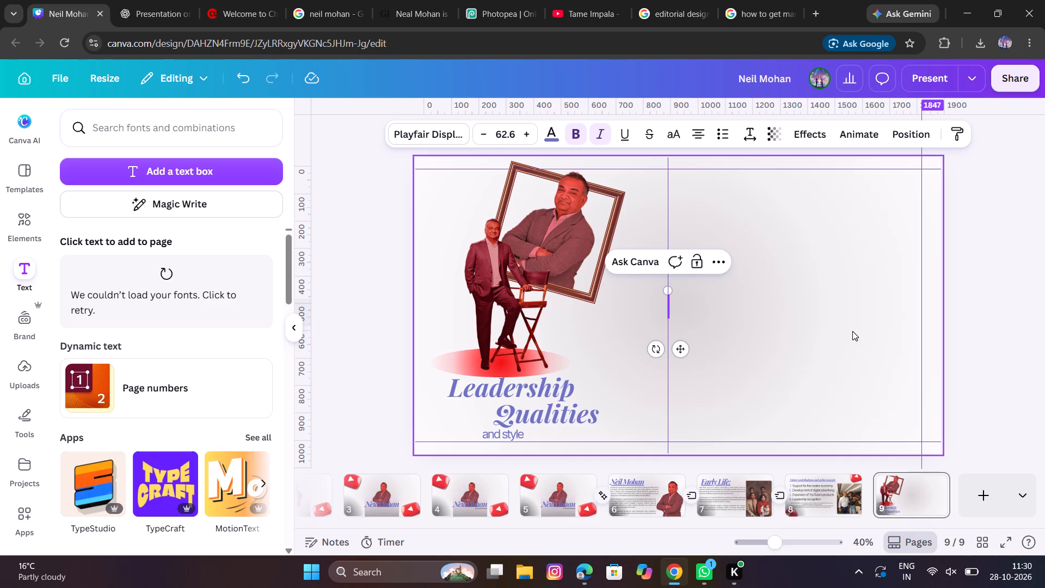
pyautogui.click(870, 506)
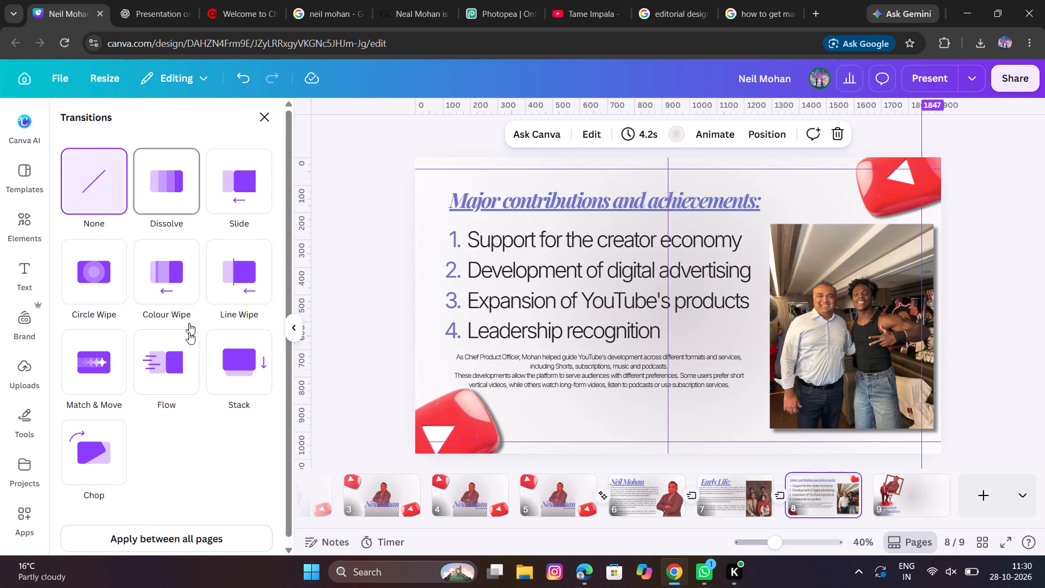
pyautogui.scroll(-1, 180, 433)
pyautogui.scroll(1, 180, 433)
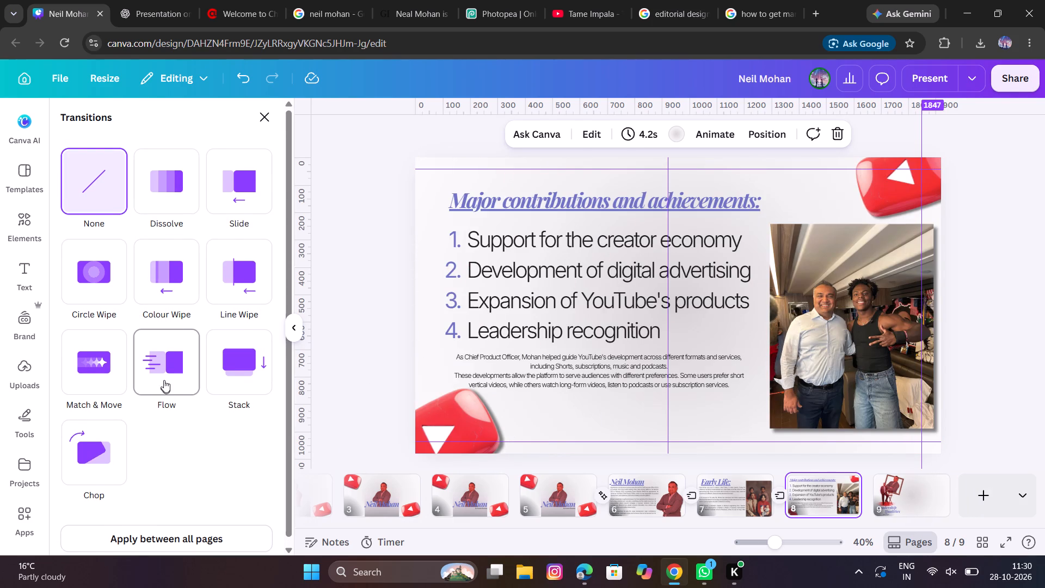
pyautogui.click(164, 377)
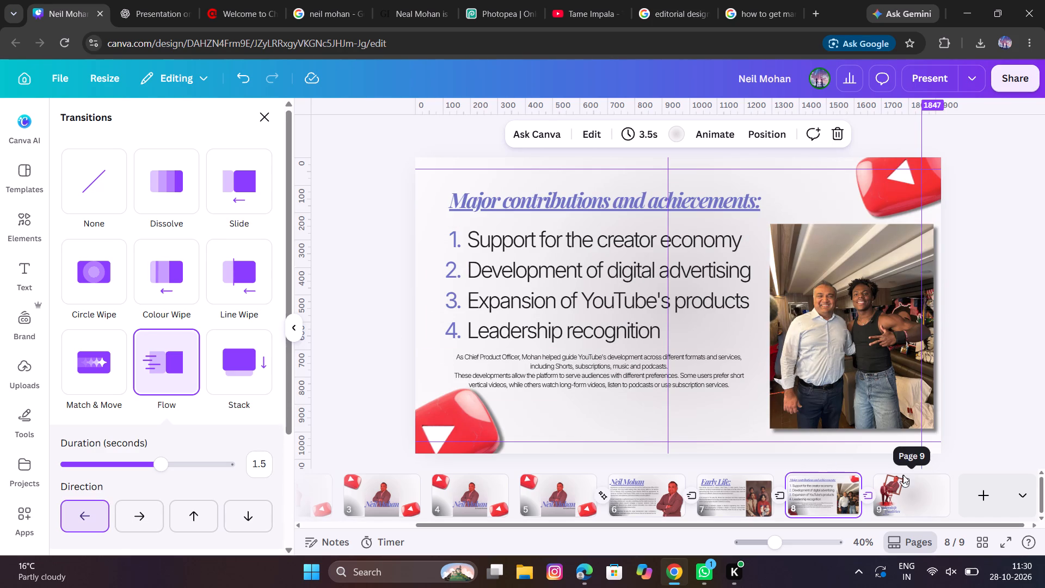
# Present the deck full screen from page 1 and preview the opening slides through the Neil Mohan introduction.
pyautogui.click(936, 80)
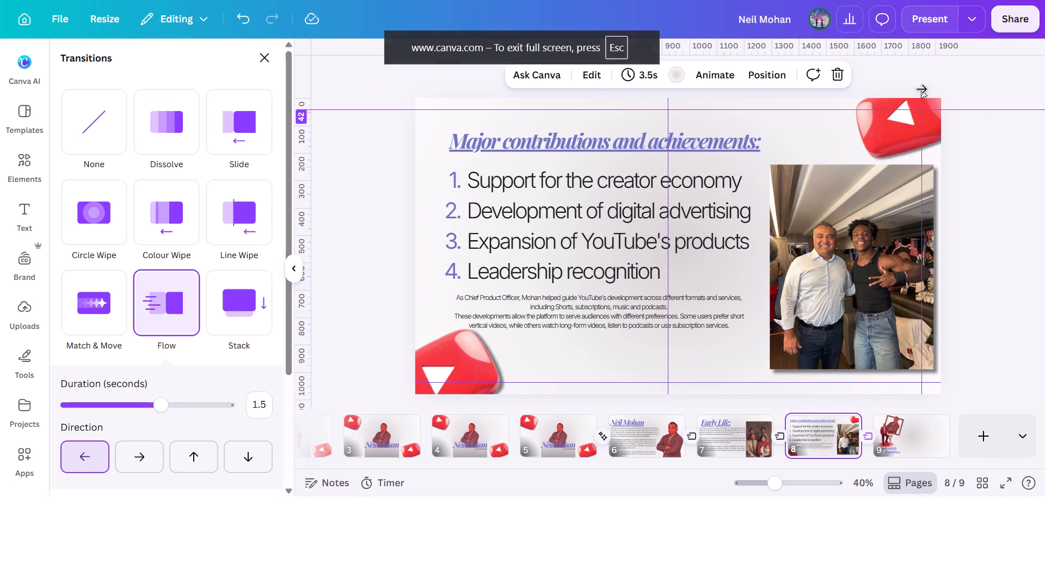
pyautogui.press('Left')
pyautogui.press('Left')
pyautogui.press('Left')
pyautogui.press('Left')
pyautogui.press('Left')
pyautogui.press('Left')
pyautogui.press('Left')
pyautogui.press('Left')
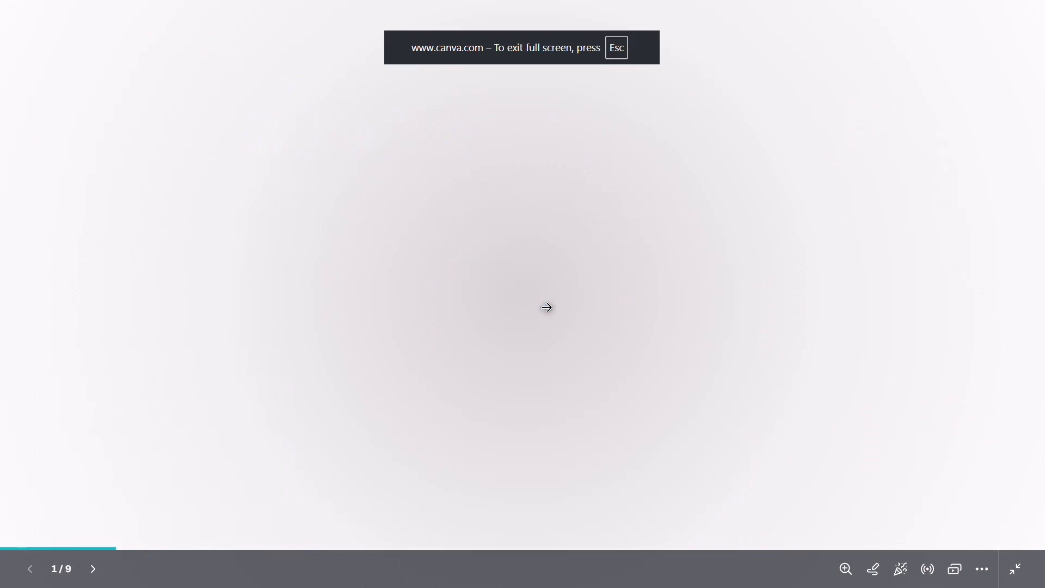
pyautogui.press('Right')
pyautogui.press('Right')
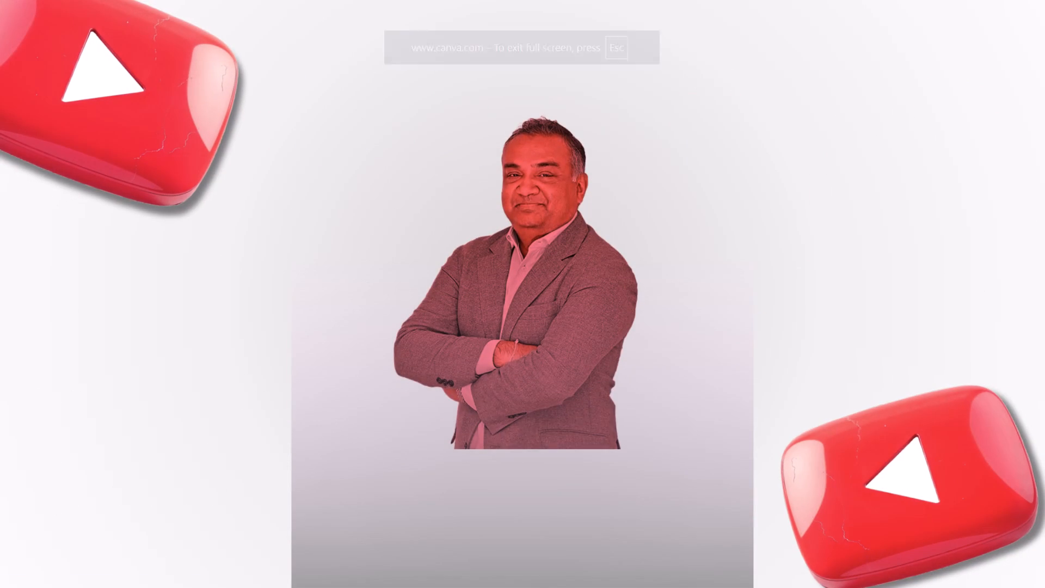
pyautogui.press('Right')
pyautogui.press('Right')
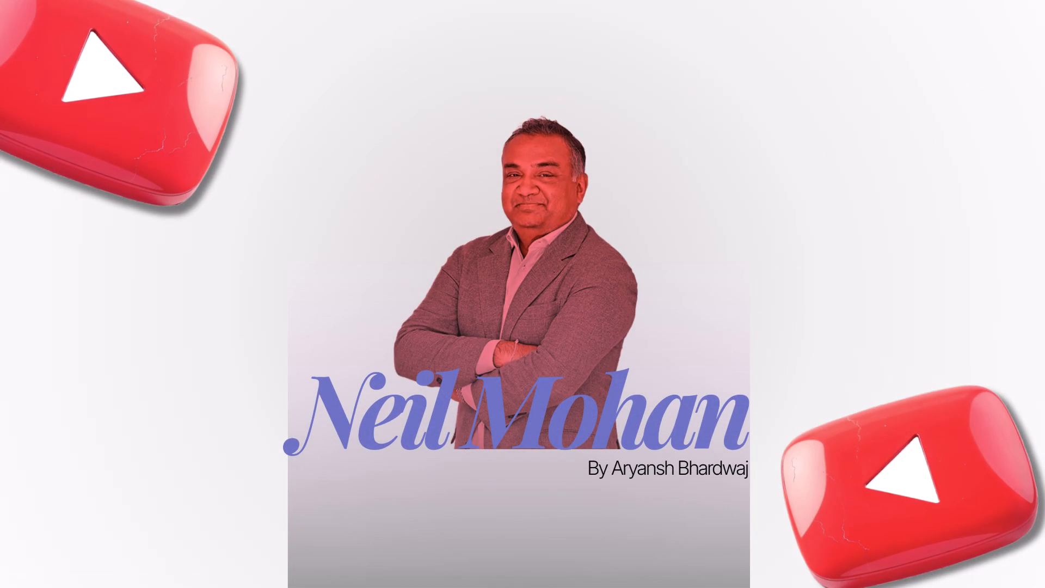
pyautogui.press('Right')
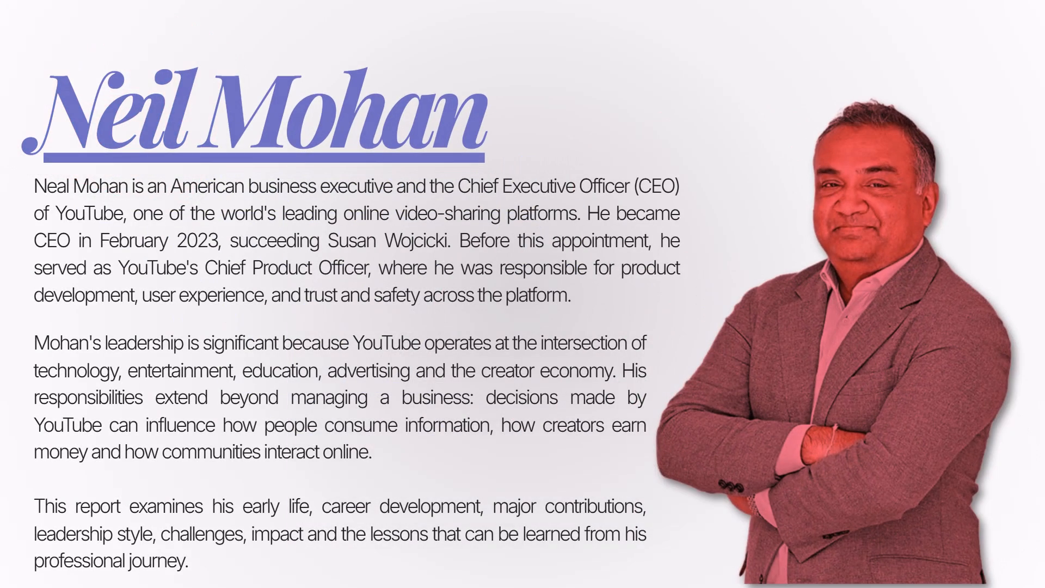
# Replay the title slide animation and preview the remaining slides through the Leadership Qualities page.
pyautogui.press('Left')
pyautogui.press('Left')
pyautogui.press('Left')
pyautogui.press('Right')
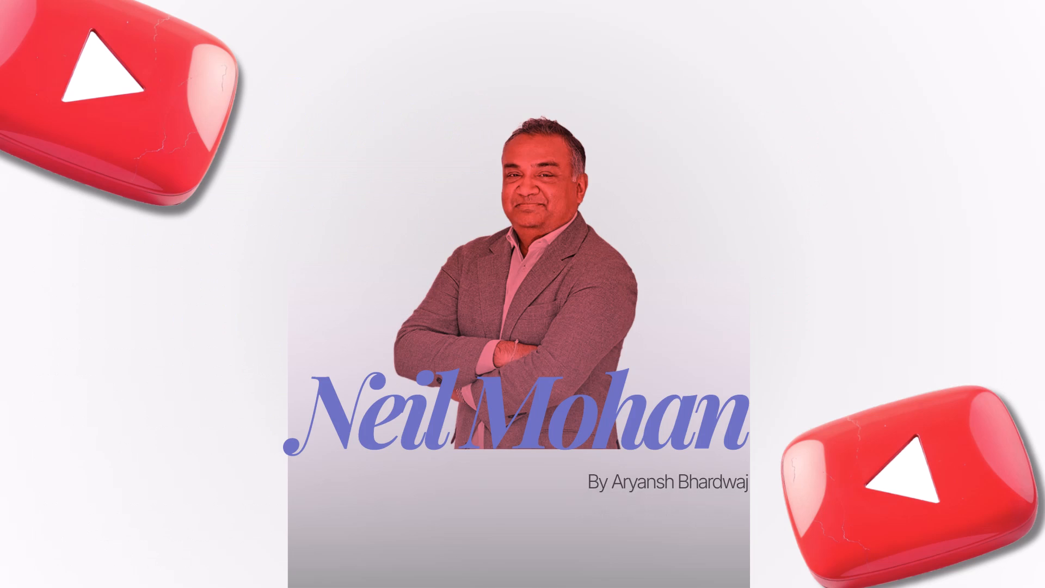
pyautogui.press('Right')
pyautogui.press('Right')
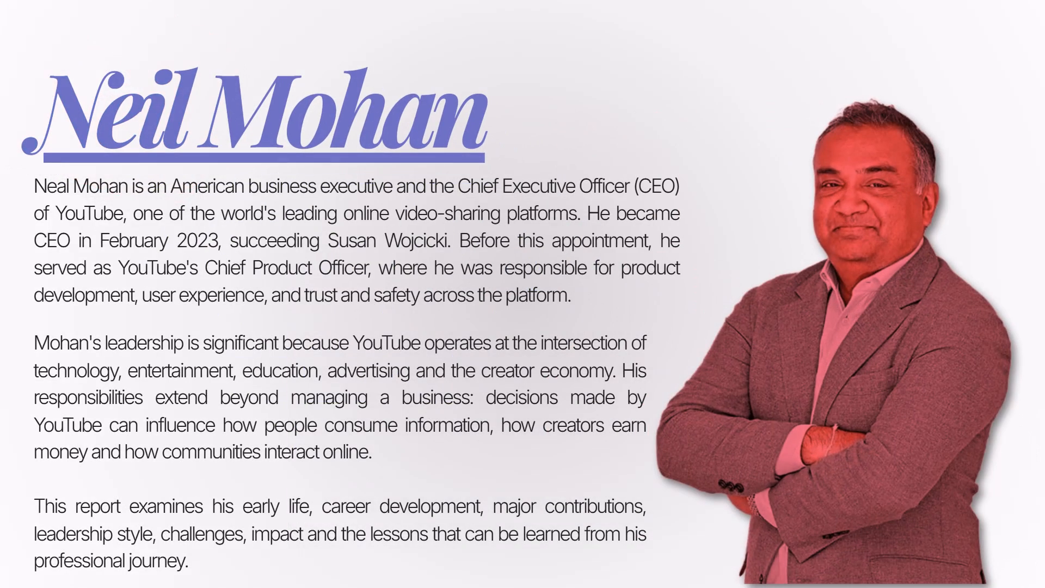
pyautogui.press('Right')
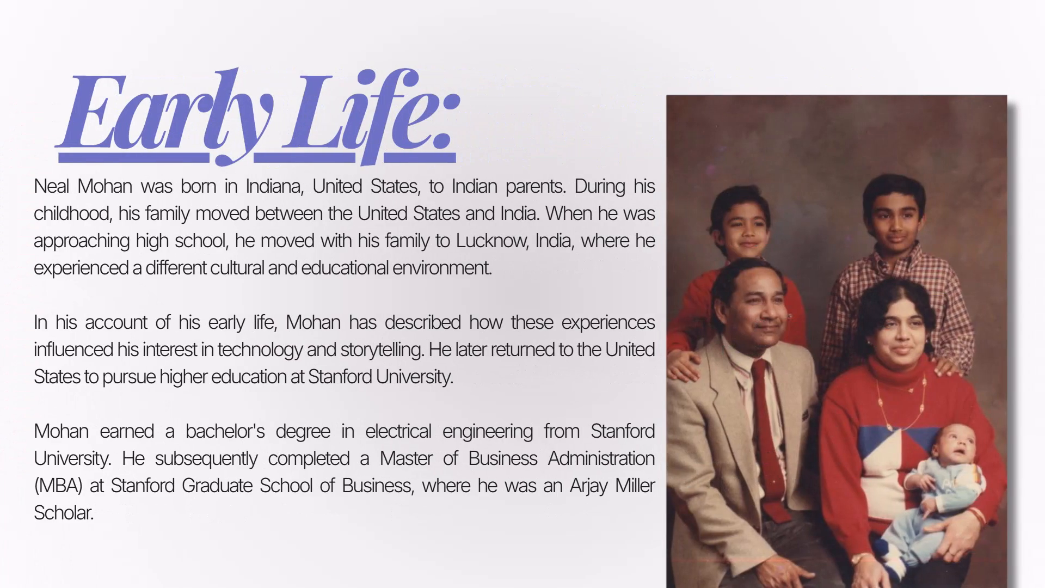
pyautogui.press('Right')
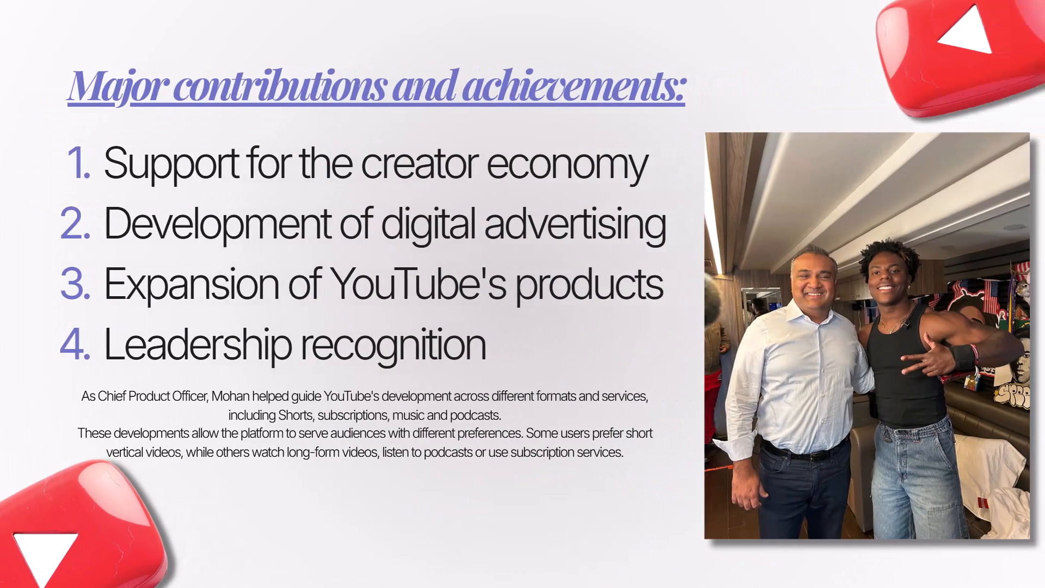
pyautogui.press('Right')
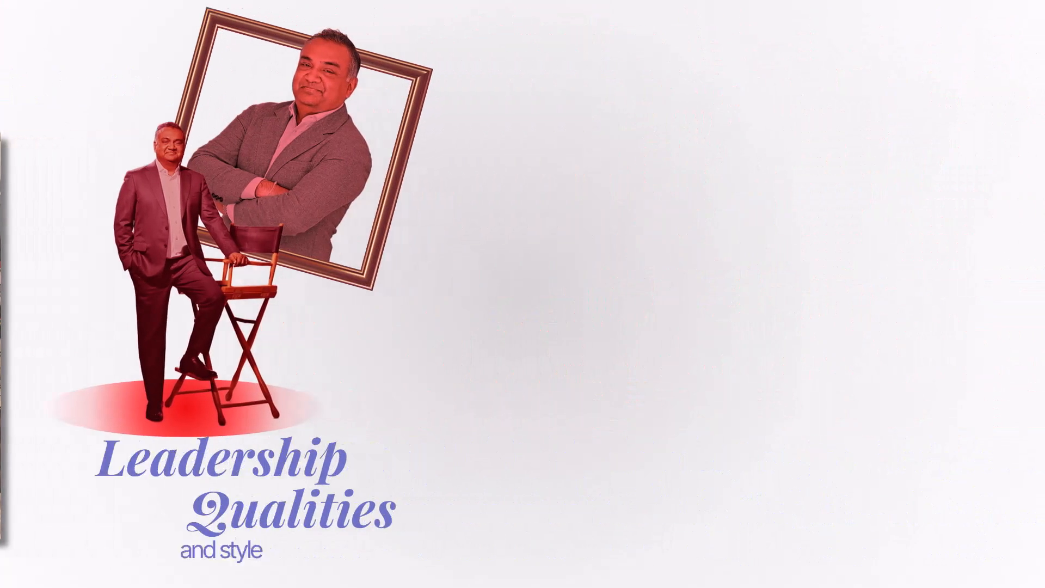
# Replay the transition between the Major contributions and Leadership Qualities slides, and exit the presentation.
pyautogui.press('Left')
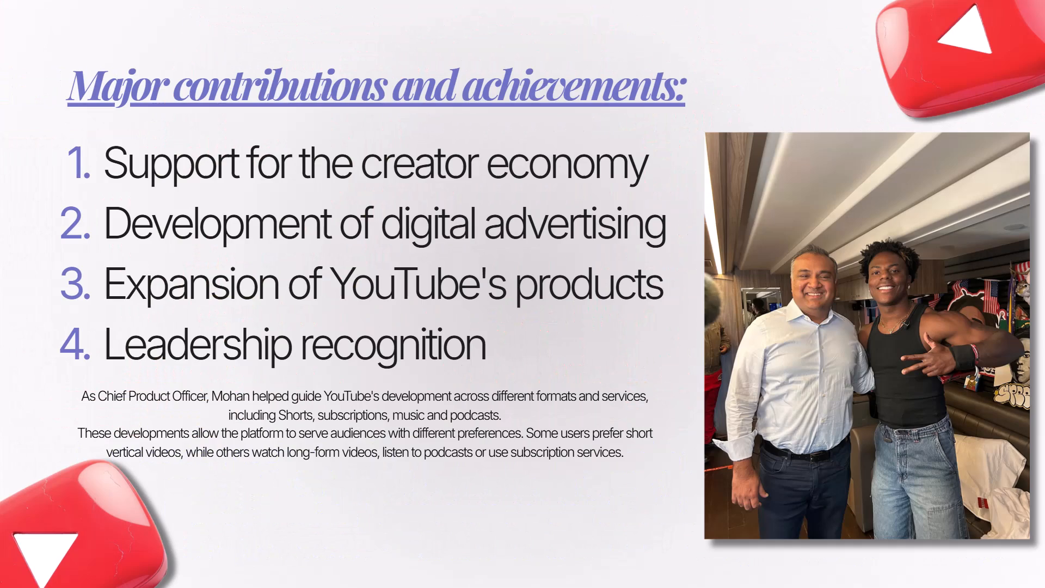
pyautogui.press('Right')
pyautogui.press('Left')
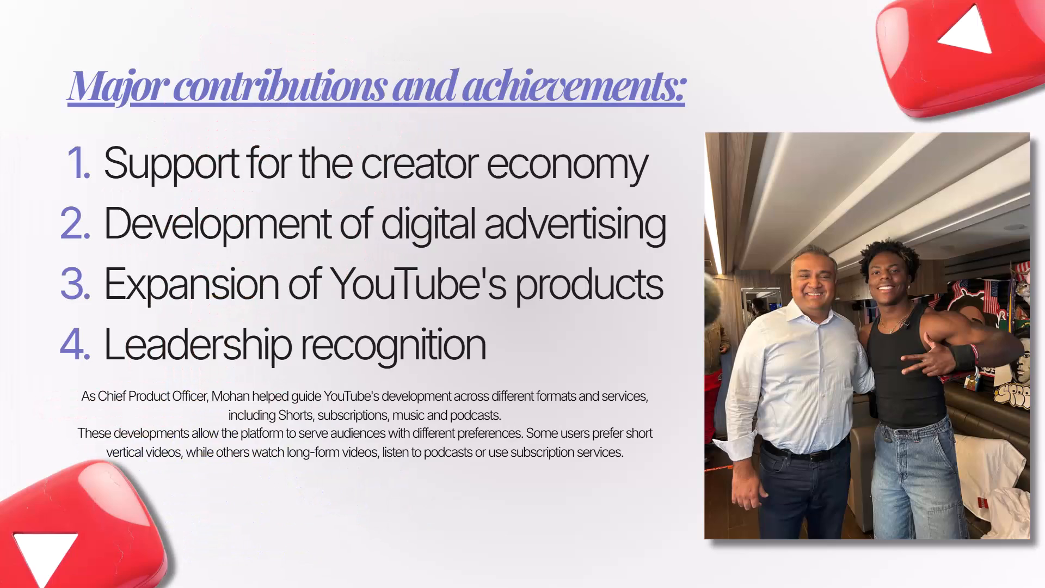
pyautogui.press('Right')
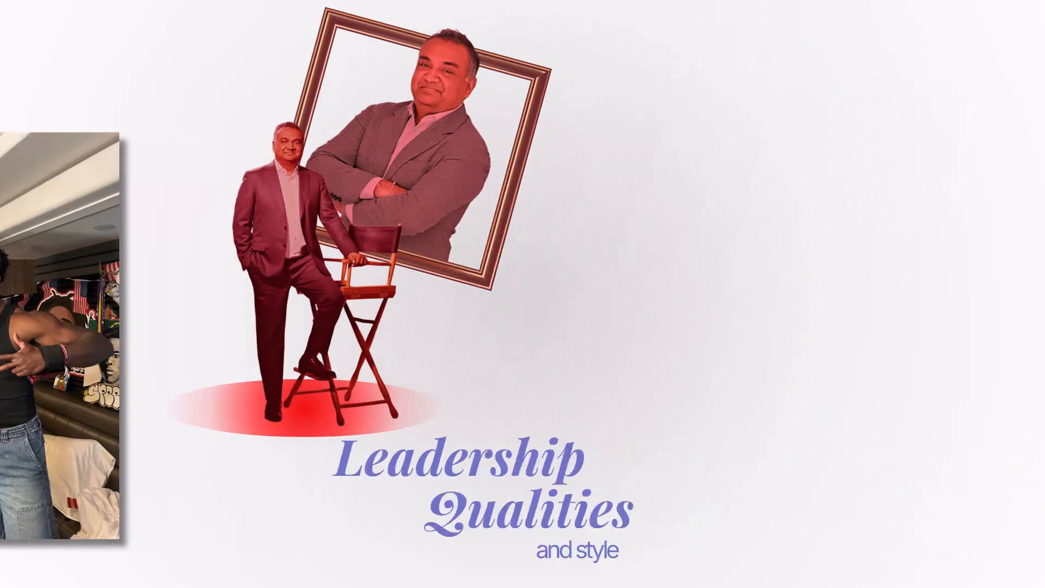
pyautogui.press('Escape')
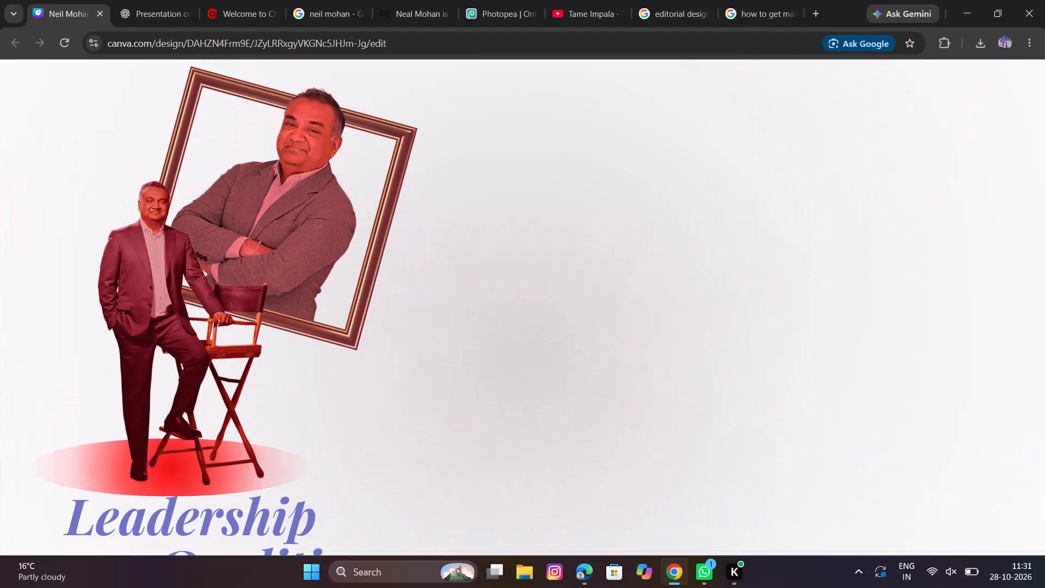